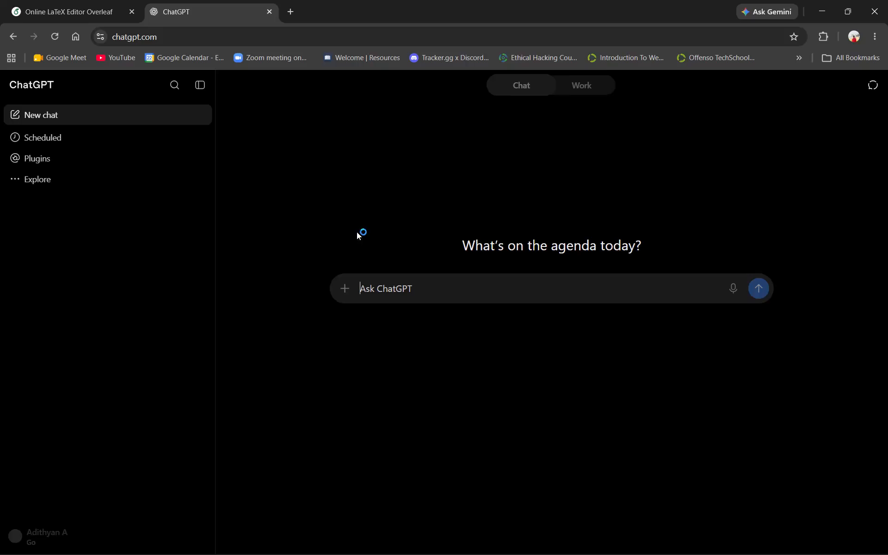
# In the Overleaf report, replace the seminar guide's name in the bonafide certificate's signature table with the new guide's name, and recompile.
pyautogui.click(96, 0)
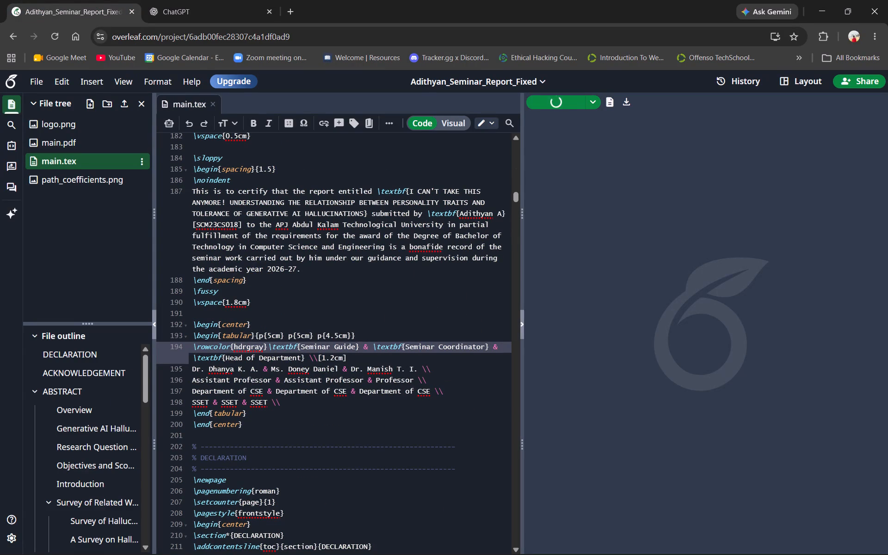
pyautogui.moveTo(190, 370); pyautogui.dragTo(194, 370)
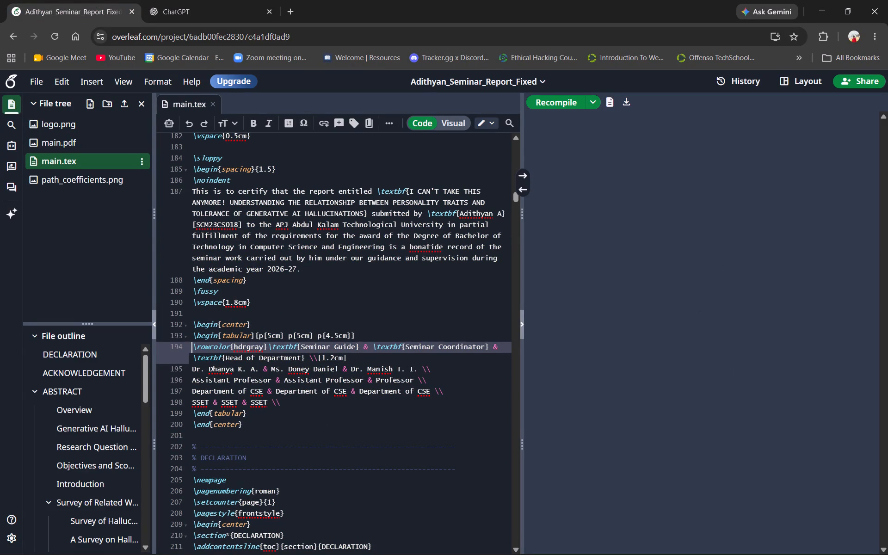
pyautogui.moveTo(194, 370); pyautogui.dragTo(258, 368)
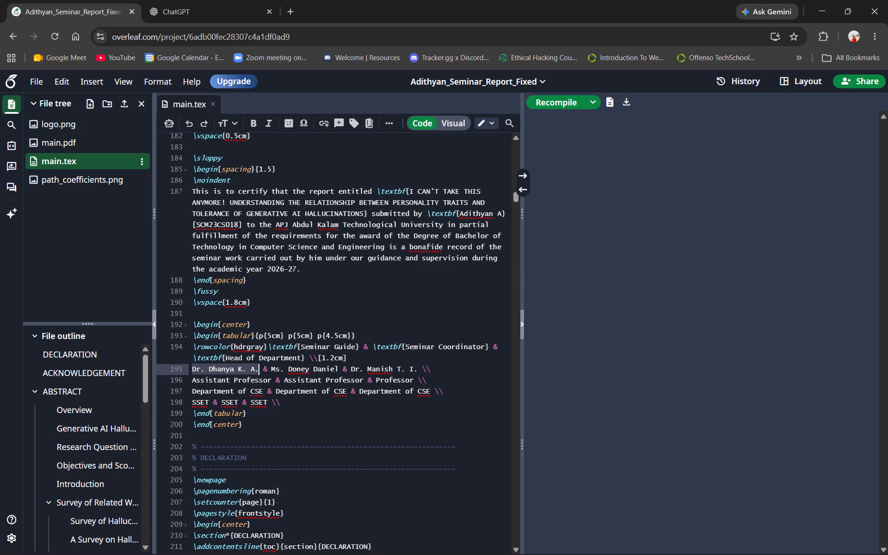
pyautogui.moveTo(258, 368); pyautogui.dragTo(258, 367)
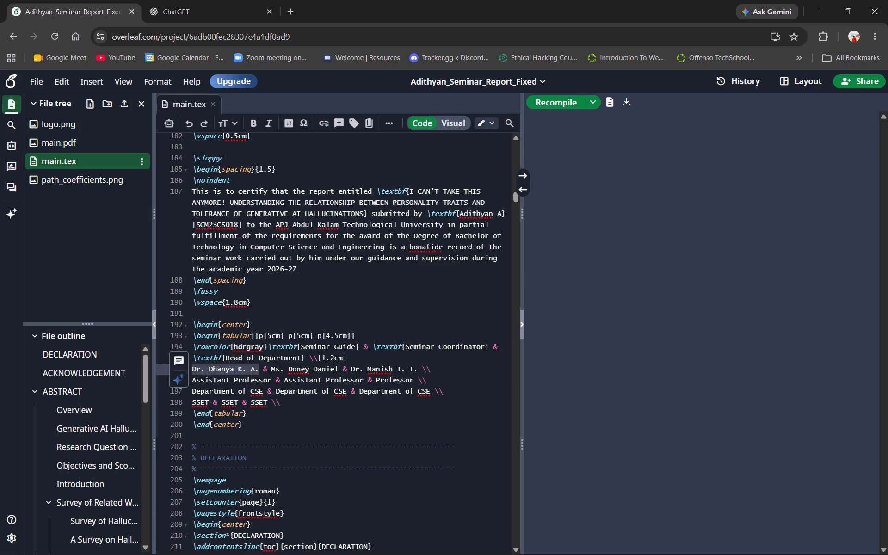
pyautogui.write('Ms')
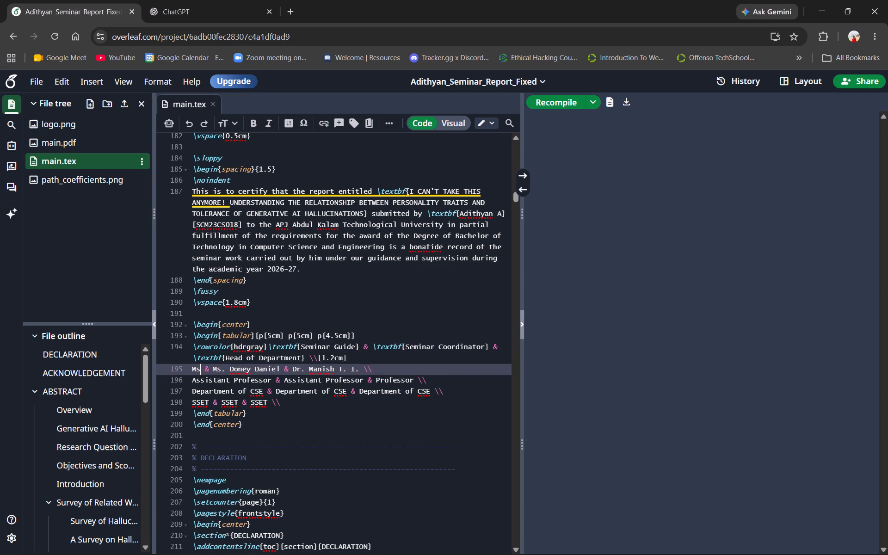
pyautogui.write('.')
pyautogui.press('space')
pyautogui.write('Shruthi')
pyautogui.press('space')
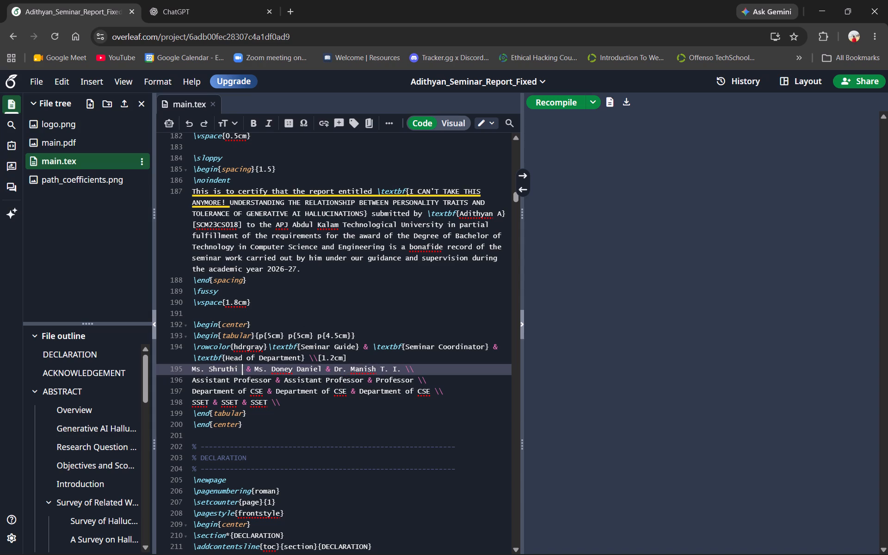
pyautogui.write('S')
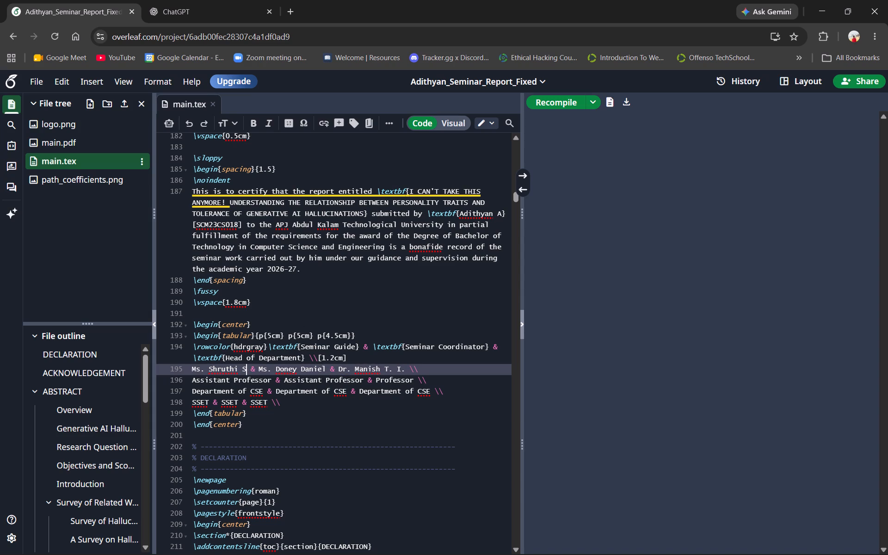
pyautogui.click(289, 364)
pyautogui.click(563, 99)
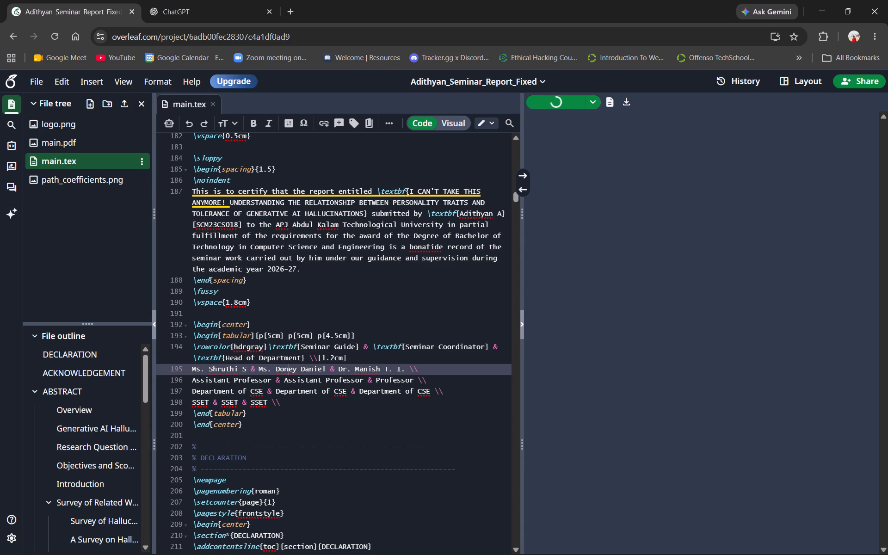
# Replace the seminar coordinator's name in the same table row with the new coordinator's name, keeping the "Ms." title, and recompile the report.
pyautogui.moveTo(323, 368); pyautogui.dragTo(305, 369)
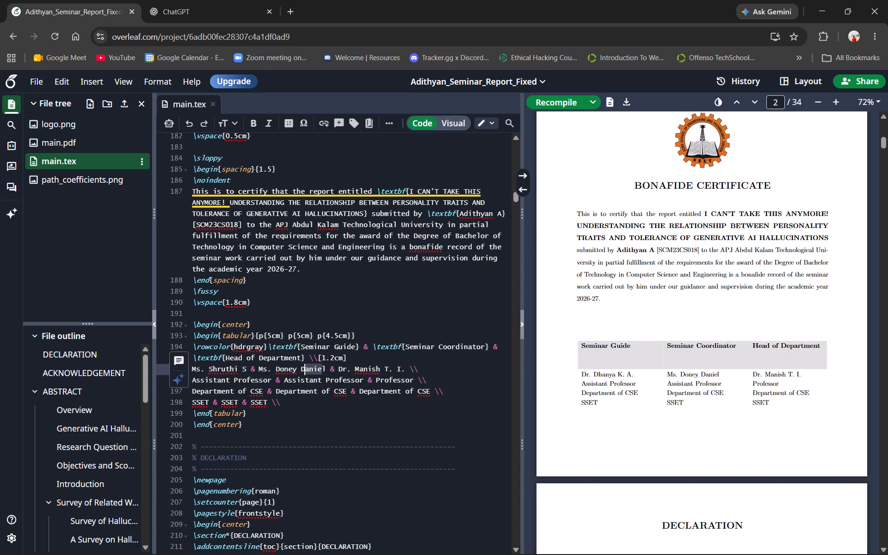
pyautogui.press('Right')
pyautogui.press('Up')
pyautogui.press('Down')
pyautogui.press('Right')
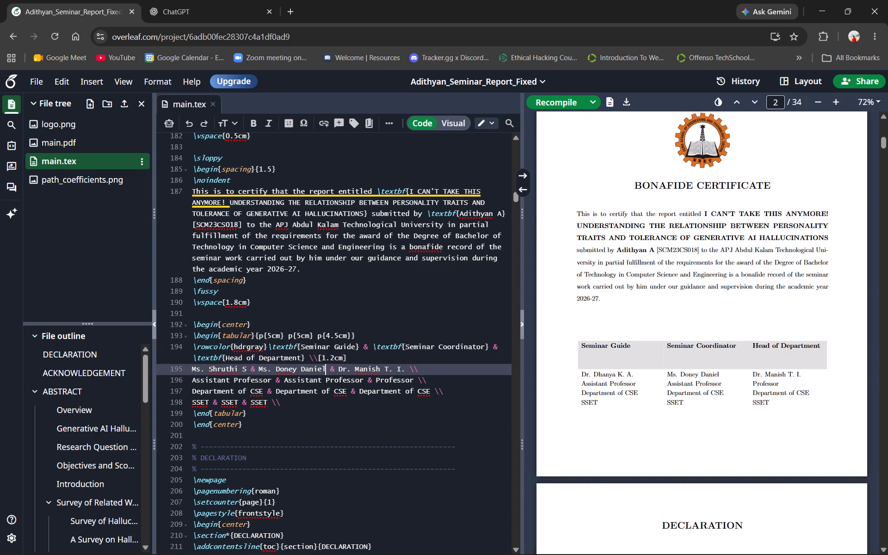
pyautogui.press('Right')
pyautogui.press('Left')
pyautogui.hotkey('ctrl', 'shift', 'Left')
pyautogui.hotkey('ctrl', 'shift', 'Left')
pyautogui.hotkey('ctrl', 'shift', 'Left')
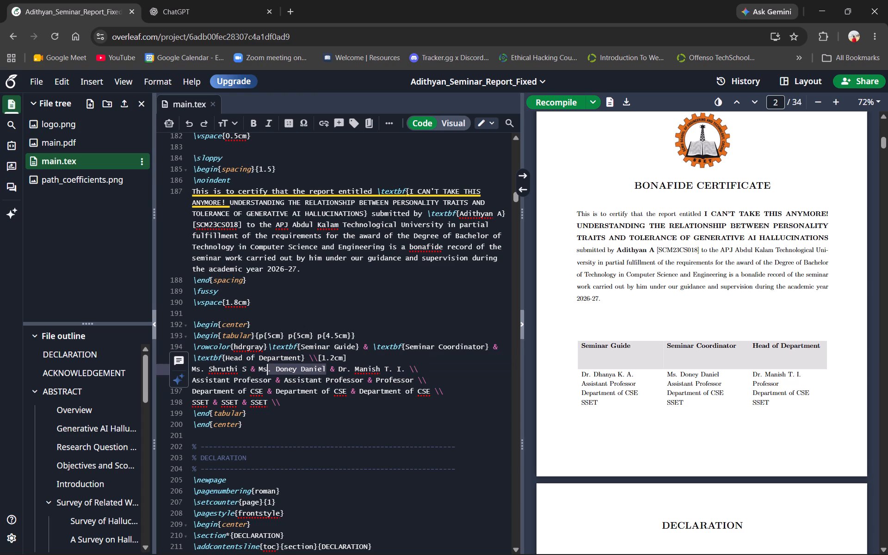
pyautogui.hotkey('ctrl', 'shift', 'Right')
pyautogui.hotkey('ctrl', 'shift', 'Right')
pyautogui.hotkey('ctrl', 'shift', 'Left')
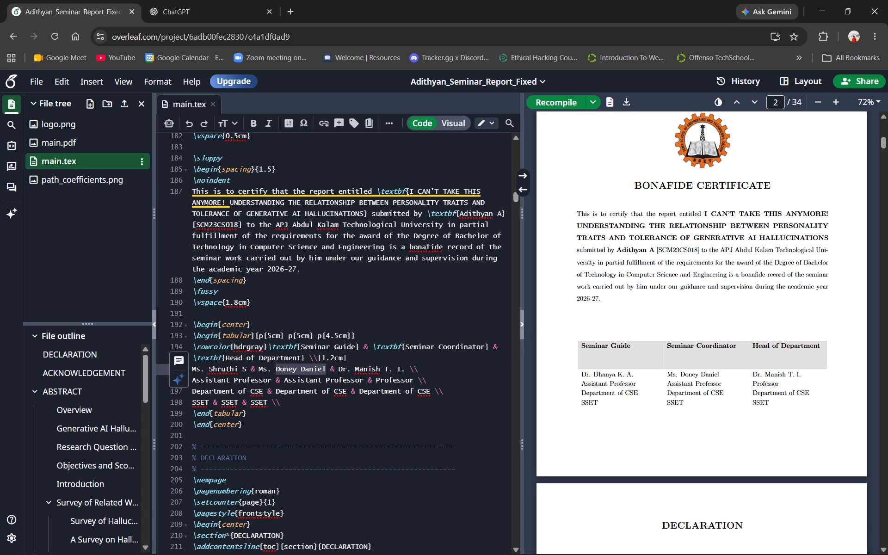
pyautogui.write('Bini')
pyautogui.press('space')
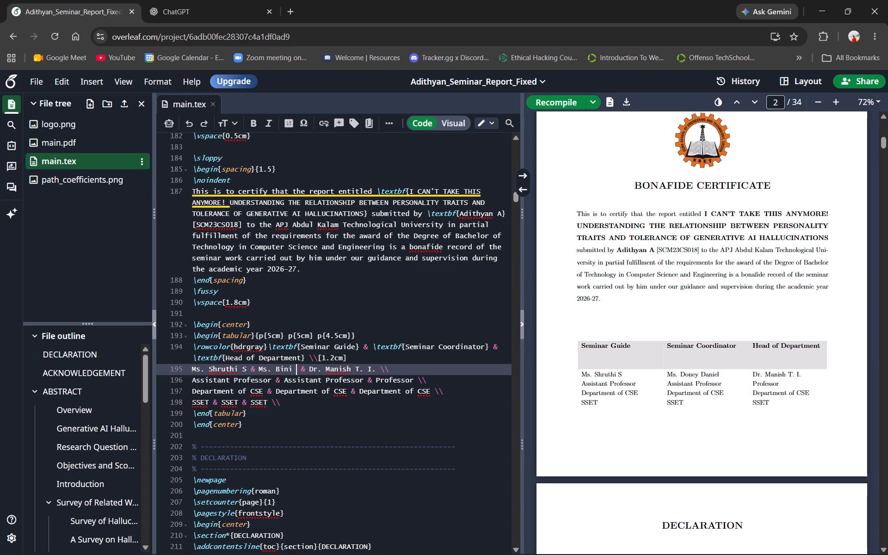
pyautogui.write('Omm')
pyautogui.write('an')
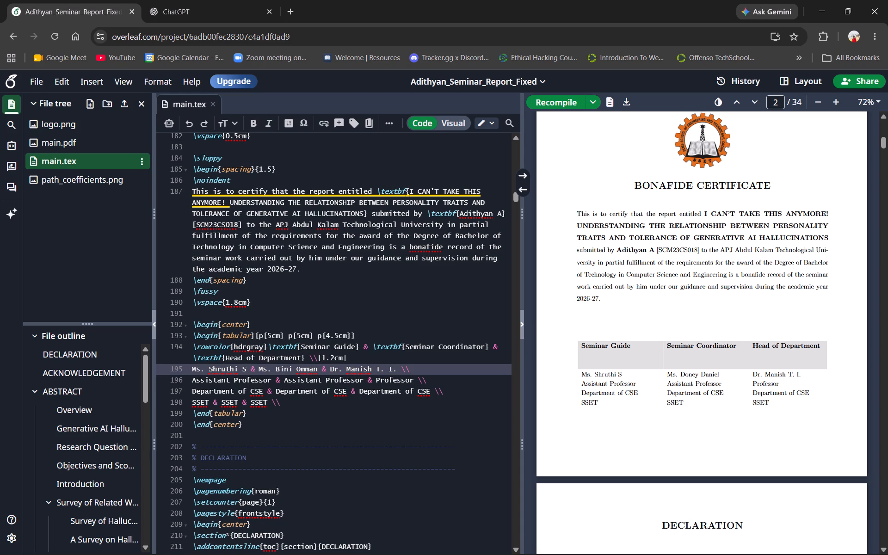
pyautogui.click(565, 103)
# Open the recent Seminar_Report PDF from Downloads and find the signatory table on its bonafide certificate page.
pyautogui.hotkey('alt', 'Tab')
pyautogui.hotkey('alt', 'Tab')
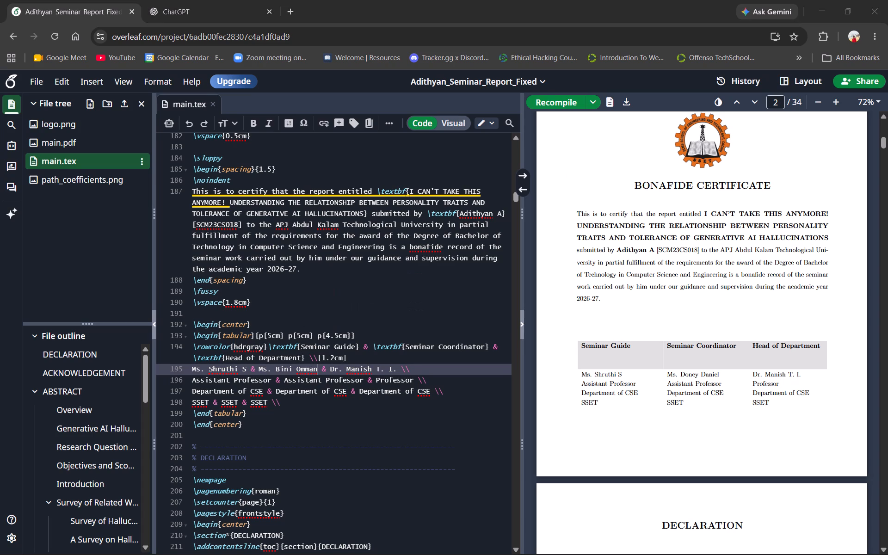
pyautogui.press('super+e')
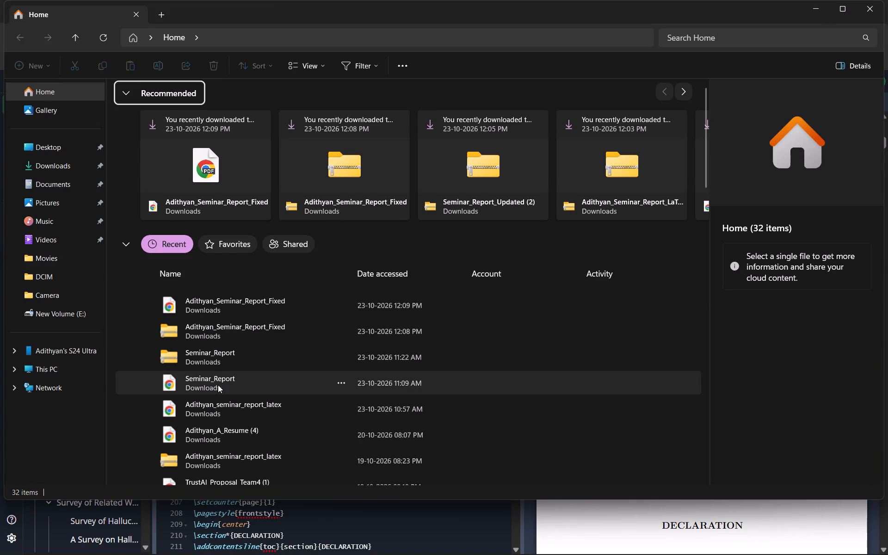
pyautogui.doubleClick(220, 380)
pyautogui.scroll(-4, 437, 417)
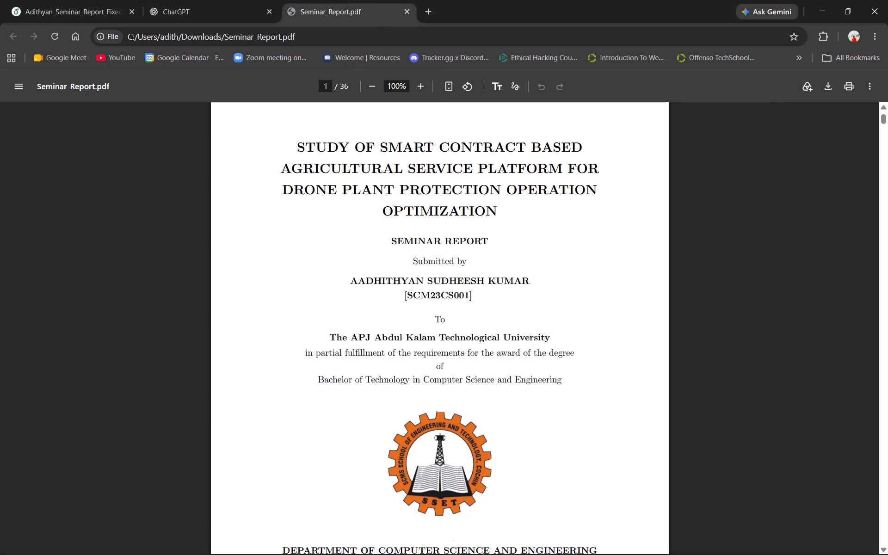
pyautogui.scroll(-10, 437, 417)
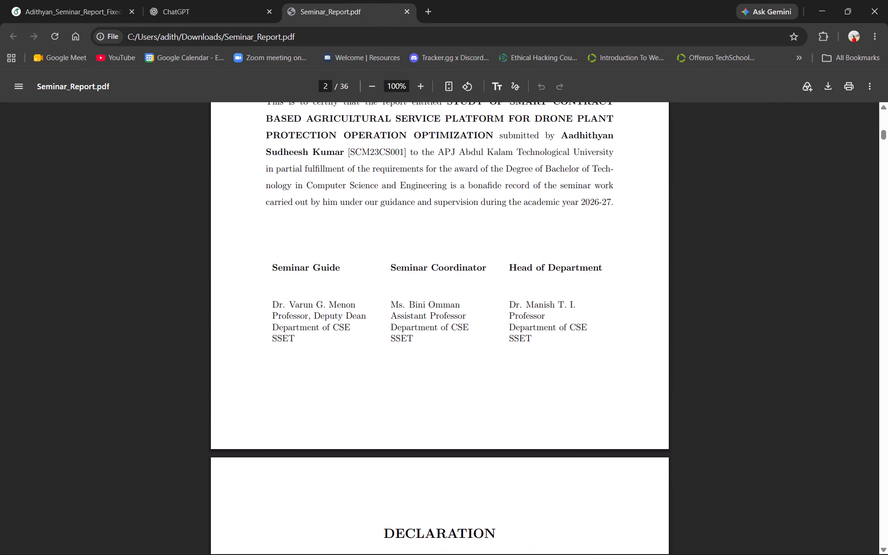
# Copy the seminar coordinator's name from the reference certificate and return to the Overleaf project.
pyautogui.moveTo(465, 303); pyautogui.dragTo(395, 286)
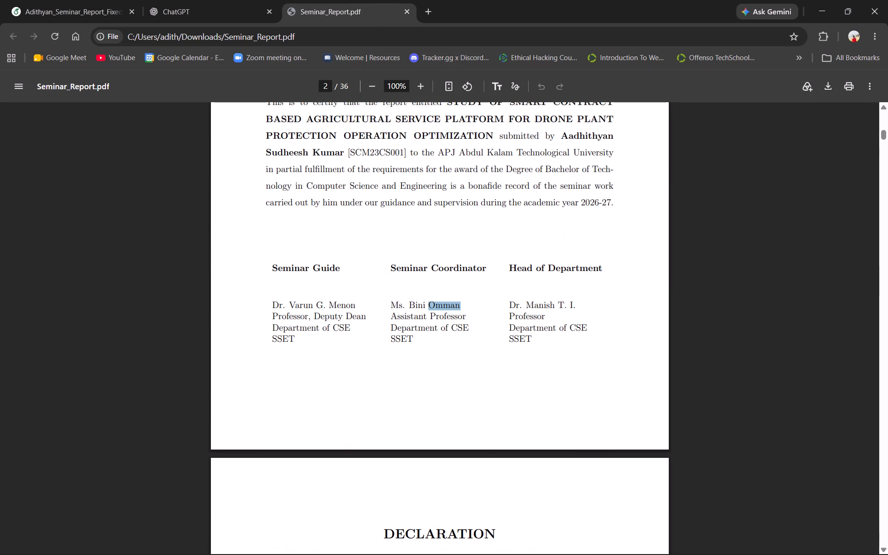
pyautogui.moveTo(395, 286); pyautogui.dragTo(407, 307)
pyautogui.hotkey('ctrl', 'c')
pyautogui.hotkey('alt', 'Tab')
pyautogui.hotkey('alt', 'Tab')
pyautogui.hotkey('alt', 'Tab')
pyautogui.hotkey('alt', 'Tab')
pyautogui.hotkey('alt', 'Tab')
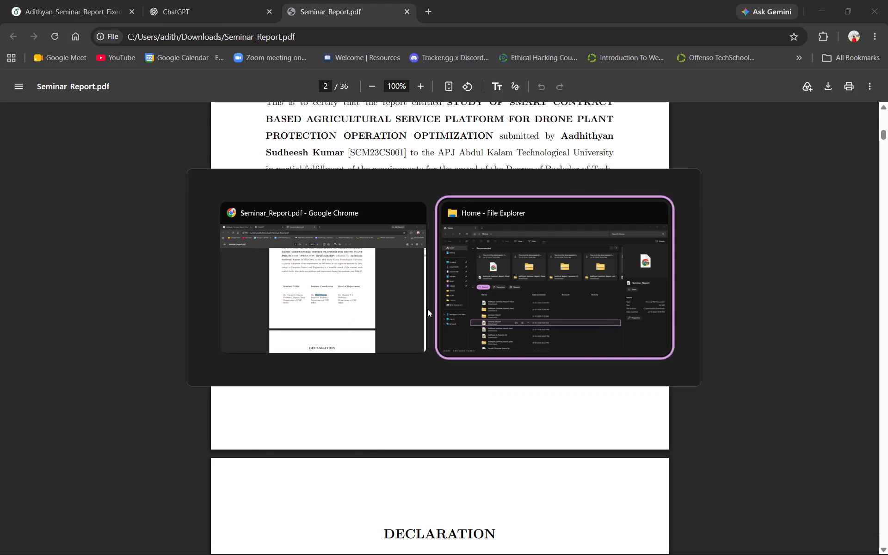
pyautogui.hotkey('alt', 'Tab')
pyautogui.click(26, 0)
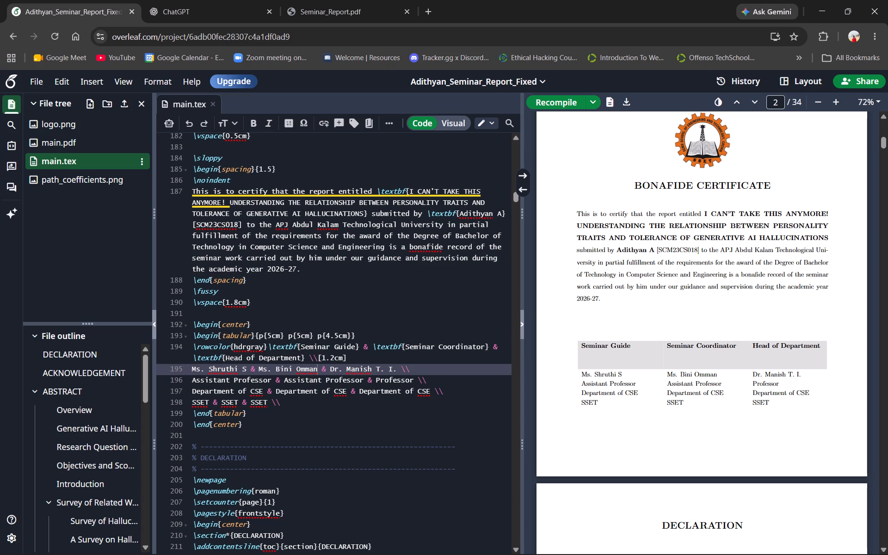
# Remove \rowcolor{hdrgray} from the header row of the bonafide certificate's signatory table and recompile.
pyautogui.click(262, 349)
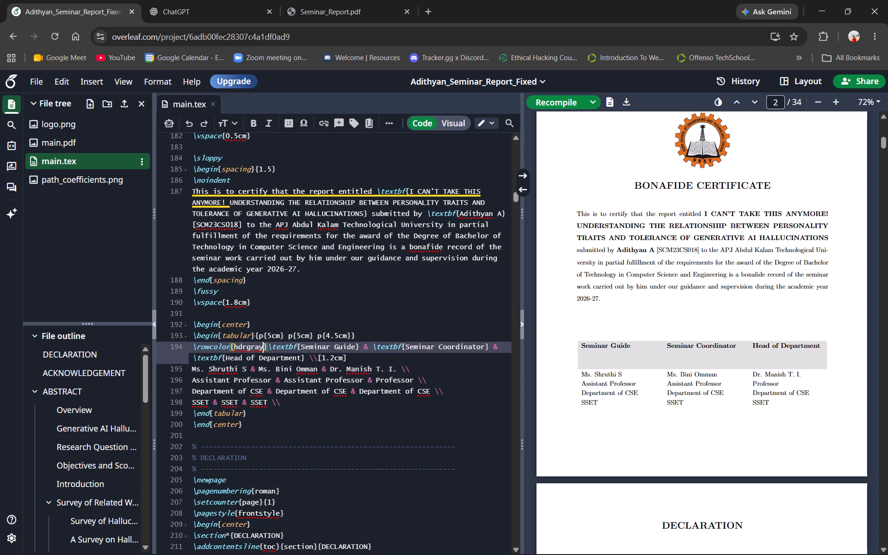
pyautogui.press('BackSpace')
pyautogui.press('BackSpace')
pyautogui.press('BackSpace')
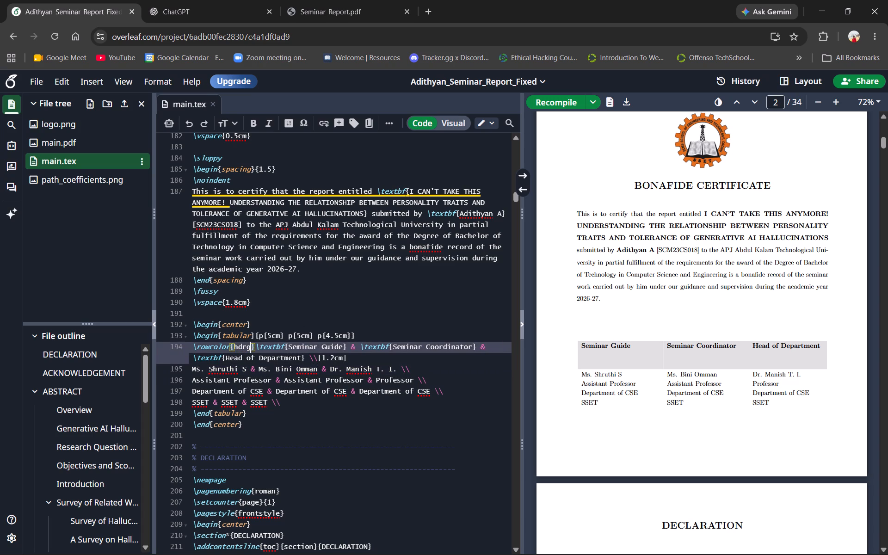
pyautogui.press('Right')
pyautogui.hotkey('ctrl', 'shift', 'Left')
pyautogui.hotkey('ctrl', 'shift', 'Left')
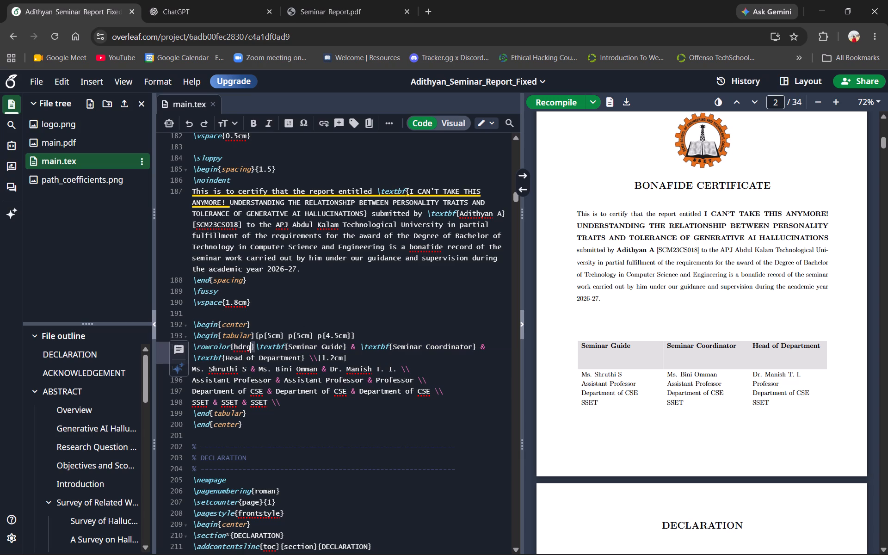
pyautogui.hotkey('ctrl', 'shift', 'Left')
pyautogui.hotkey('ctrl', 'shift', 'Left')
pyautogui.hotkey('ctrl', 'shift', 'Left')
pyautogui.press('BackSpace')
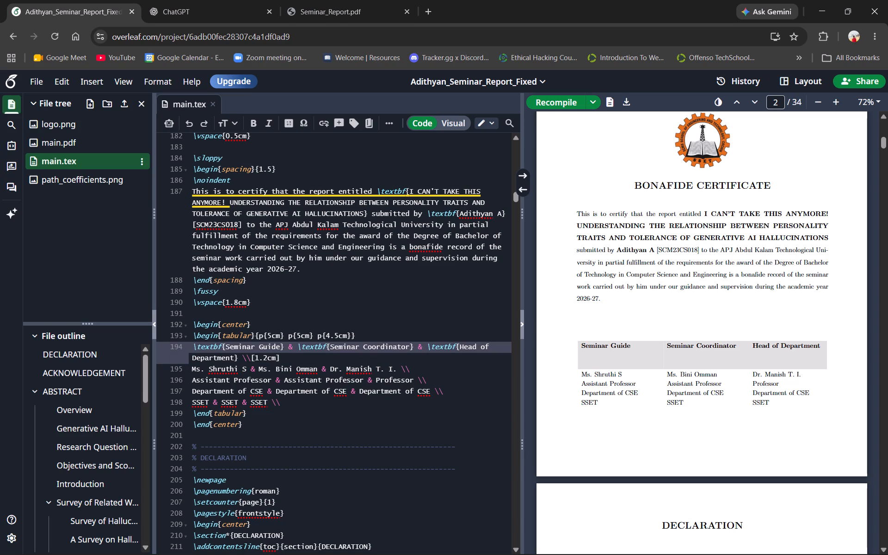
pyautogui.hotkey('ctrl', 's')
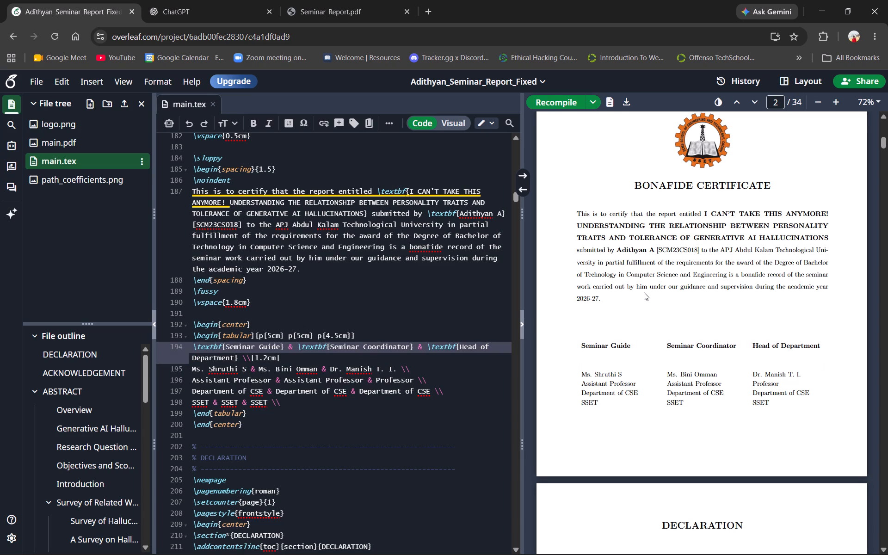
# Insert \\ line breaks before and after "in" in the title page's "Bachelor of Technology in Computer Science and Engineering" line and recompile.
pyautogui.scroll(-3, 644, 292)
pyautogui.scroll(6, 644, 292)
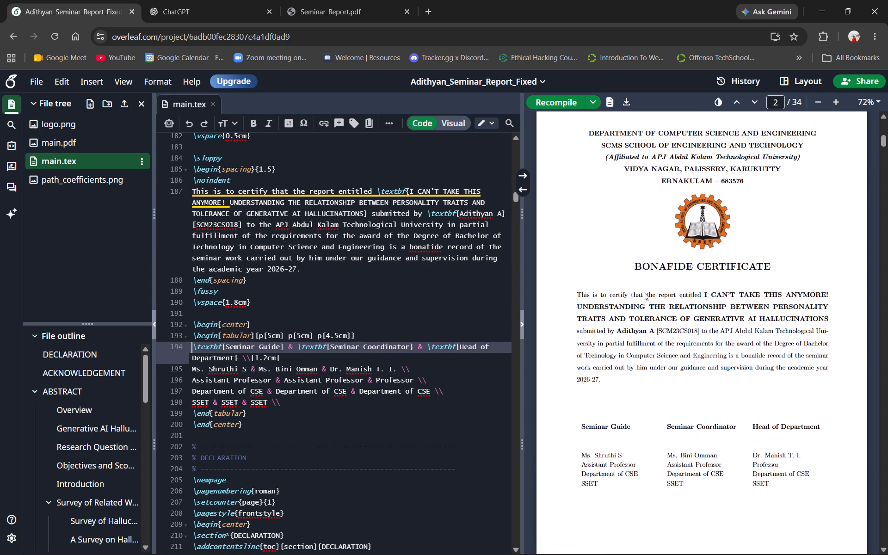
pyautogui.scroll(8, 644, 292)
pyautogui.doubleClick(695, 178)
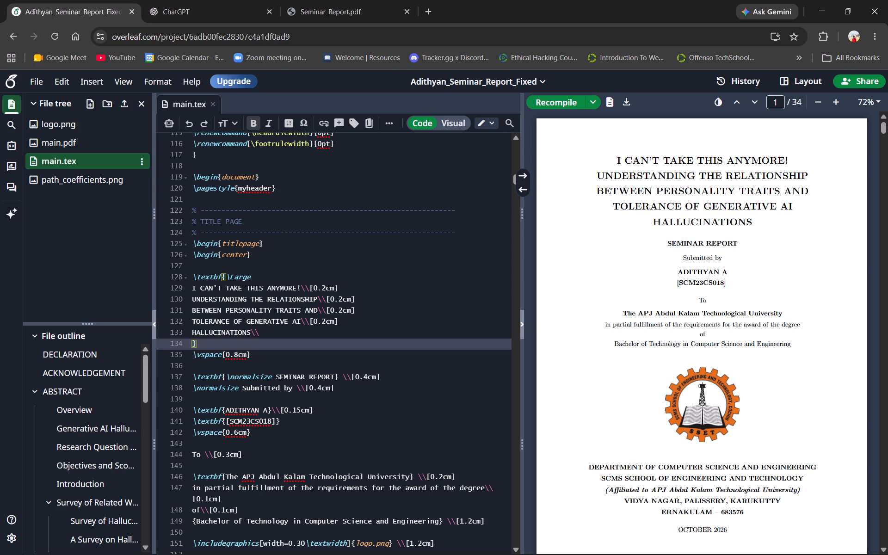
pyautogui.scroll(-1, 309, 348)
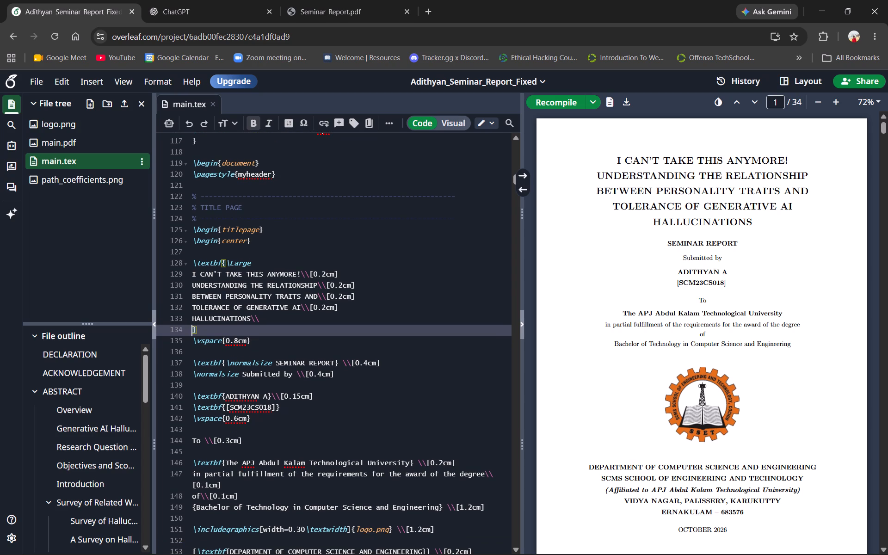
pyautogui.doubleClick(632, 339)
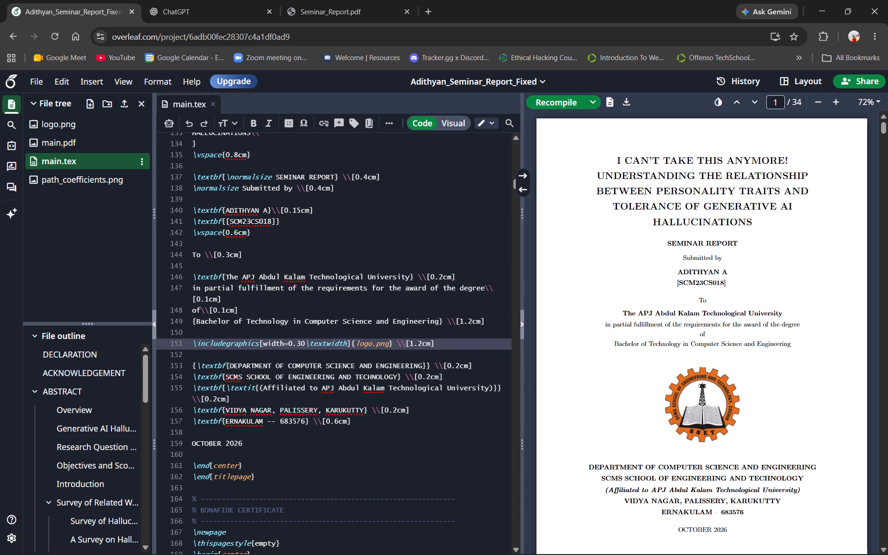
pyautogui.click(291, 321)
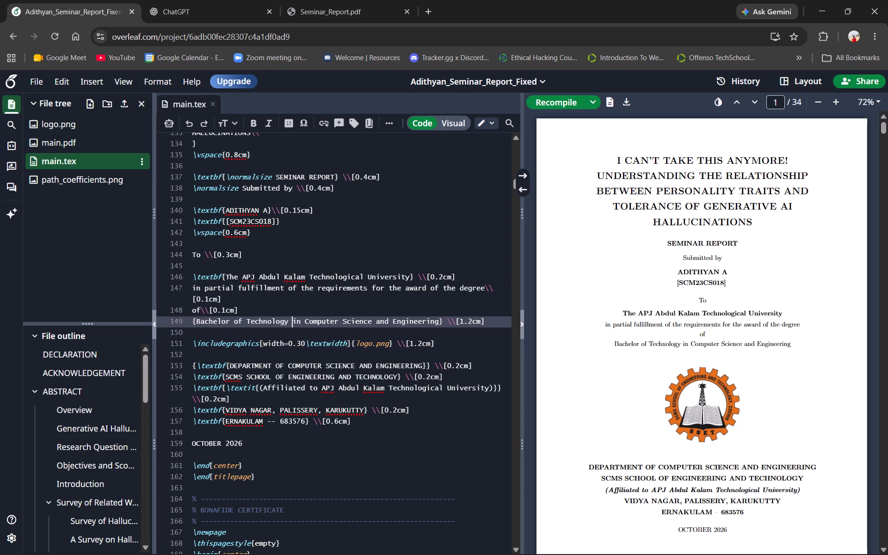
pyautogui.press('Left')
pyautogui.write('\\\\')
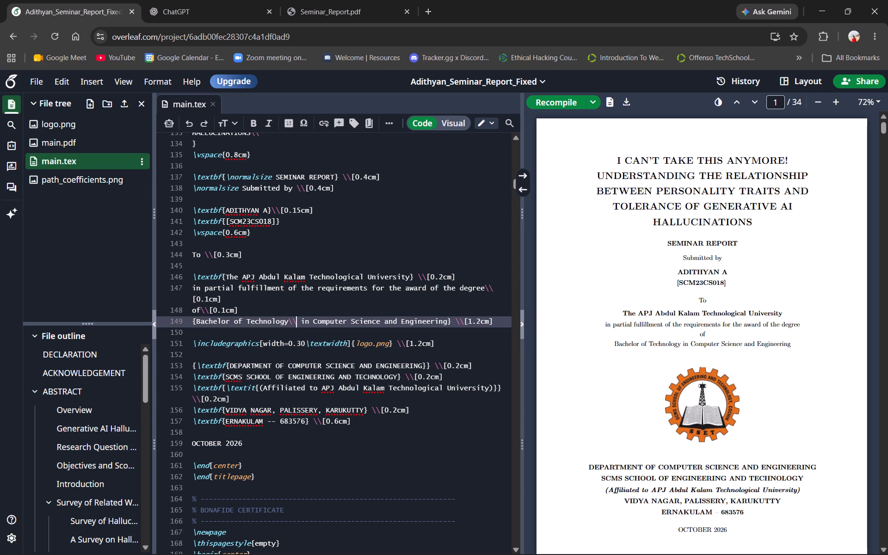
pyautogui.press('Right')
pyautogui.press('Right')
pyautogui.press('Right')
pyautogui.press('Right')
pyautogui.write('\\\\')
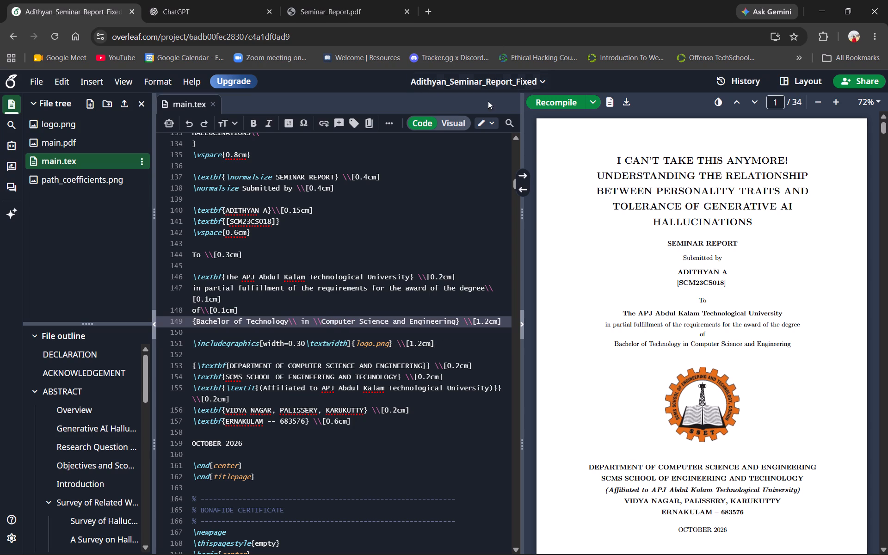
pyautogui.click(561, 99)
# Set the spacing after the title page's Computer Science and Engineering line to 0.4cm and recompile.
pyautogui.scroll(-2, 652, 228)
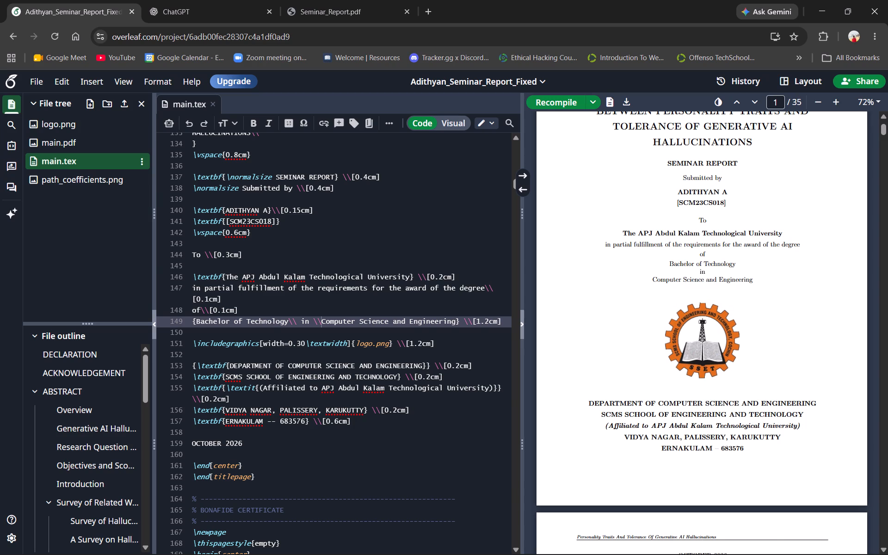
pyautogui.click(480, 323)
pyautogui.press('BackSpace')
pyautogui.press('0')
pyautogui.press('Down')
pyautogui.press('Up')
pyautogui.press('Right')
pyautogui.press('Right')
pyautogui.press('BackSpace')
pyautogui.press('4')
pyautogui.click(553, 106)
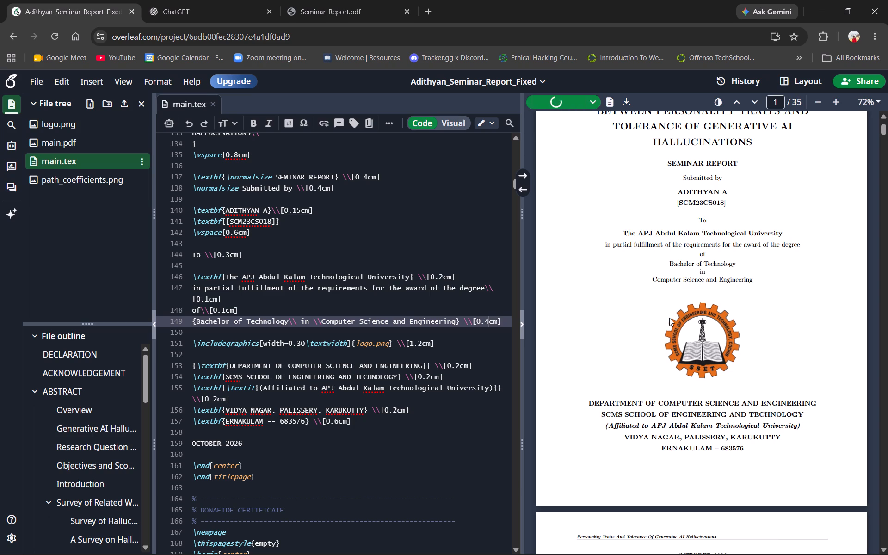
# Review the recompiled report's layout from the title page through the certificate, declaration and acknowledgement to the abstract.
pyautogui.scroll(-4, 666, 346)
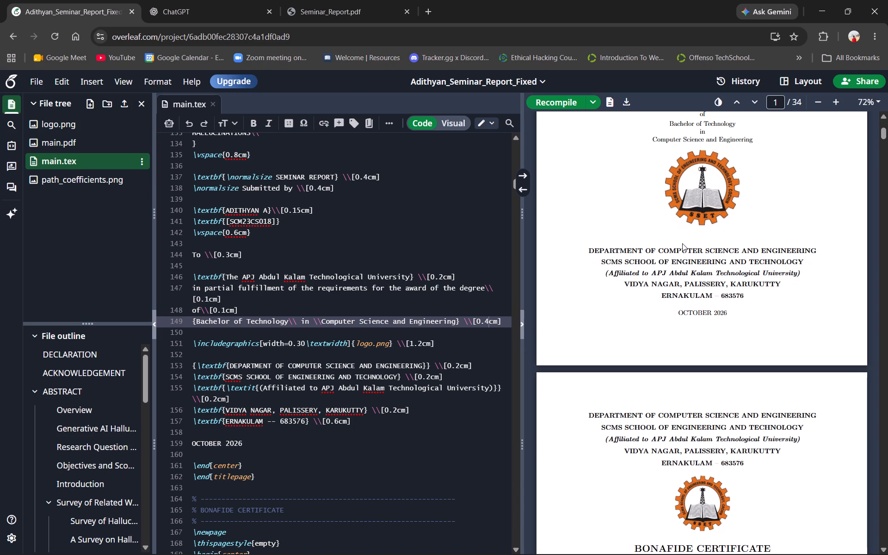
pyautogui.scroll(7, 650, 286)
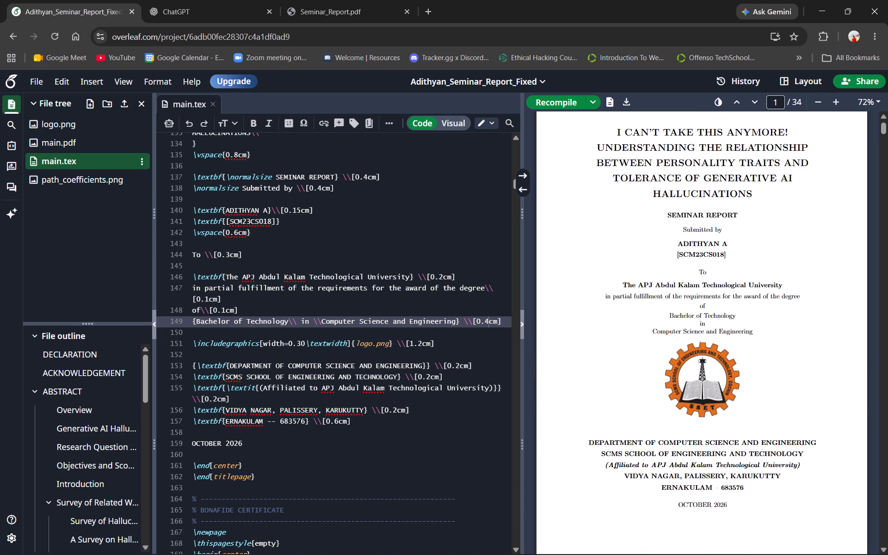
pyautogui.scroll(-9, 642, 317)
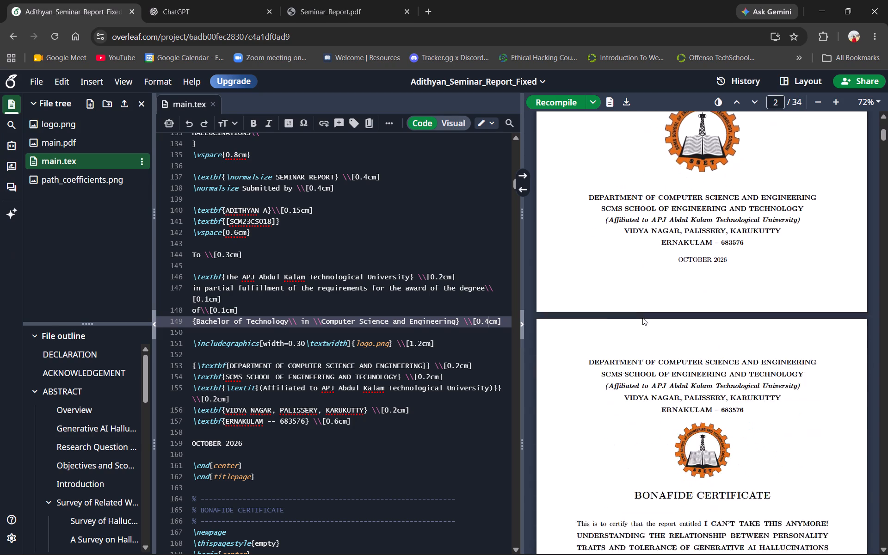
pyautogui.scroll(2, 642, 317)
pyautogui.scroll(-9, 650, 403)
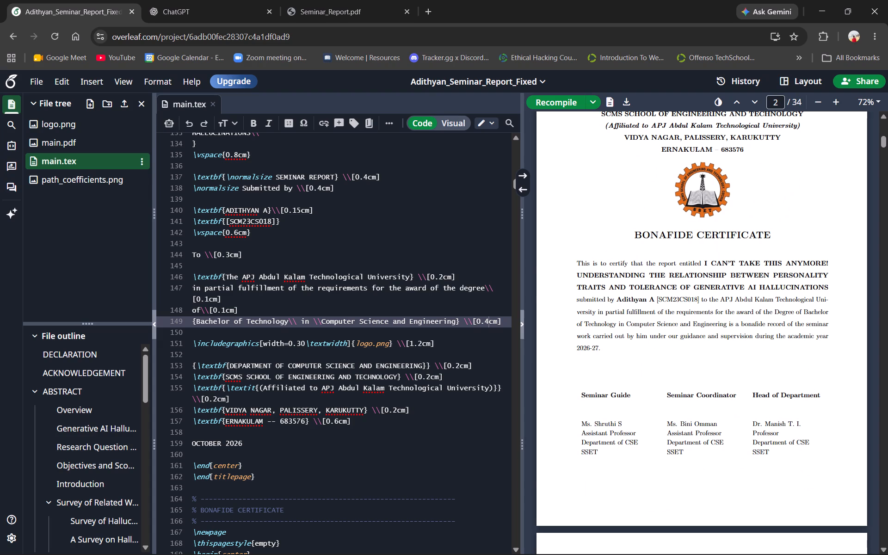
pyautogui.scroll(-10, 670, 425)
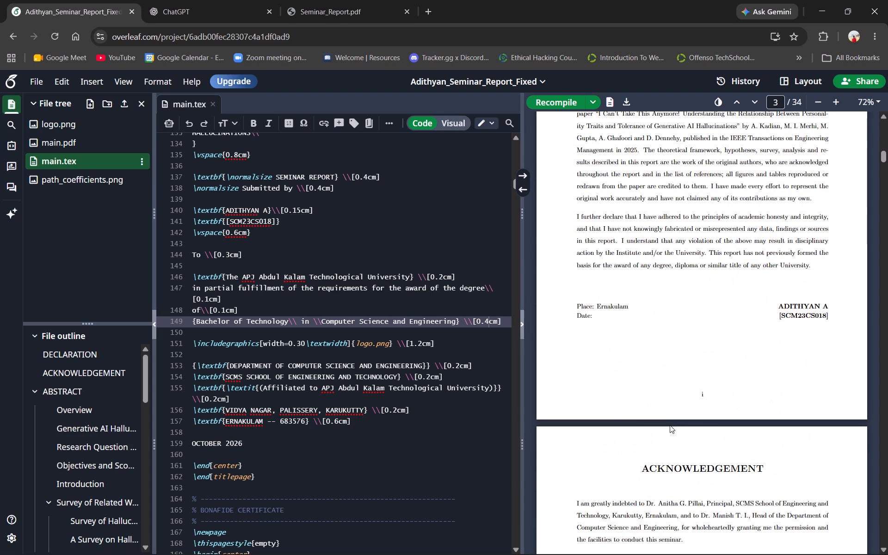
pyautogui.scroll(-7, 670, 425)
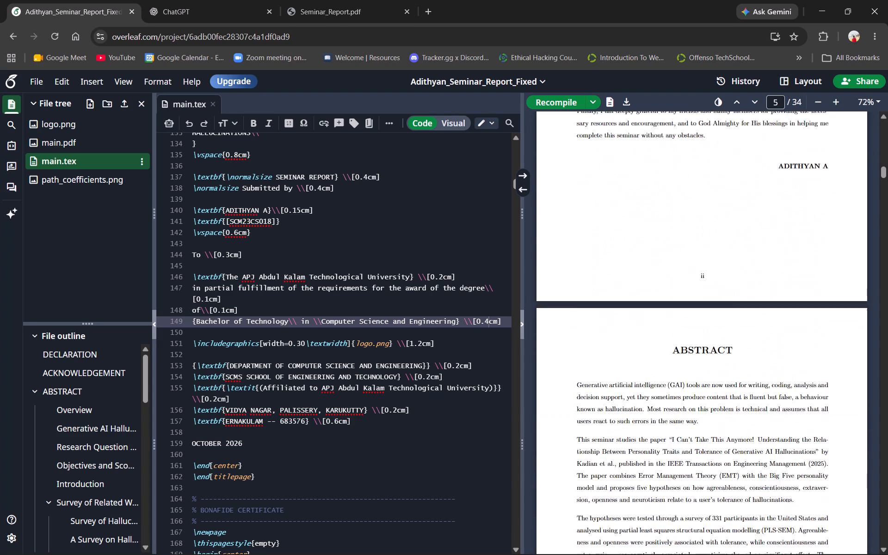
pyautogui.scroll(-5, 670, 425)
pyautogui.scroll(1, 670, 425)
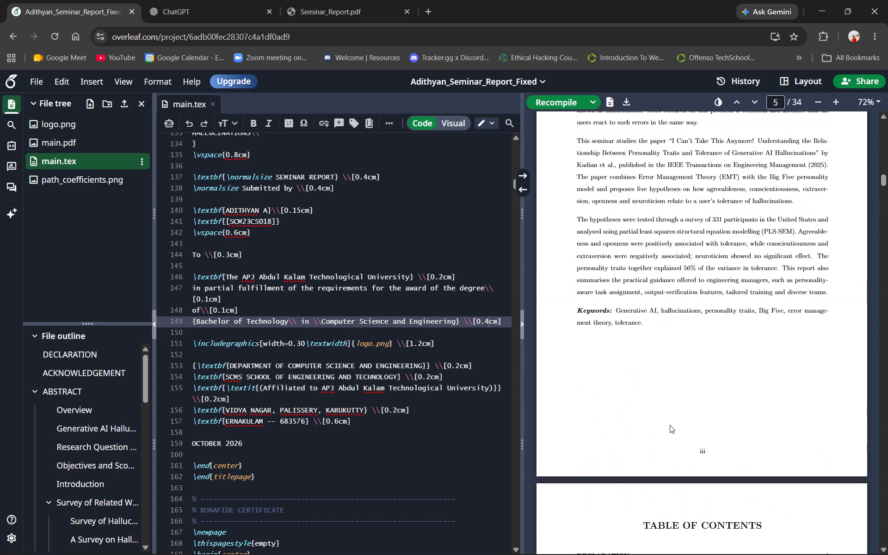
# Delete the abstract's Keywords paragraph along with its \noindent, \end{spacing} and \fussy lines, and recompile.
pyautogui.doubleClick(646, 308)
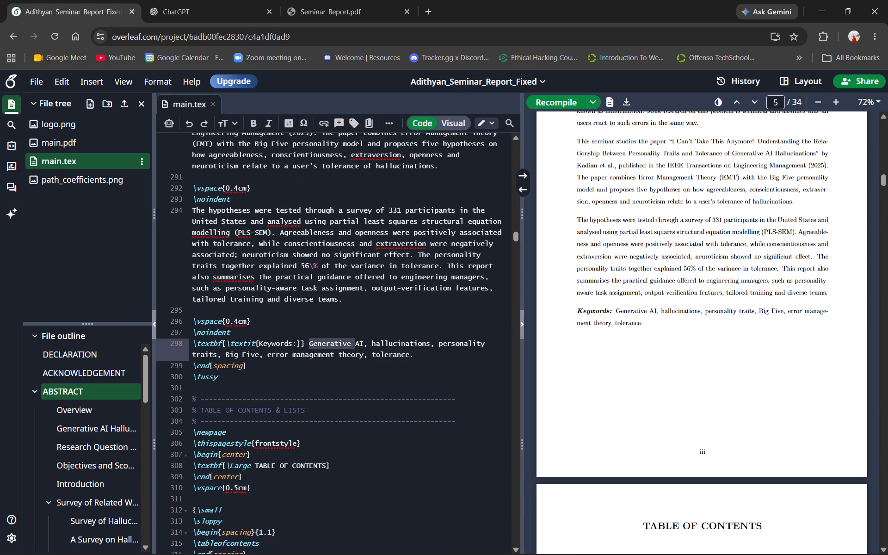
pyautogui.moveTo(219, 378); pyautogui.dragTo(176, 335)
pyautogui.press('BackSpace')
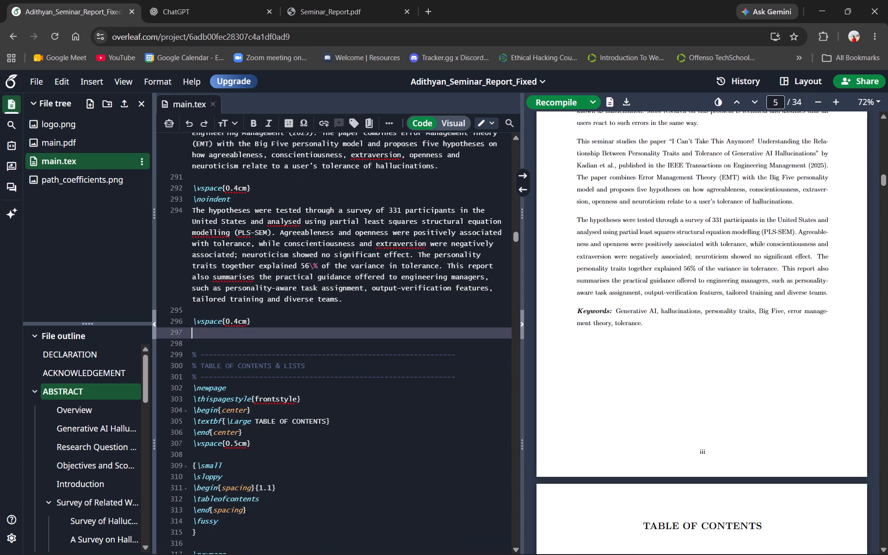
pyautogui.hotkey('ctrl', 's')
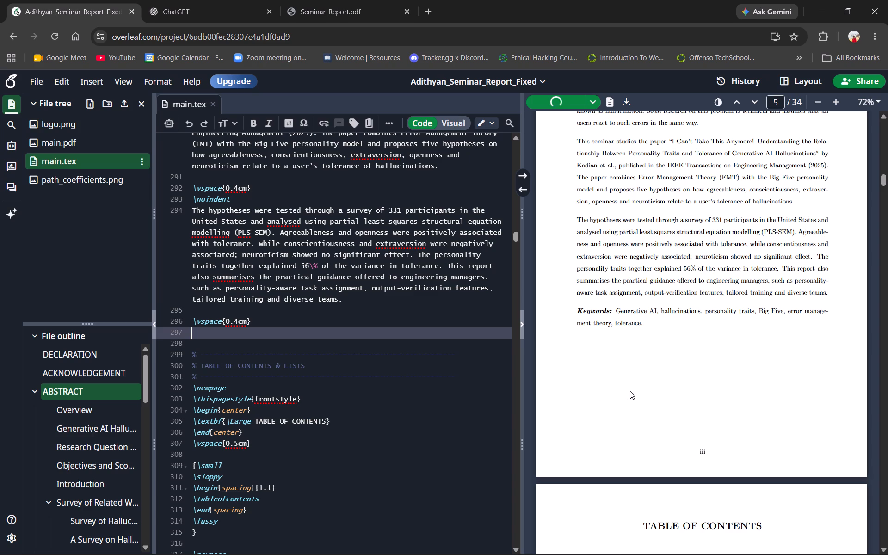
# Check the abstract's last page in the recompiled report, along with the table of contents, list of figures and list of tables.
pyautogui.scroll(-7, 630, 385)
pyautogui.scroll(1, 630, 385)
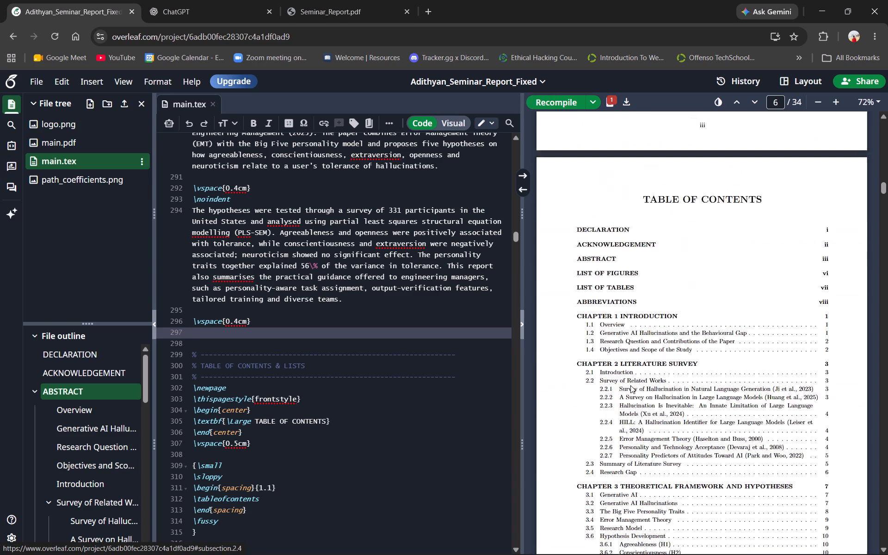
pyautogui.scroll(1, 630, 385)
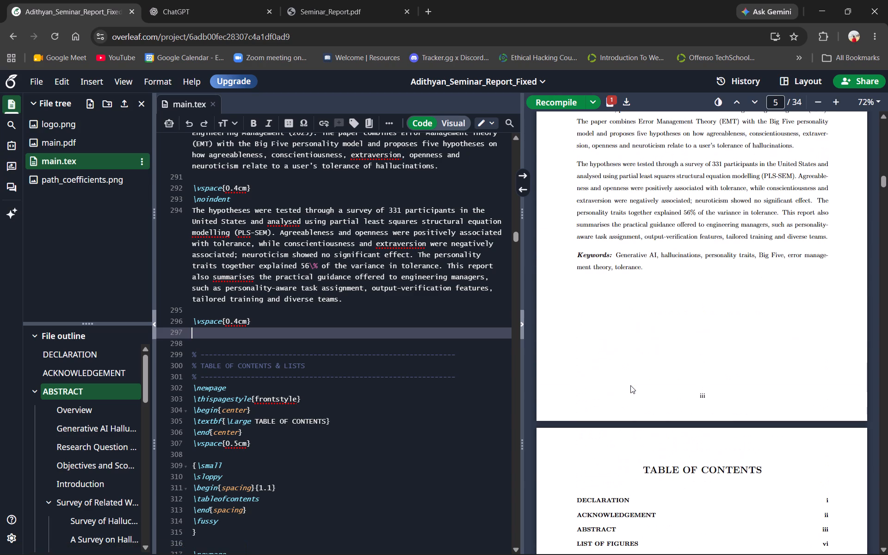
pyautogui.scroll(-13, 630, 385)
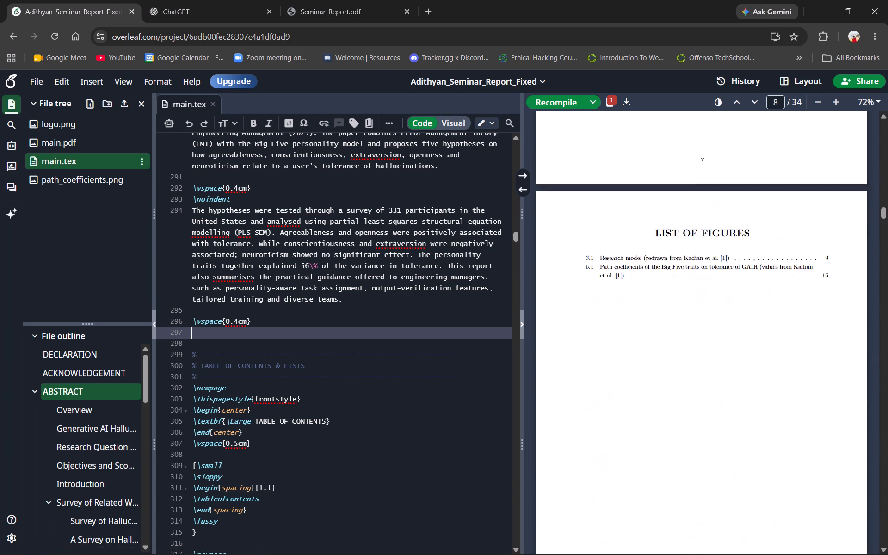
pyautogui.scroll(6, 630, 385)
pyautogui.scroll(-2, 630, 385)
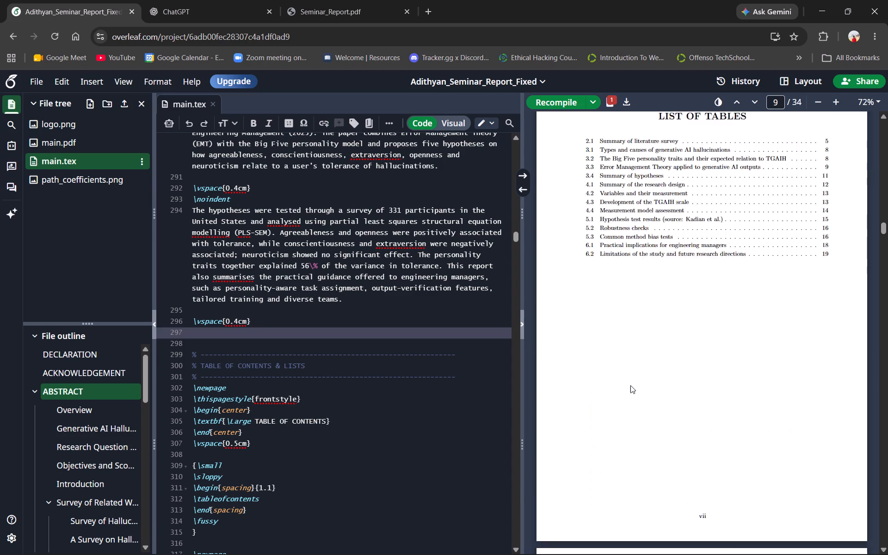
# Review the layout of the report's chapters, tables and figures from Chapter 1 through to the Conclusion section.
pyautogui.scroll(-4, 630, 385)
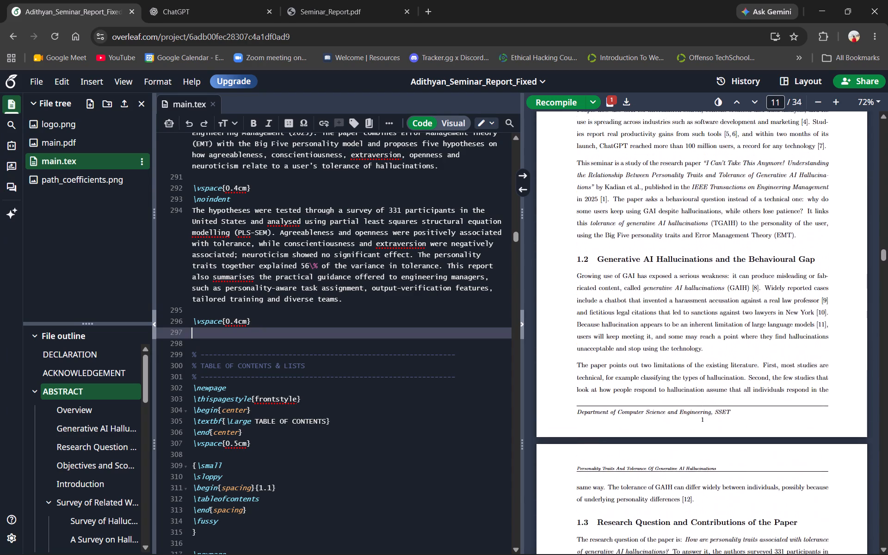
pyautogui.scroll(-18, 630, 385)
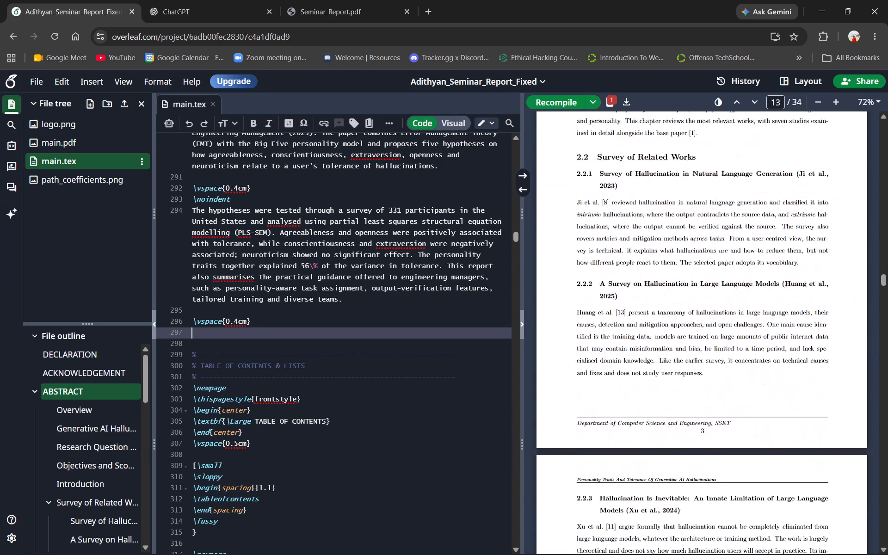
pyautogui.scroll(-17, 630, 385)
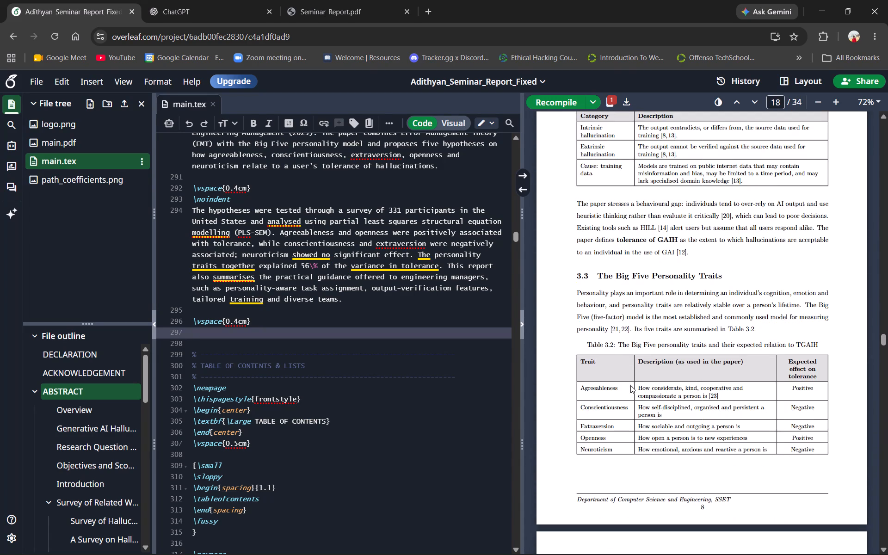
pyautogui.scroll(-19, 630, 385)
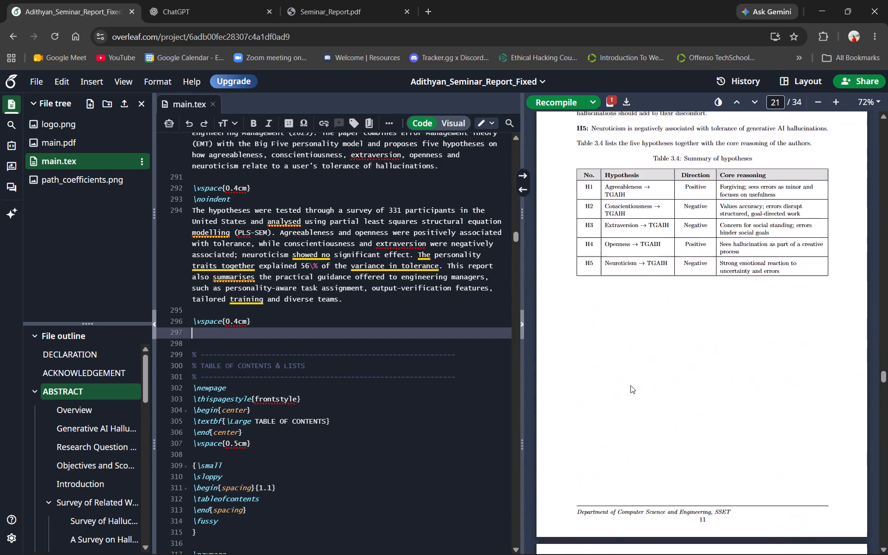
pyautogui.scroll(4, 630, 385)
pyautogui.scroll(-10, 630, 385)
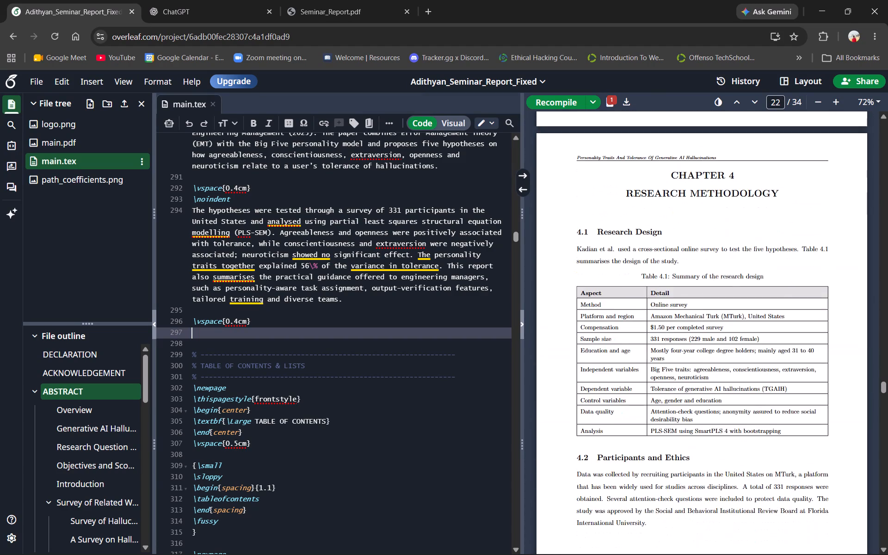
pyautogui.scroll(-14, 630, 385)
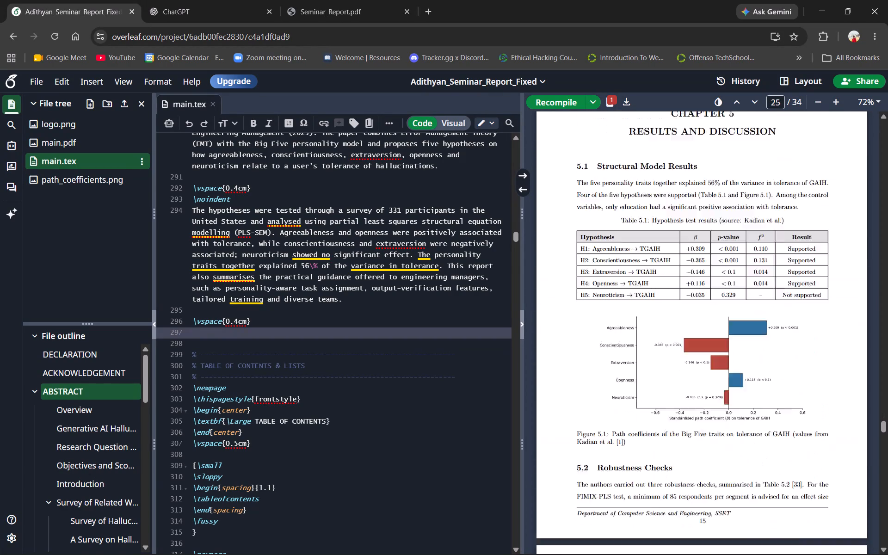
pyautogui.scroll(-12, 630, 385)
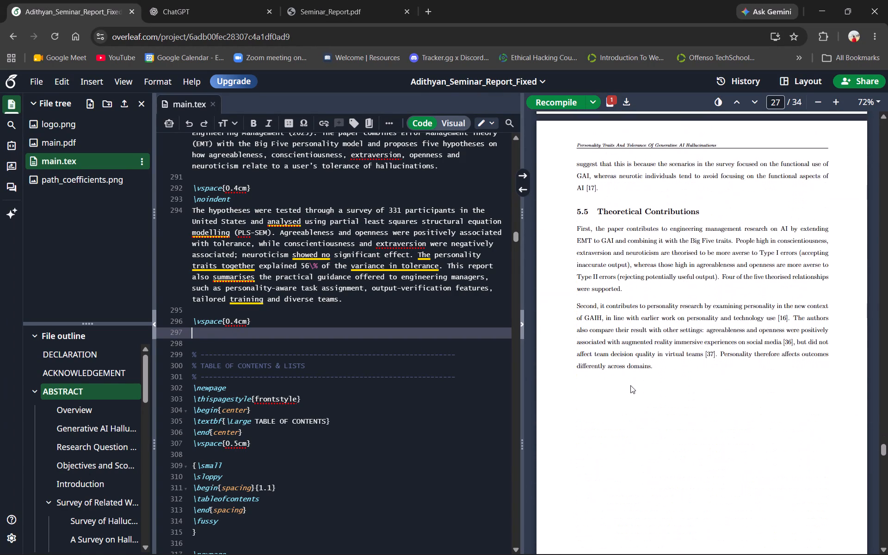
pyautogui.scroll(-12, 630, 385)
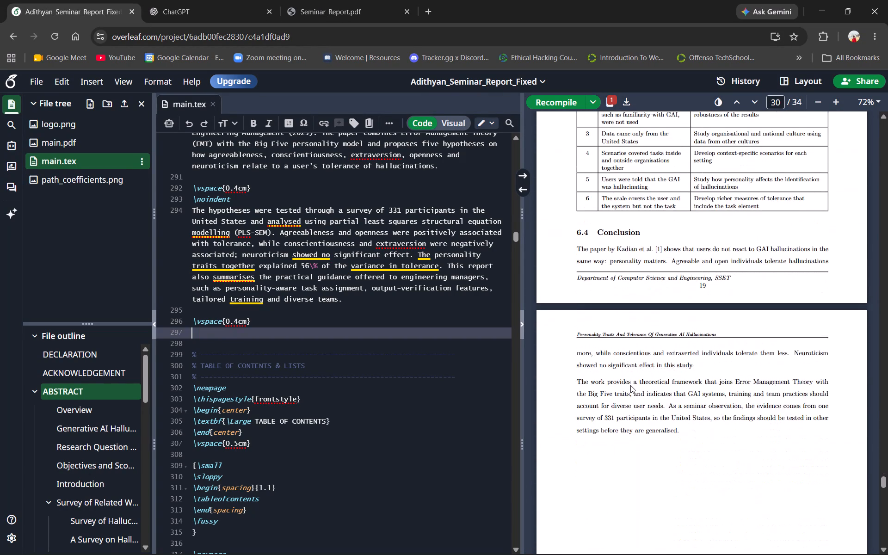
pyautogui.scroll(2, 630, 385)
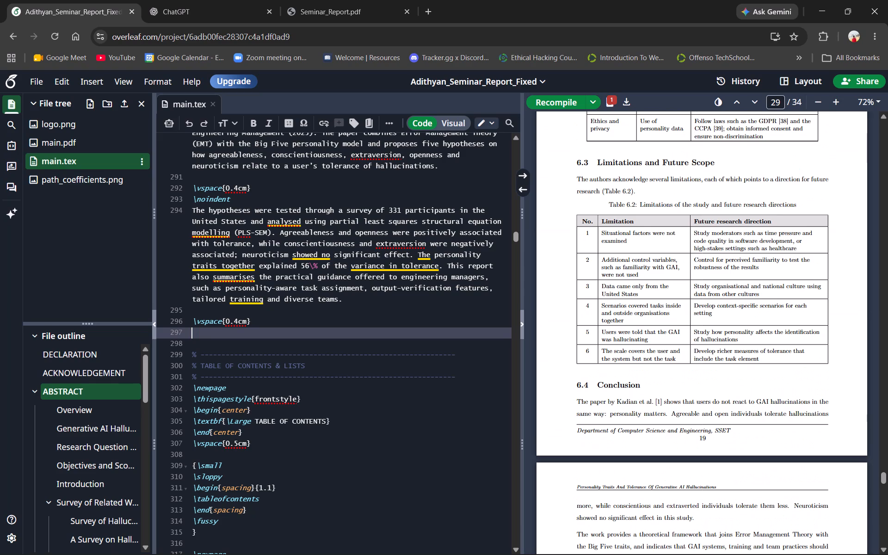
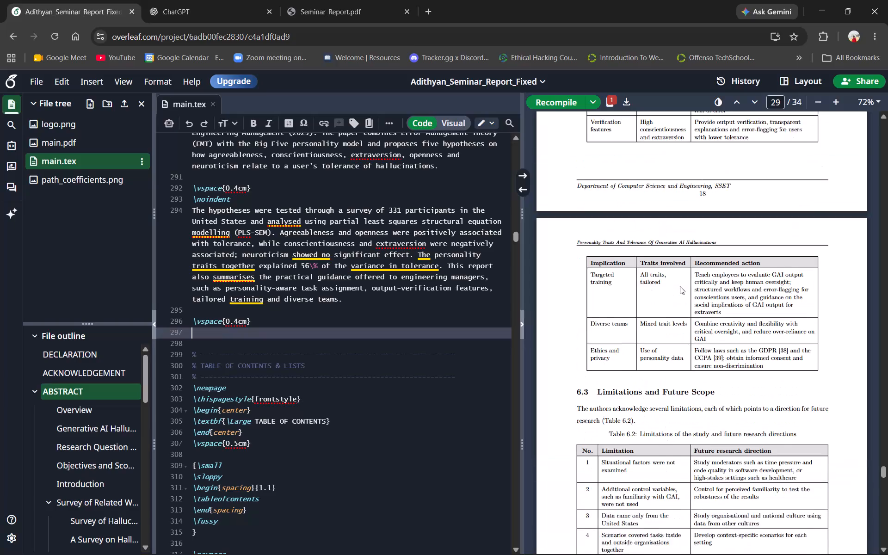
# Return to the compiled report's title page and locate the report title's block in the LaTeX source.
pyautogui.scroll(8, 680, 286)
pyautogui.scroll(14, 680, 286)
pyautogui.scroll(10, 680, 286)
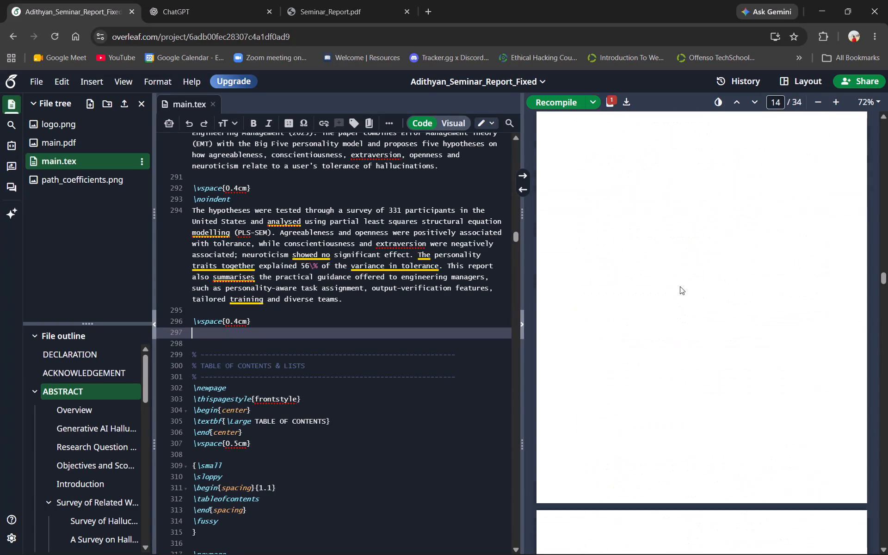
pyautogui.scroll(15, 680, 286)
pyautogui.doubleClick(706, 191)
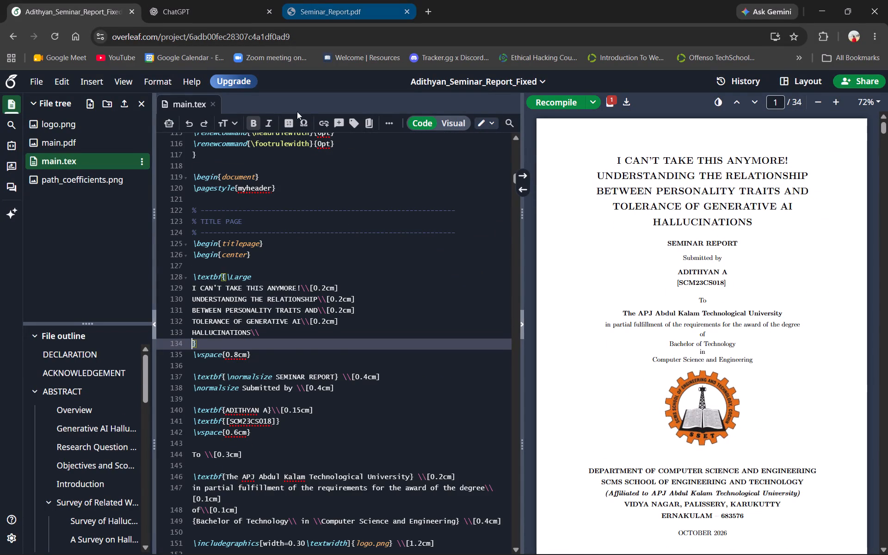
pyautogui.scroll(15, 284, 235)
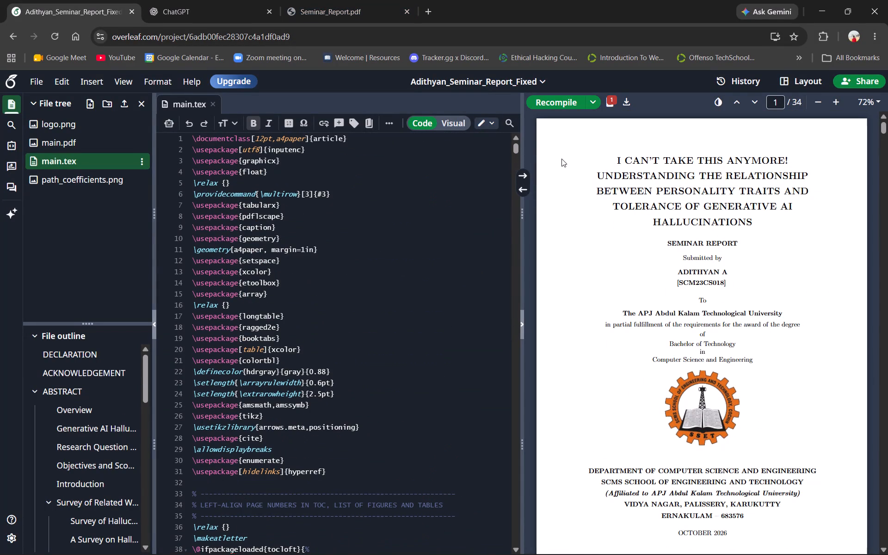
pyautogui.doubleClick(684, 169)
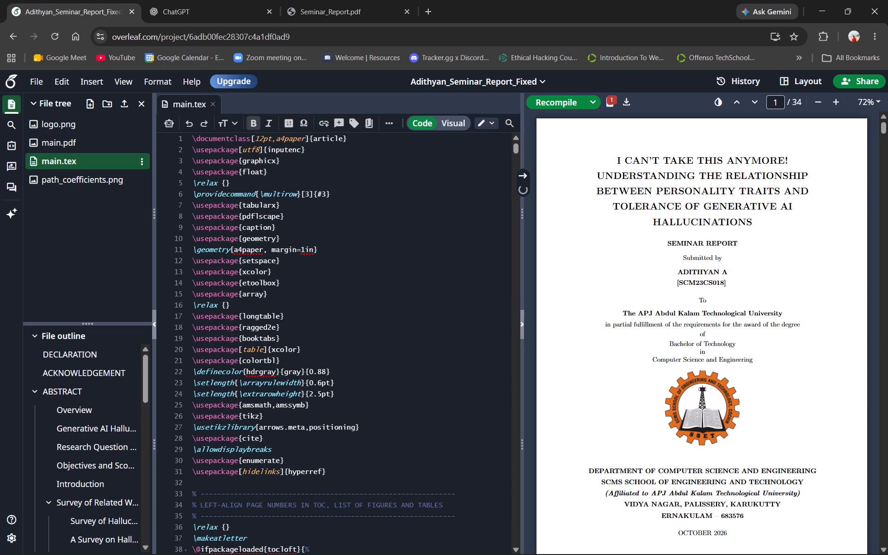
pyautogui.doubleClick(684, 179)
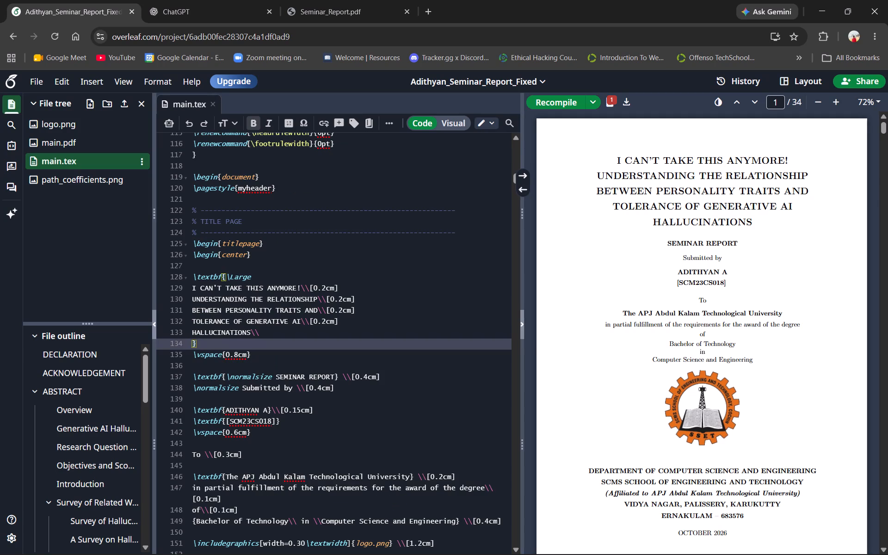
# Examine the main.tex source from the package preamble through the header and footer definitions to the title page and certificate.
pyautogui.scroll(2, 321, 327)
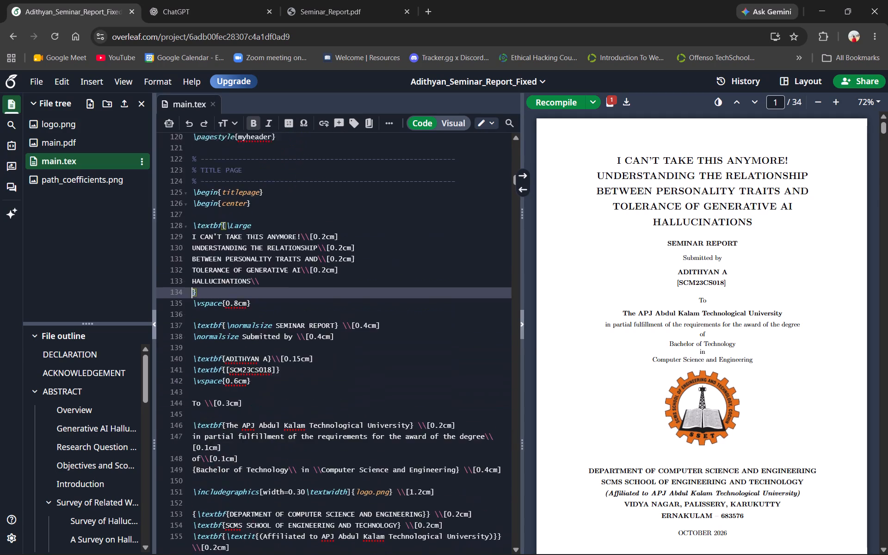
pyautogui.scroll(6, 321, 327)
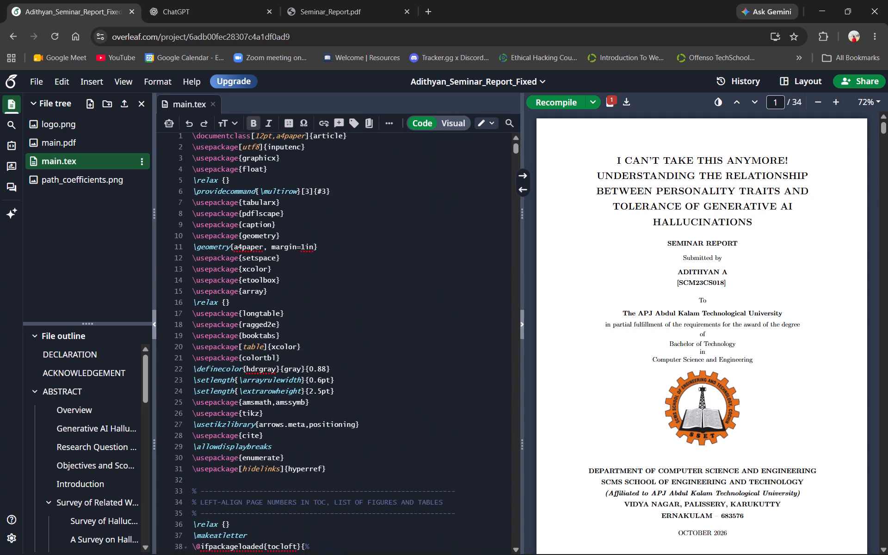
pyautogui.scroll(2, 321, 327)
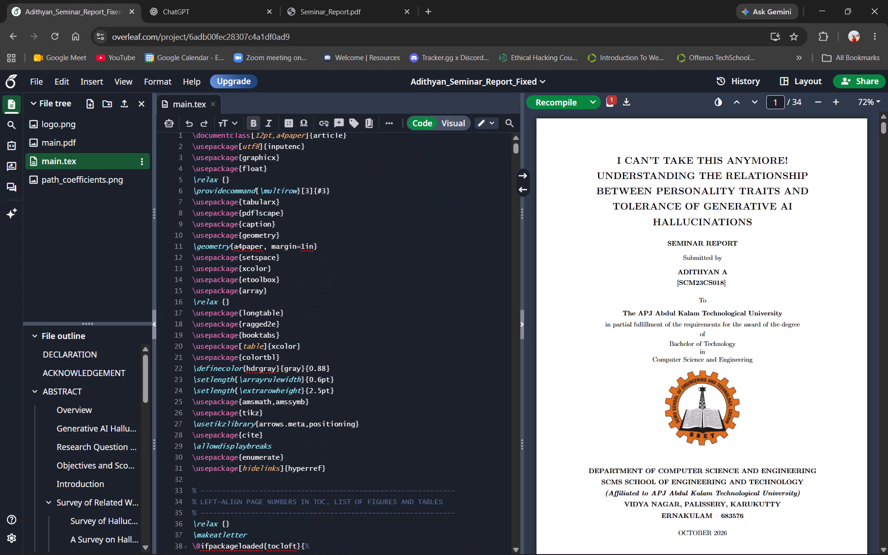
pyautogui.scroll(-14, 321, 327)
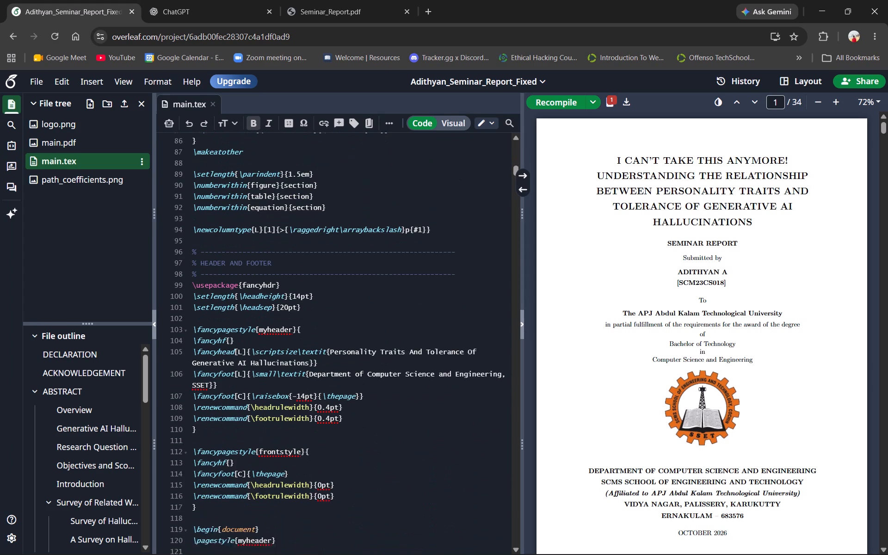
pyautogui.scroll(-8, 321, 327)
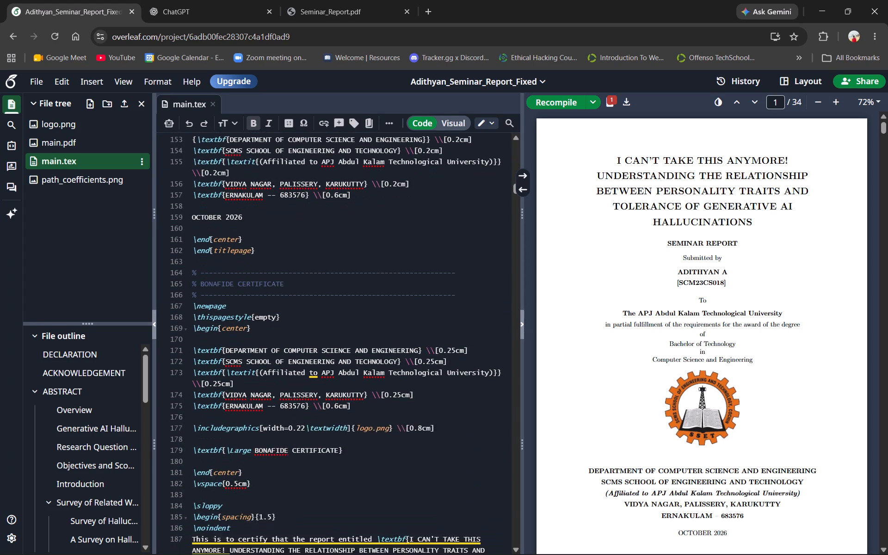
pyautogui.scroll(12, 321, 327)
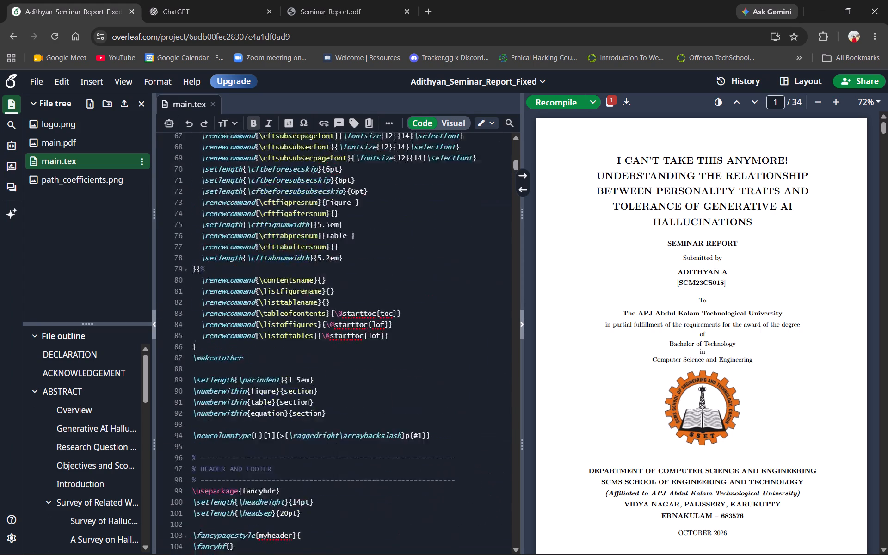
pyautogui.scroll(14, 321, 327)
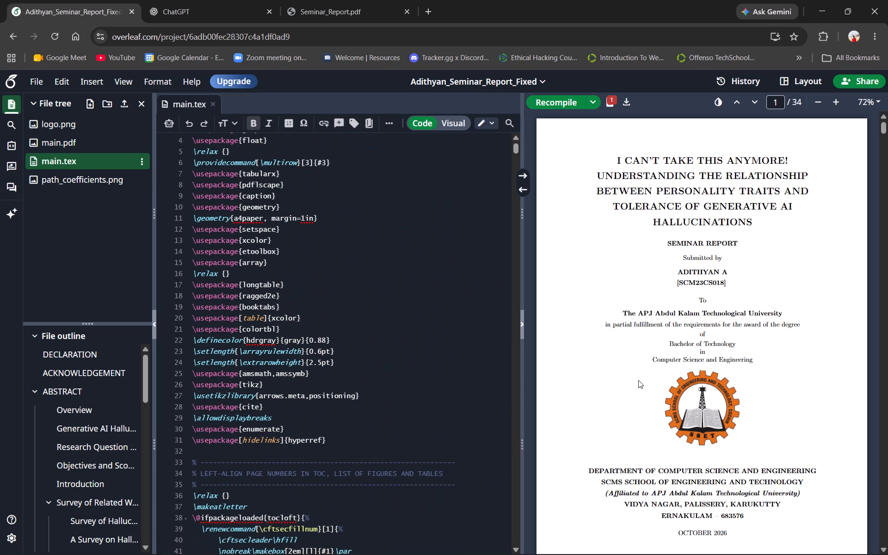
pyautogui.scroll(-3, 638, 380)
pyautogui.scroll(5, 638, 380)
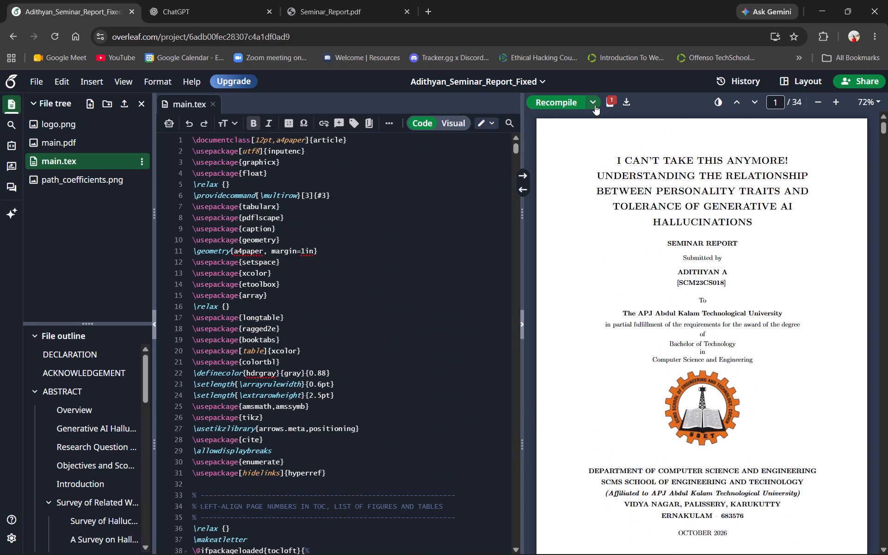
# Download the compiled report as a PDF and open the downloaded copy.
pyautogui.click(629, 105)
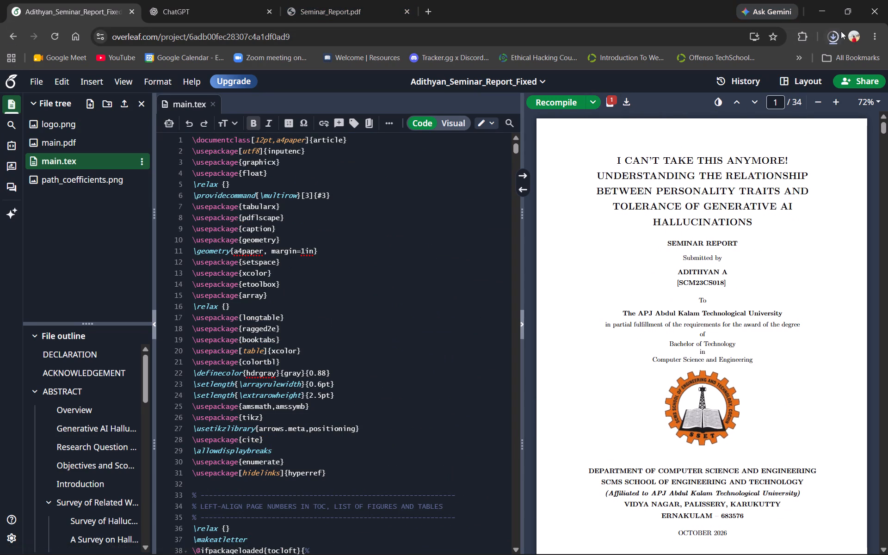
pyautogui.click(836, 37)
pyautogui.click(753, 97)
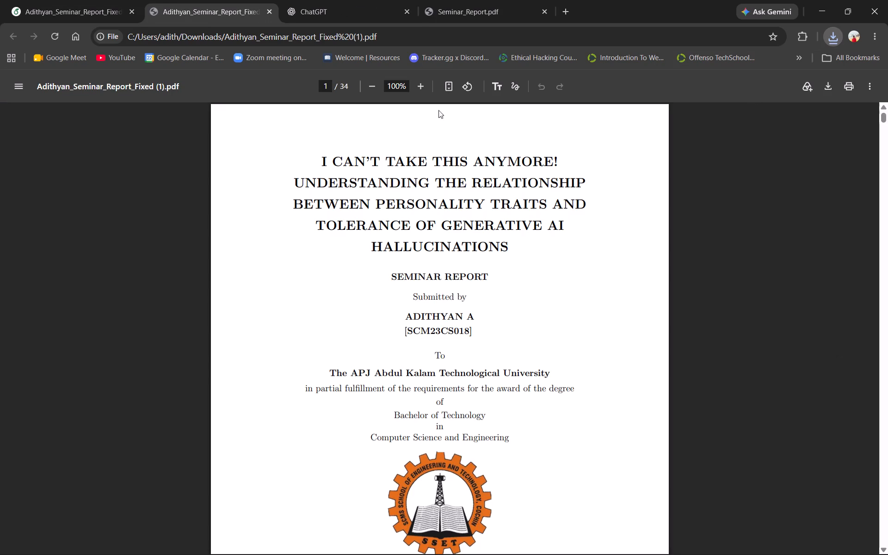
# Check the downloaded report's front matter from the title page to the table of contents, and close the PDF.
pyautogui.scroll(-5, 338, 243)
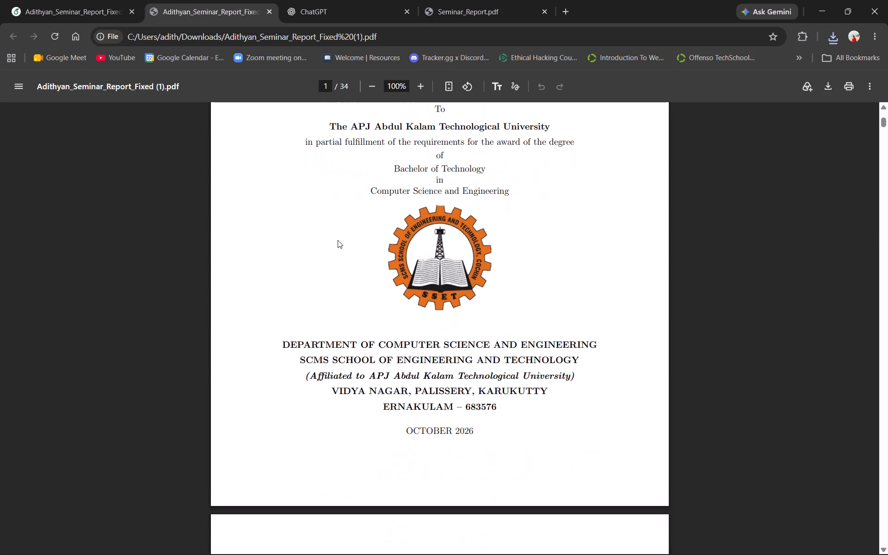
pyautogui.scroll(-15, 338, 240)
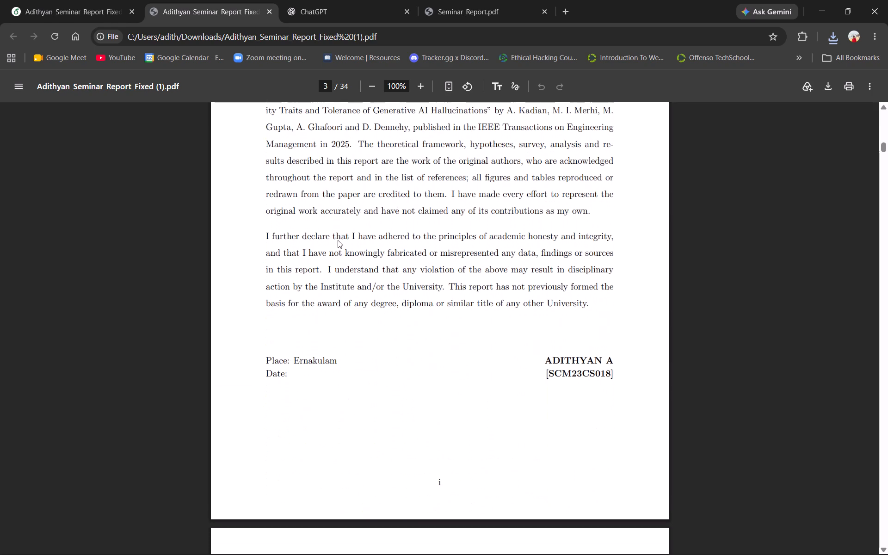
pyautogui.scroll(-15, 338, 240)
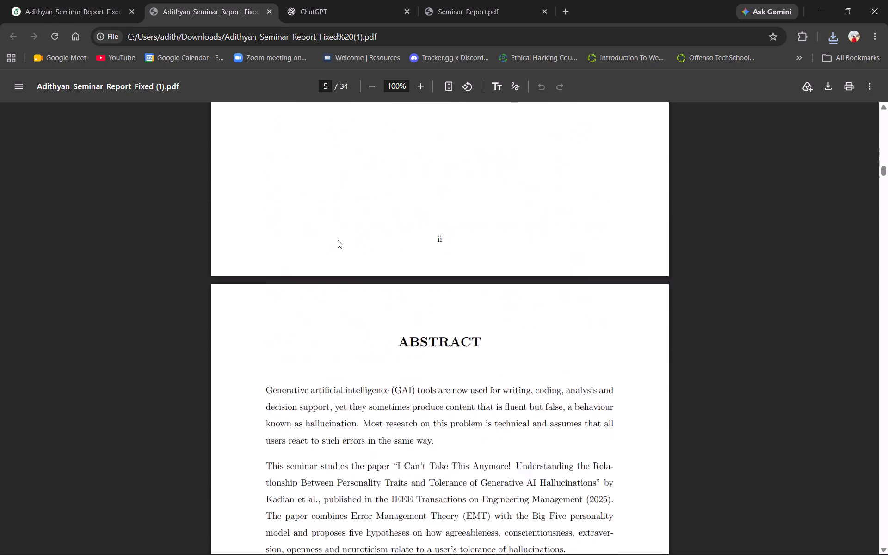
pyautogui.scroll(-2, 338, 240)
pyautogui.scroll(4, 338, 240)
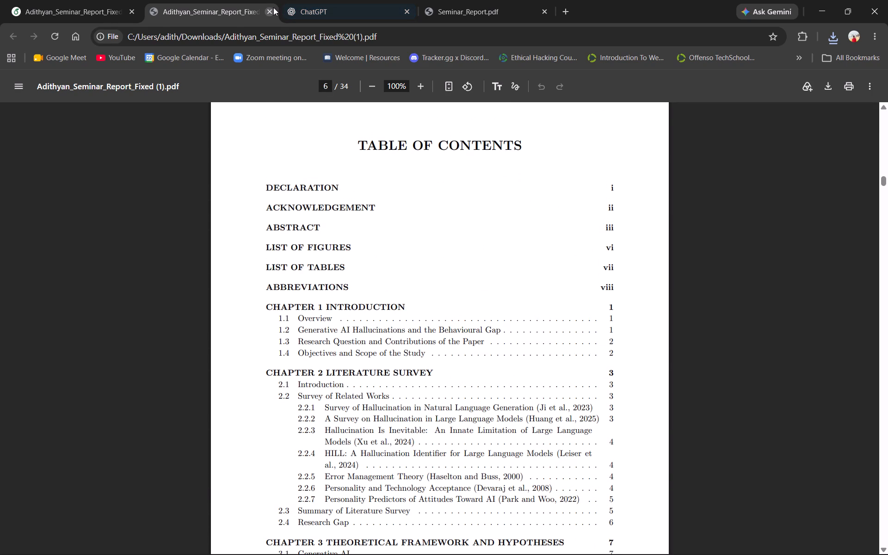
pyautogui.click(273, 7)
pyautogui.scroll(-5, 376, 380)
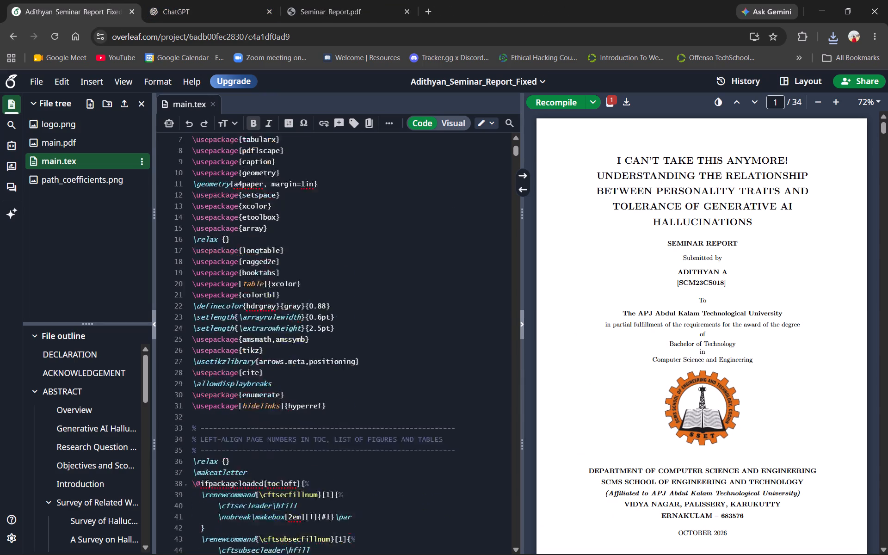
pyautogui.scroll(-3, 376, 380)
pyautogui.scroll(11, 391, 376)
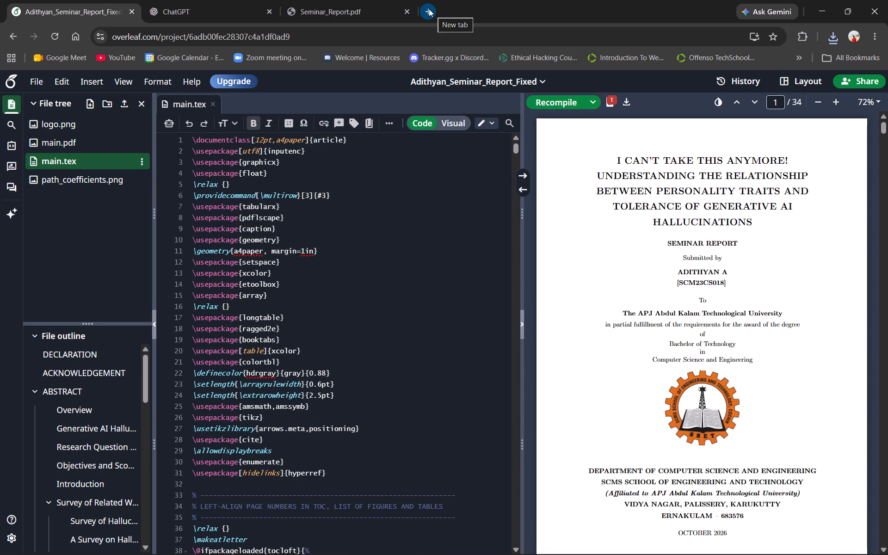
# Open the reference Seminar_Report PDF from the recent files in File Explorer.
pyautogui.press('super+e')
pyautogui.doubleClick(174, 315)
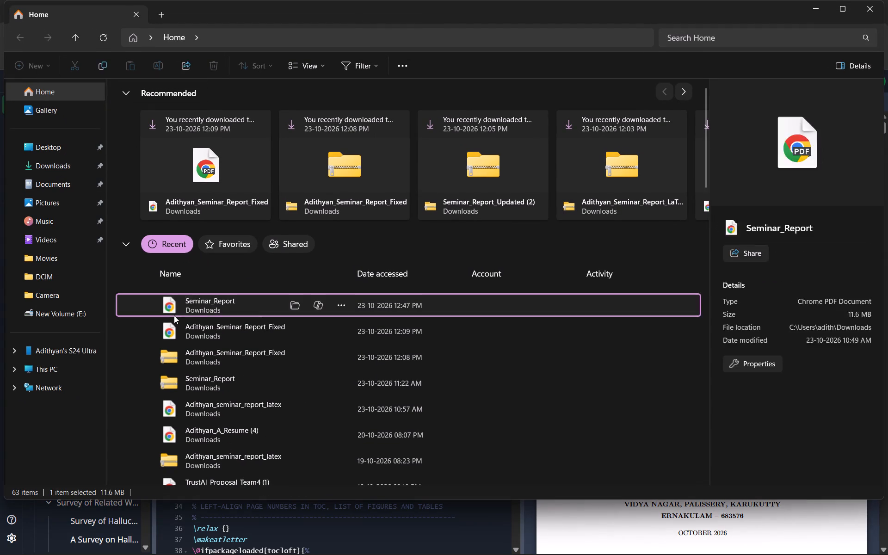
# Review the reference report's certificate, references and Chapter 6 sections on limitations, future scope and conclusion.
pyautogui.scroll(-12, 354, 238)
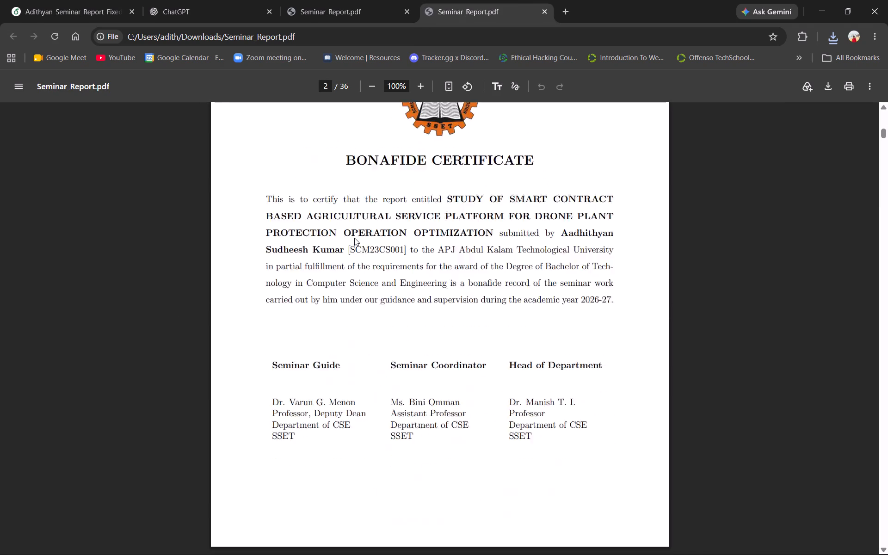
pyautogui.scroll(-20, 354, 238)
pyautogui.scroll(-20, 354, 238)
pyautogui.scroll(-11, 354, 238)
pyautogui.scroll(-20, 354, 238)
pyautogui.scroll(-10, 354, 238)
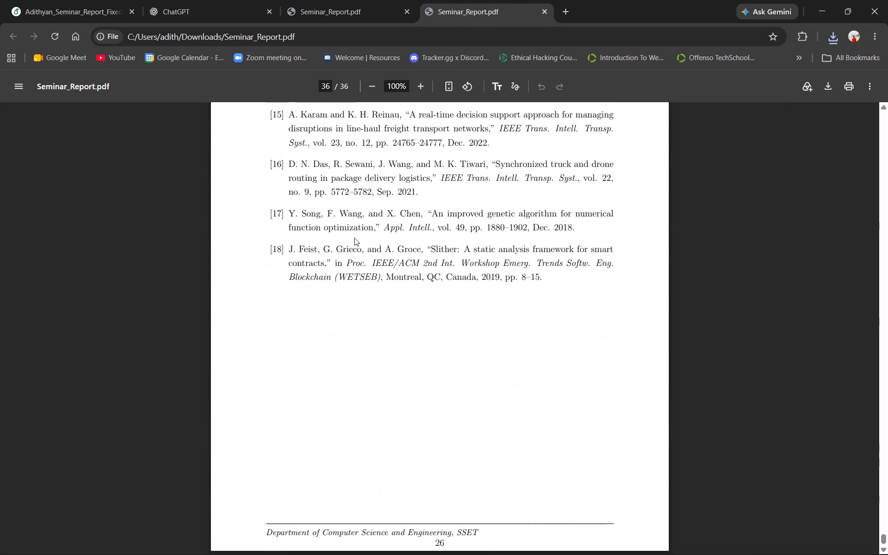
pyautogui.scroll(17, 354, 238)
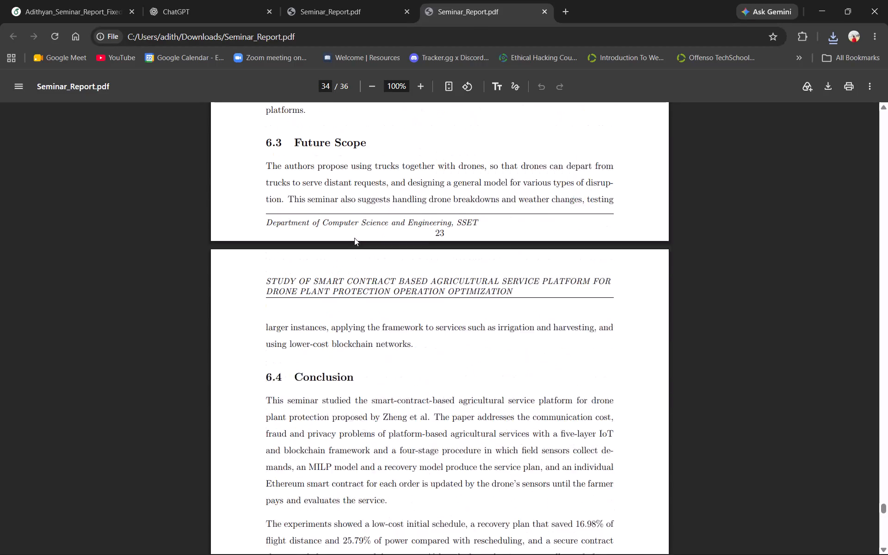
pyautogui.scroll(5, 354, 238)
pyautogui.scroll(-1, 354, 238)
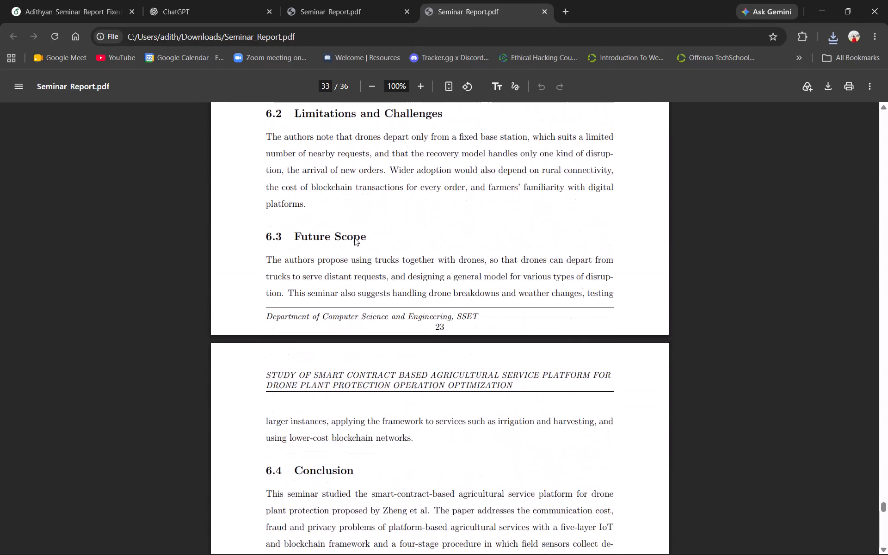
pyautogui.scroll(4, 354, 238)
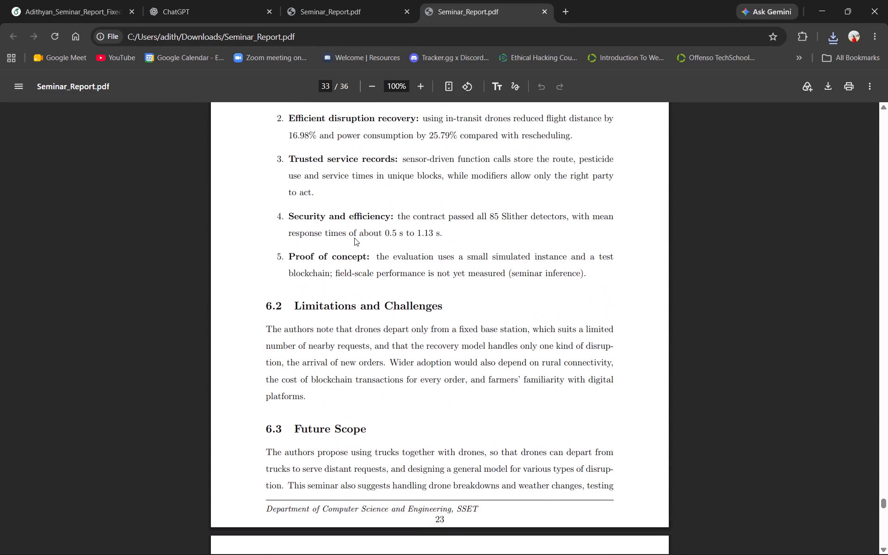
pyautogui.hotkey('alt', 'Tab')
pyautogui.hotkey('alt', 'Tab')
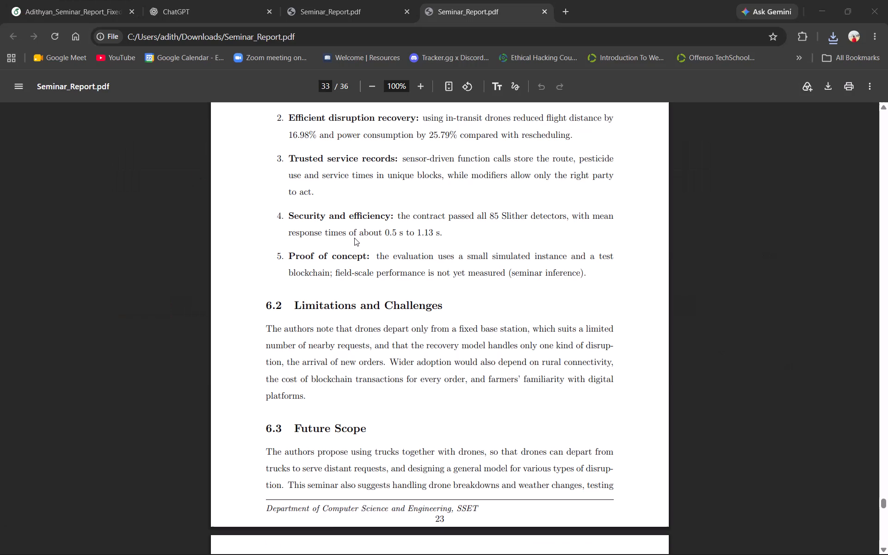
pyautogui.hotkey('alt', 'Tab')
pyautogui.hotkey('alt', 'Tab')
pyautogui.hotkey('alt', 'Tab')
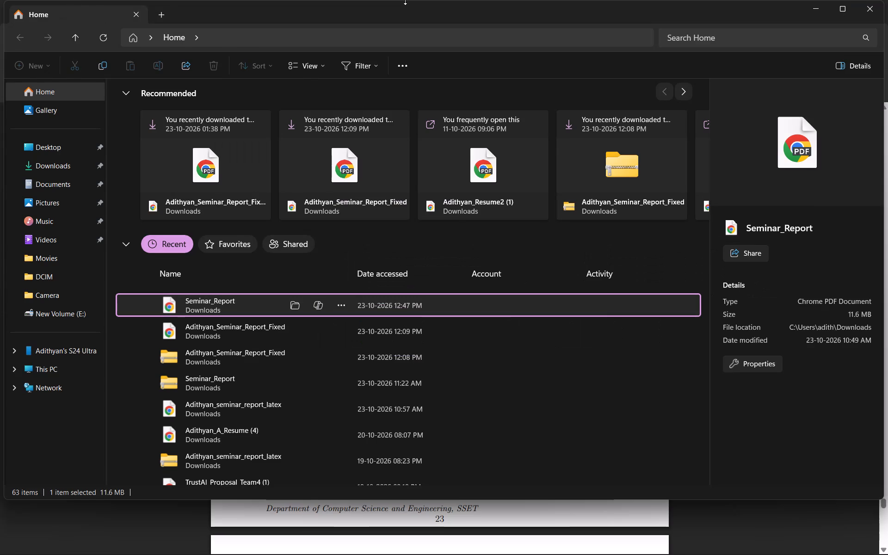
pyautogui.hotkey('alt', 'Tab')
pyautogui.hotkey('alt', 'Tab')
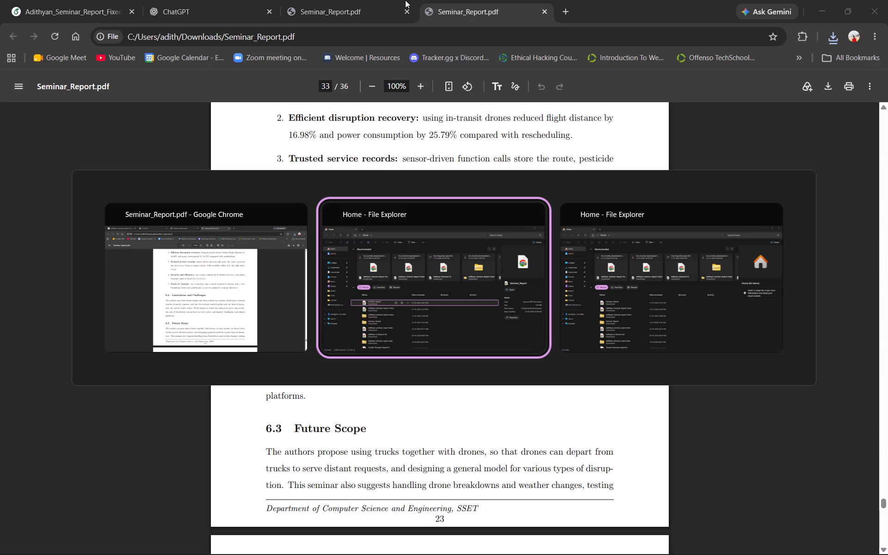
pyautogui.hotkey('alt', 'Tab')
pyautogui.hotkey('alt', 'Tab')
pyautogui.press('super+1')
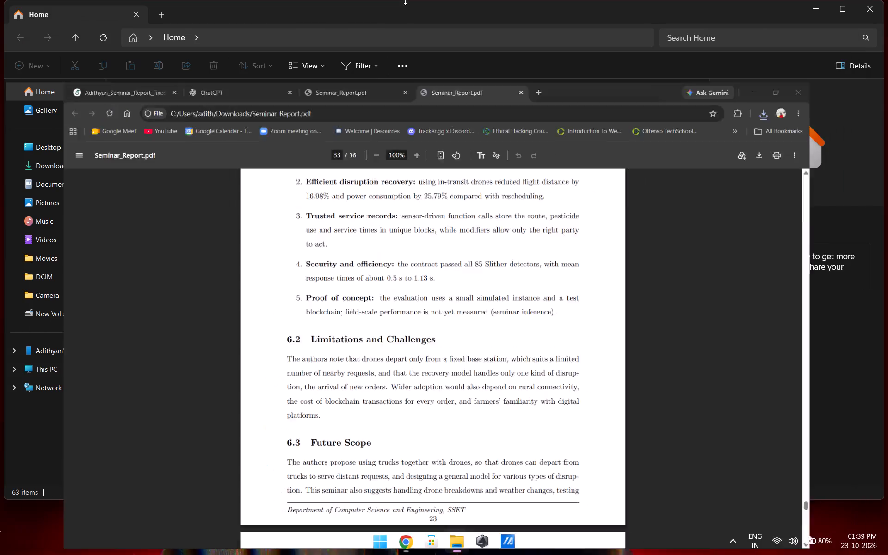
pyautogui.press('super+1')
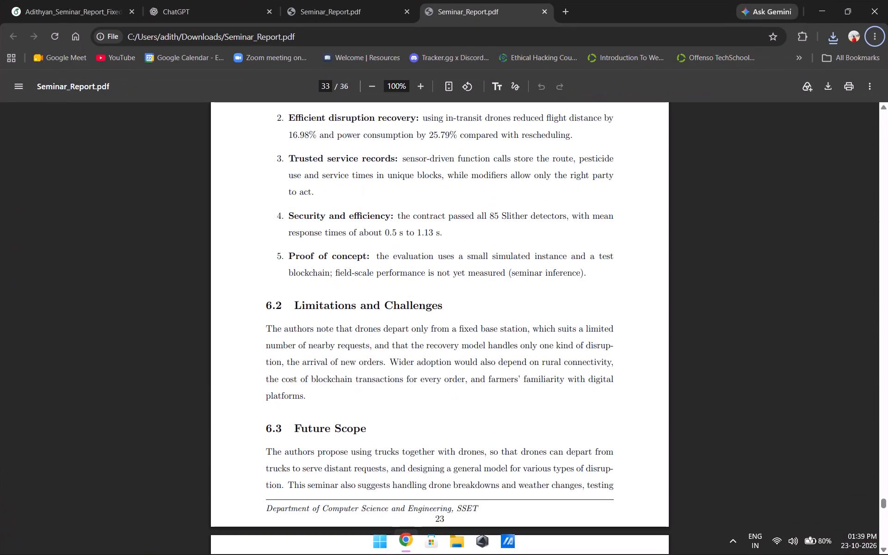
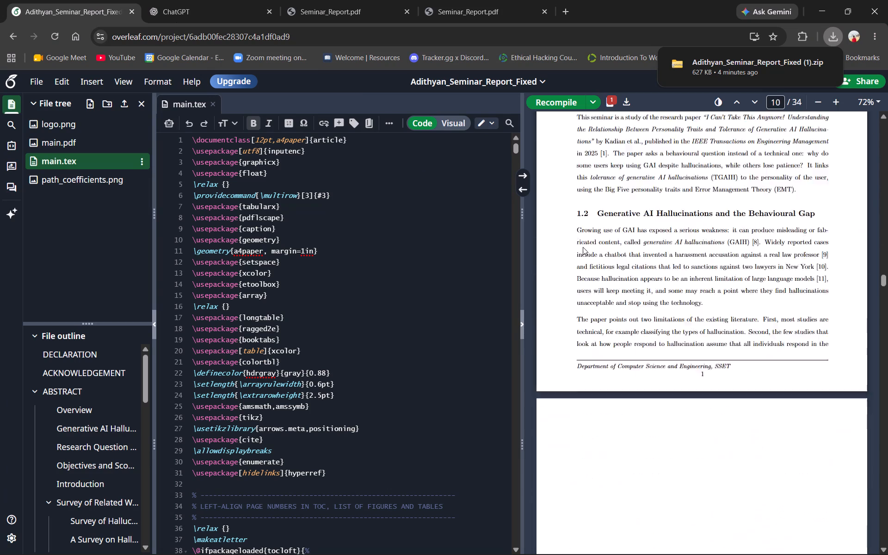
pyautogui.scroll(-15, 583, 247)
pyautogui.scroll(-9, 583, 247)
pyautogui.scroll(8, 583, 247)
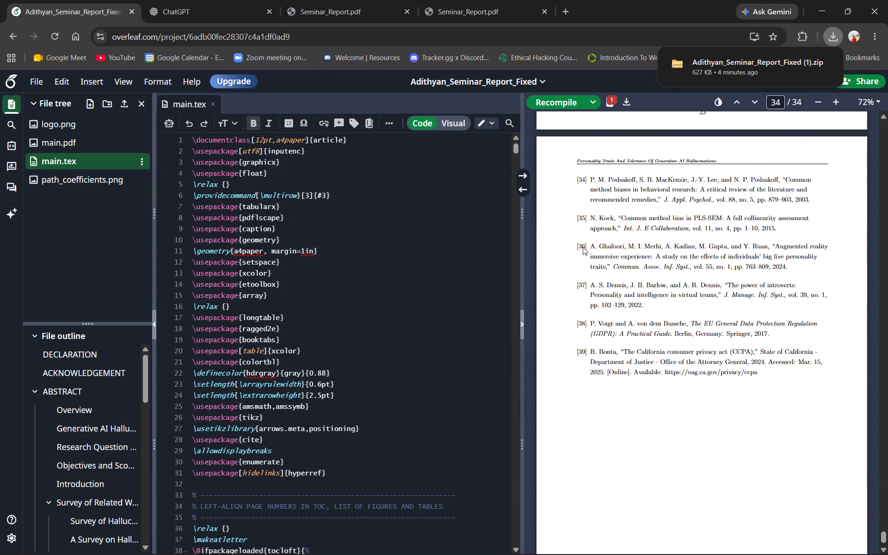
pyautogui.scroll(20, 583, 247)
pyautogui.scroll(1, 583, 247)
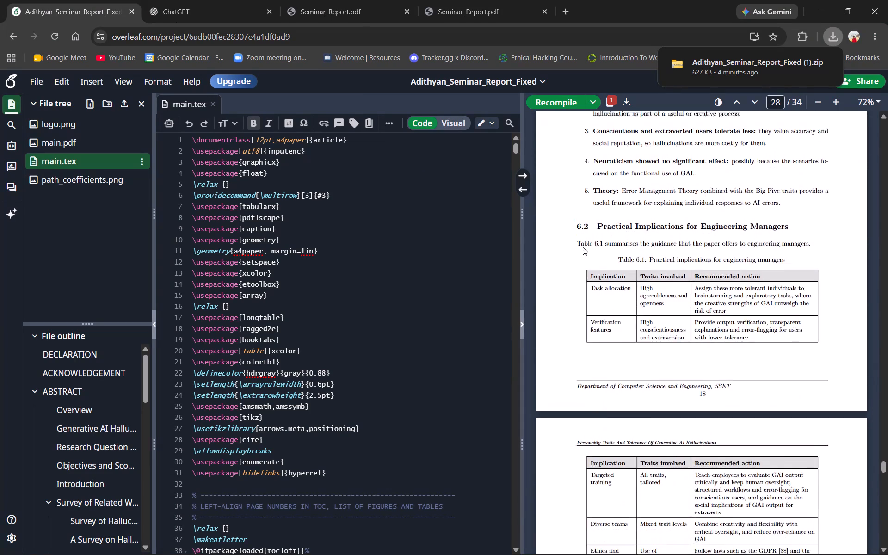
pyautogui.scroll(12, 583, 247)
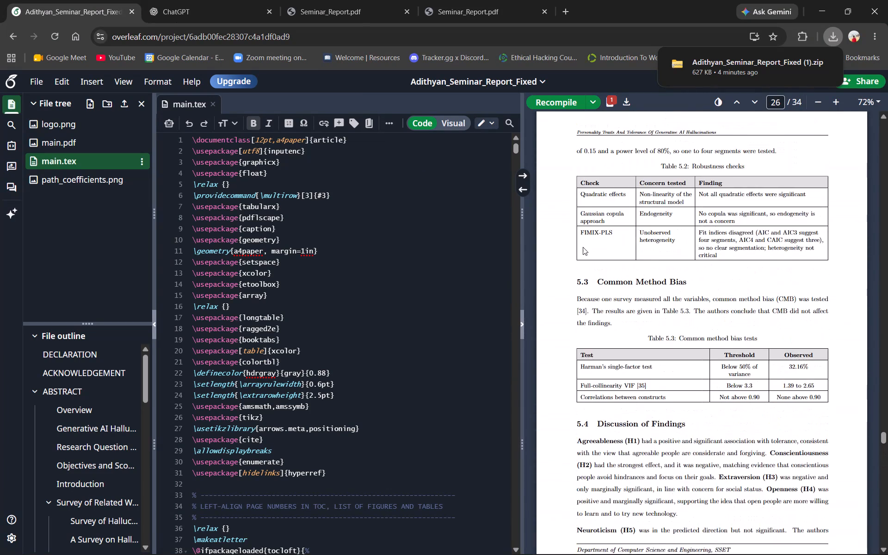
pyautogui.scroll(11, 583, 247)
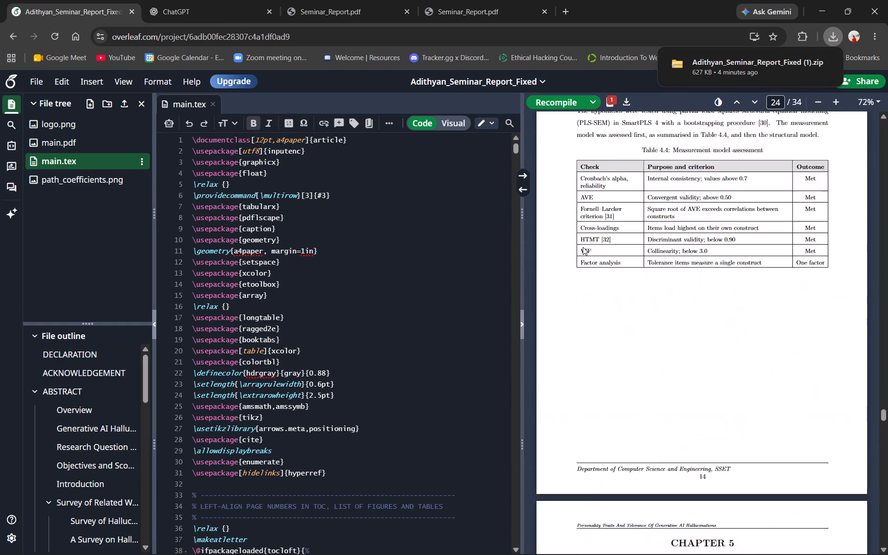
pyautogui.scroll(4, 583, 247)
pyautogui.scroll(6, 594, 290)
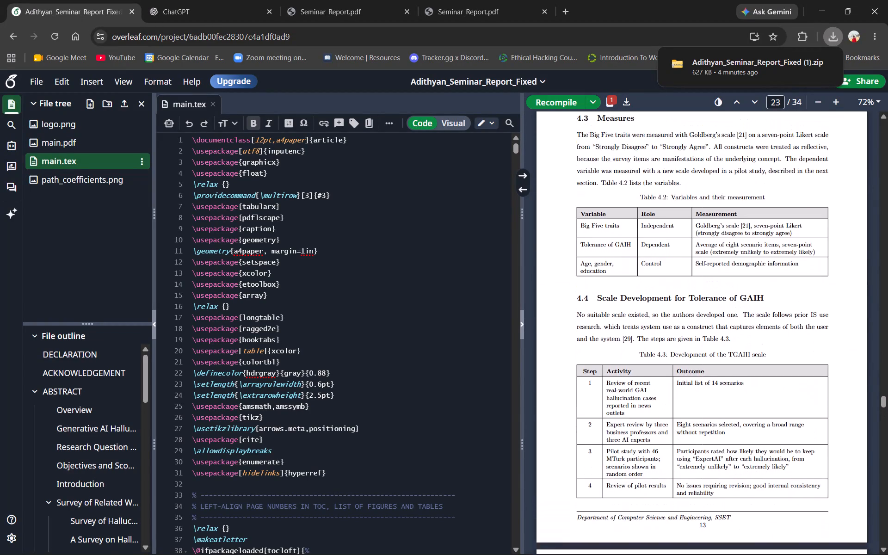
pyautogui.scroll(18, 594, 290)
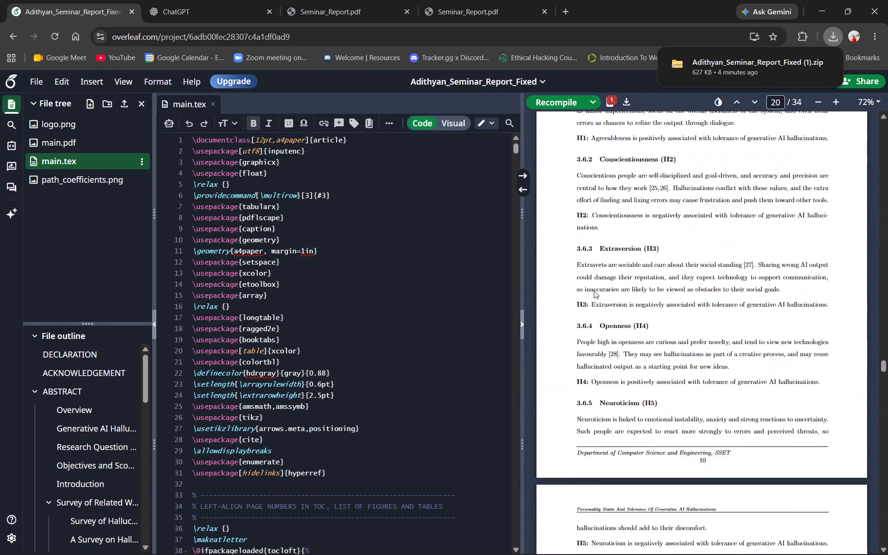
pyautogui.scroll(2, 594, 290)
pyautogui.scroll(-20, 594, 290)
pyautogui.scroll(-20, 594, 290)
pyautogui.scroll(-15, 594, 290)
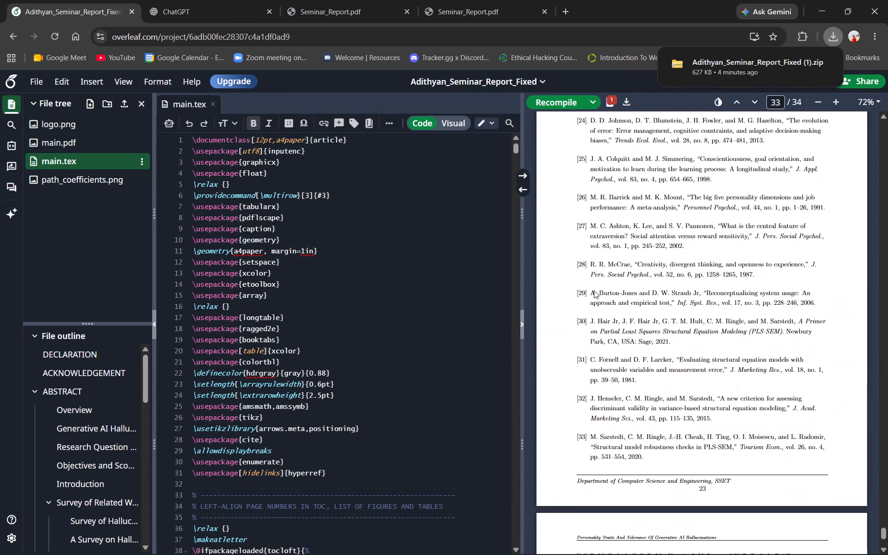
pyautogui.scroll(13, 594, 290)
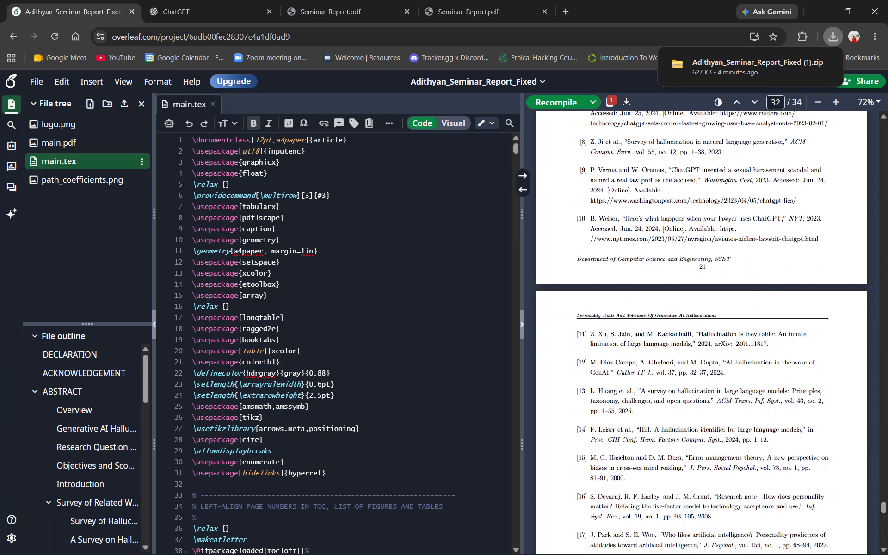
pyautogui.scroll(15, 594, 290)
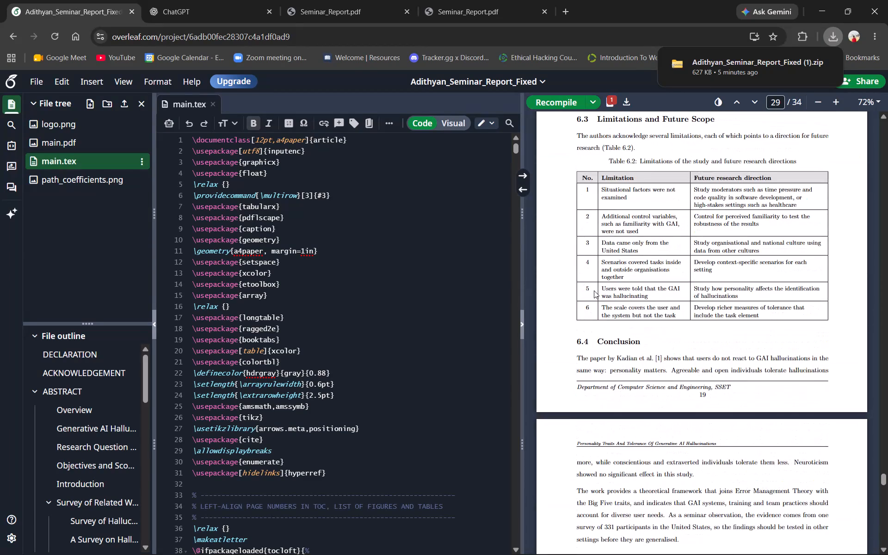
# Locate the Limitations and Future Scope subsection in main.tex from the compiled report and examine its text and table code.
pyautogui.doubleClick(703, 196)
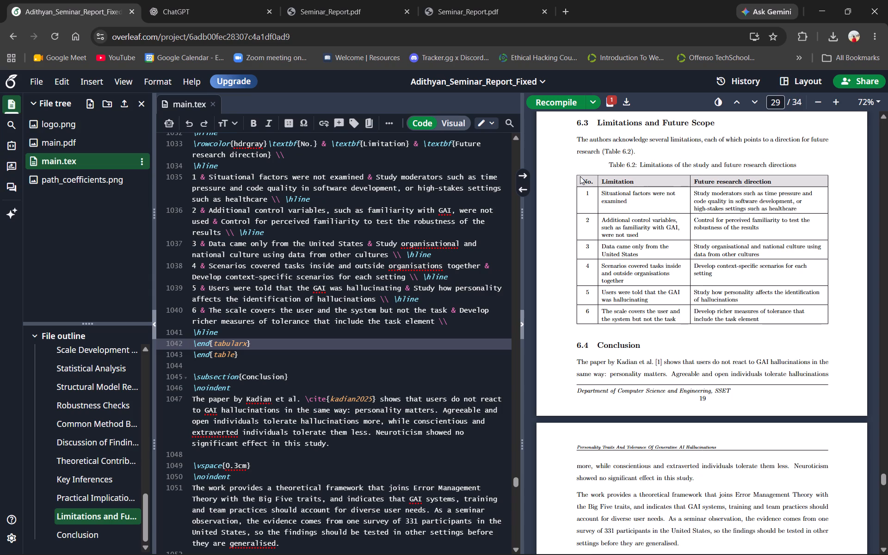
pyautogui.scroll(1, 381, 220)
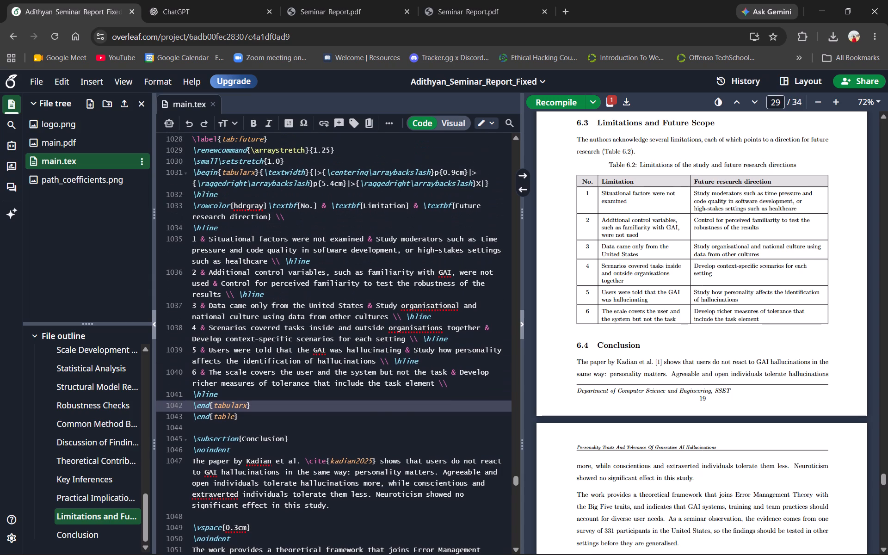
pyautogui.scroll(2, 381, 220)
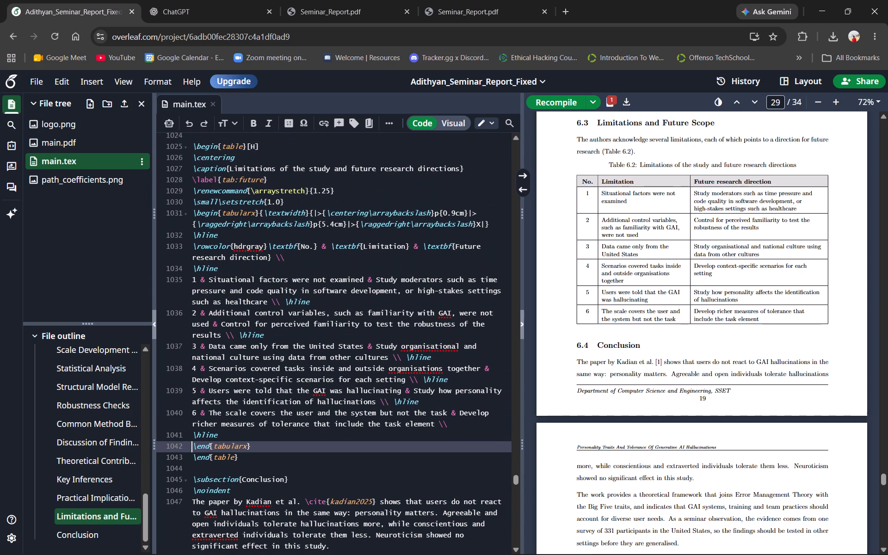
pyautogui.doubleClick(635, 123)
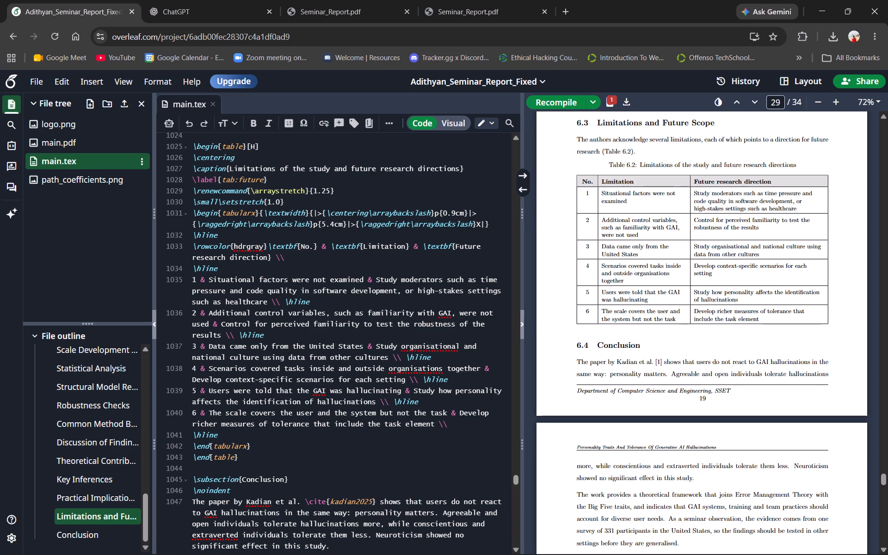
pyautogui.scroll(1, 459, 369)
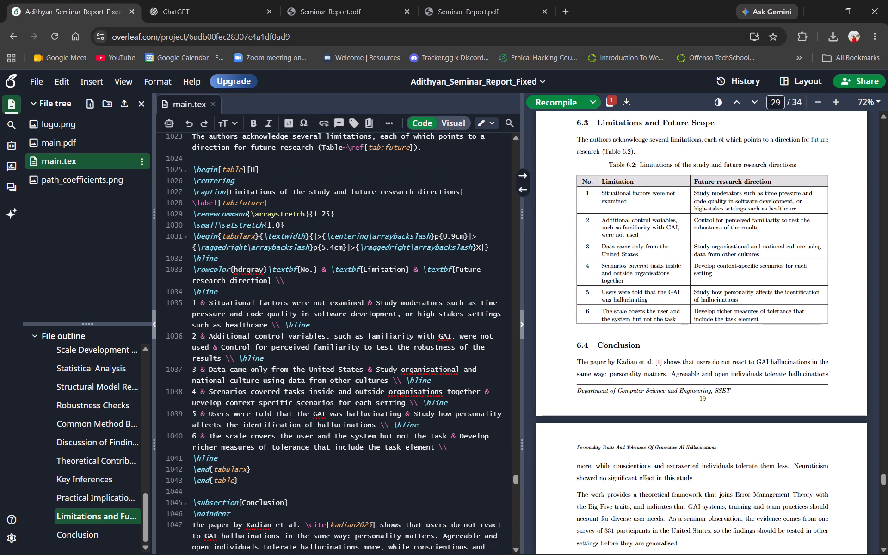
pyautogui.scroll(1, 459, 369)
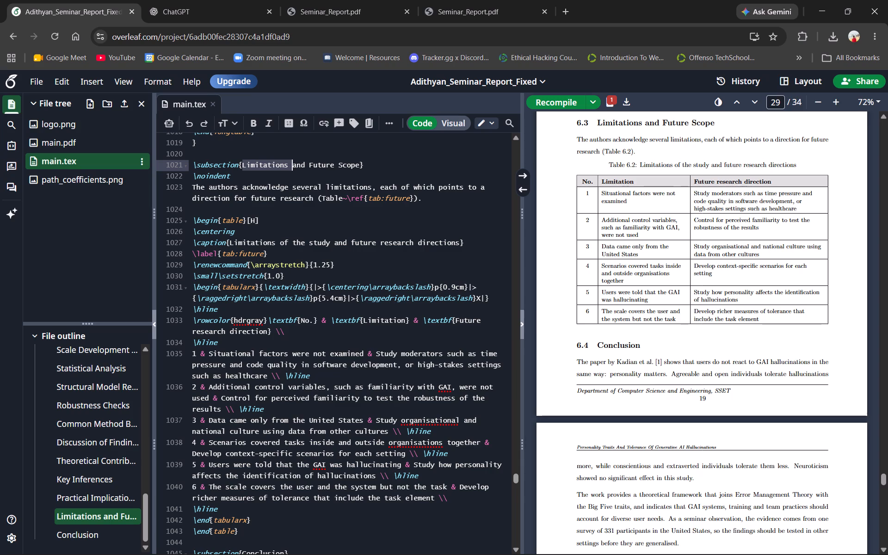
pyautogui.moveTo(413, 319); pyautogui.dragTo(358, 363)
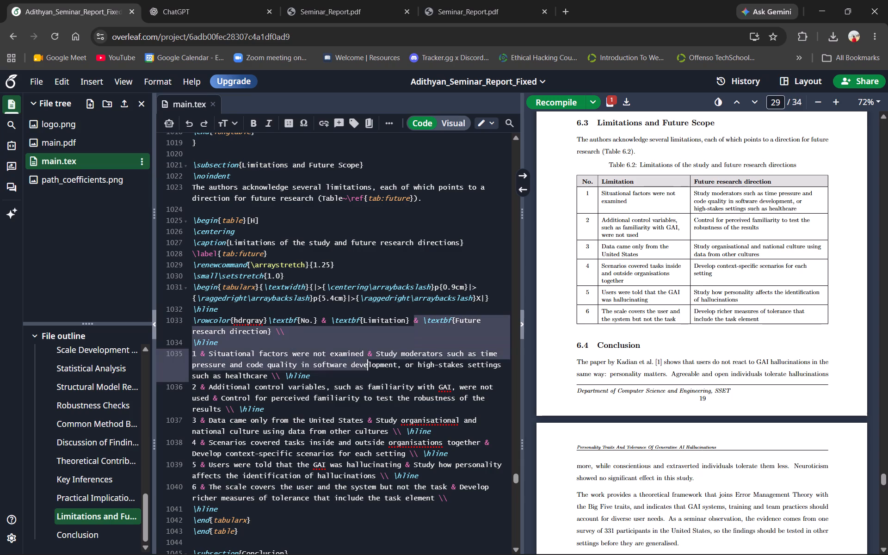
pyautogui.moveTo(358, 363); pyautogui.dragTo(270, 334)
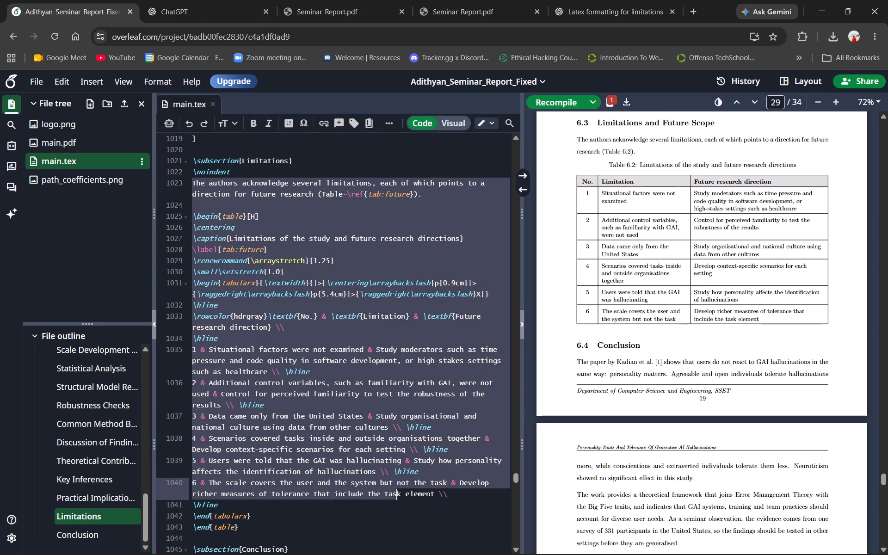
pyautogui.moveTo(405, 501); pyautogui.dragTo(435, 494)
pyautogui.hotkey('ctrl', 'v')
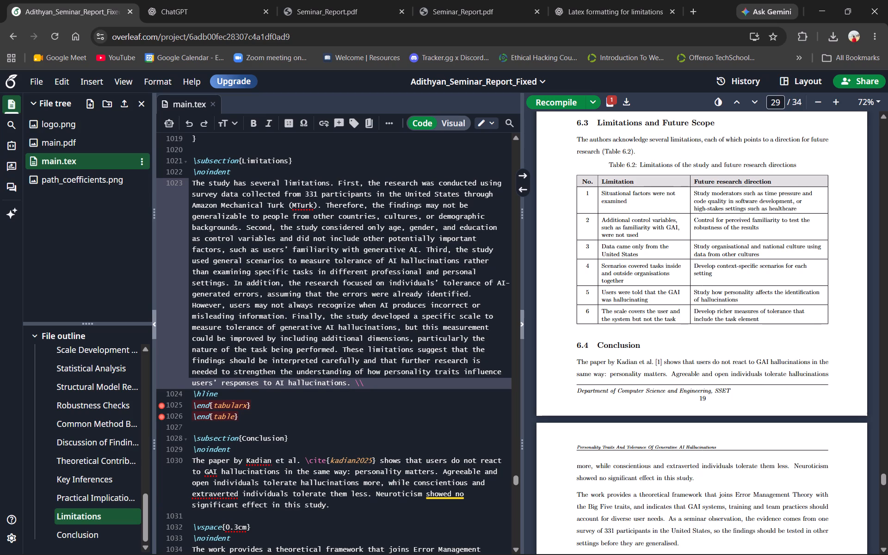
# Delete the leftover \end{tabularx} and \end{table} commands below the Limitations paragraph, along with one of the emptied lines.
pyautogui.moveTo(265, 405); pyautogui.dragTo(184, 403)
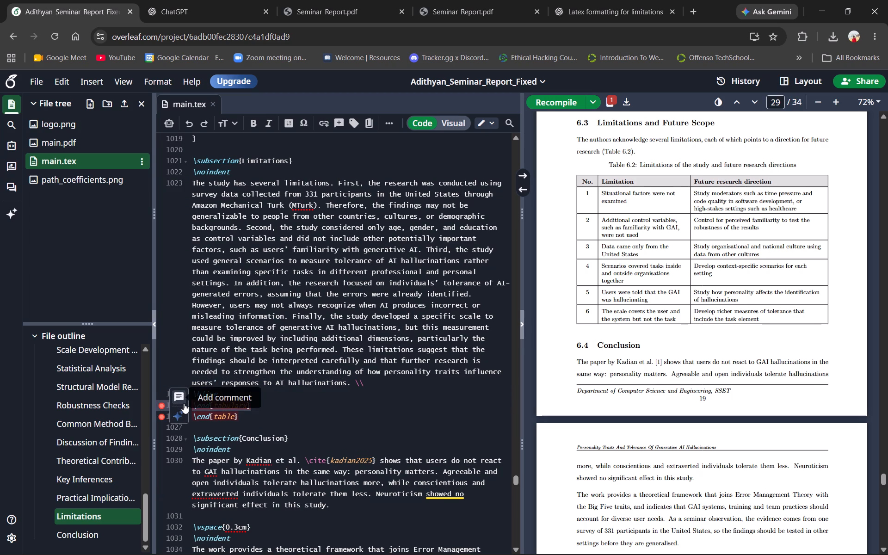
pyautogui.press('BackSpace')
pyautogui.press('Down')
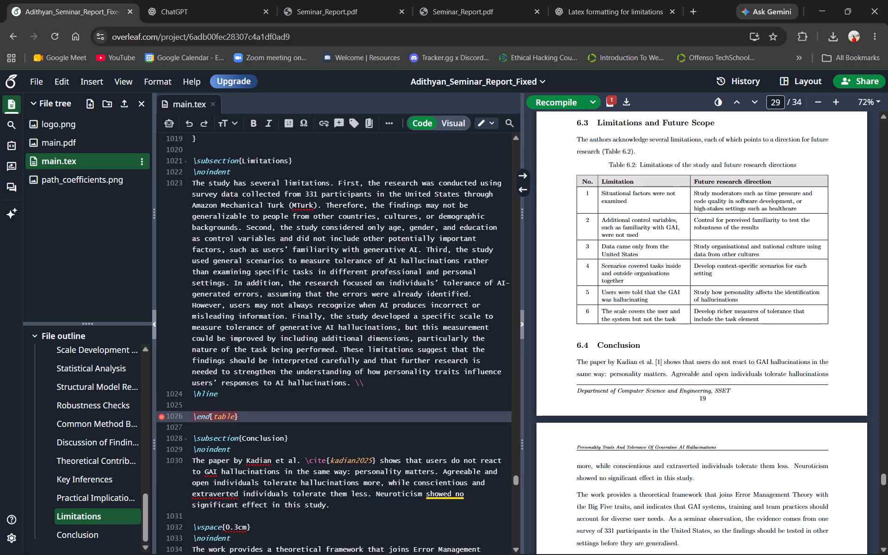
pyautogui.hotkey('ctrl', 'shift', 'Right')
pyautogui.hotkey('ctrl', 'shift', 'Right')
pyautogui.hotkey('ctrl', 'shift', 'Right')
pyautogui.hotkey('ctrl', 'shift', 'Right')
pyautogui.hotkey('ctrl', 'shift', 'Right')
pyautogui.press('BackSpace')
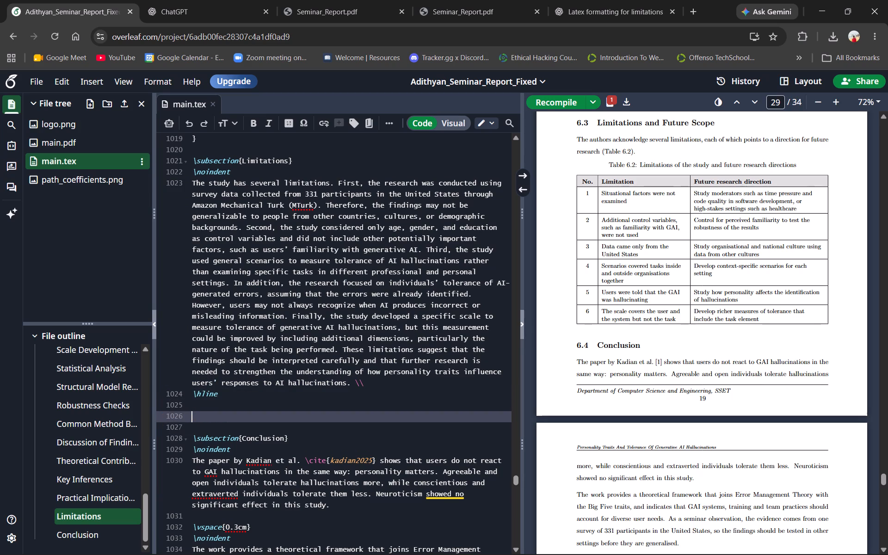
pyautogui.press('BackSpace')
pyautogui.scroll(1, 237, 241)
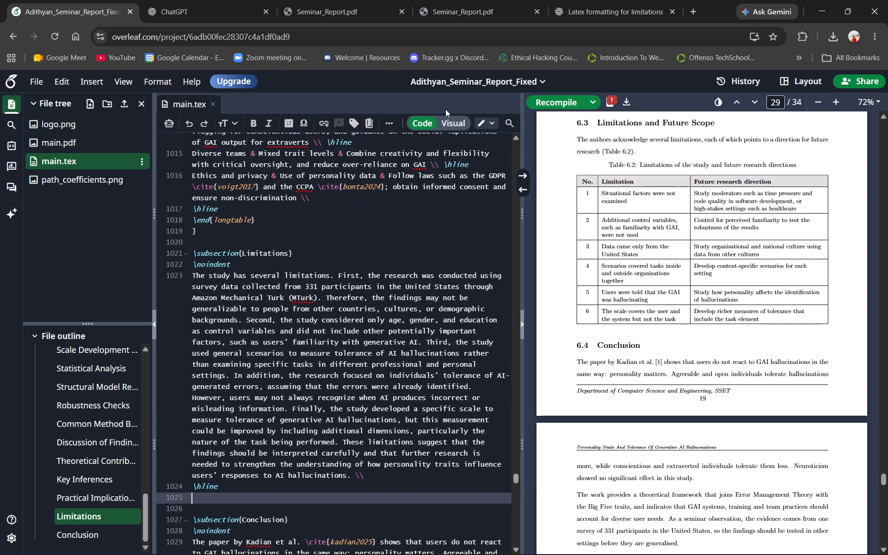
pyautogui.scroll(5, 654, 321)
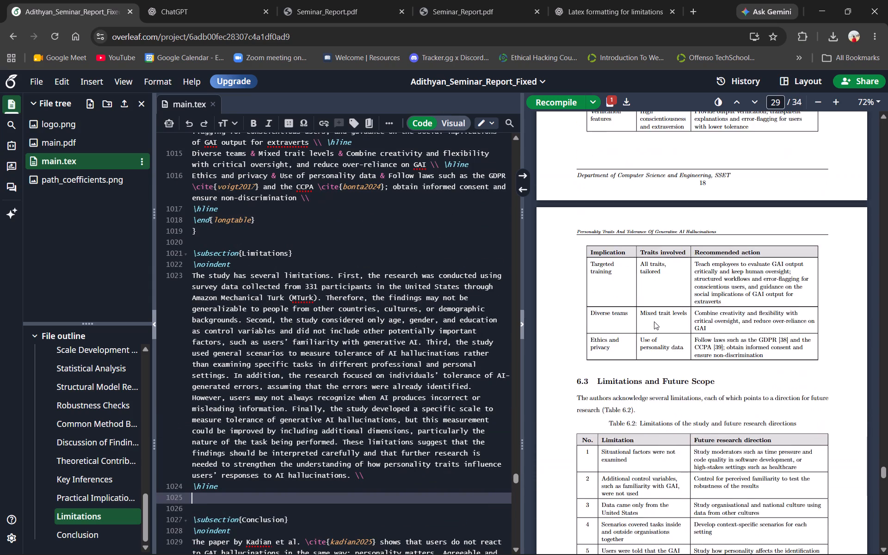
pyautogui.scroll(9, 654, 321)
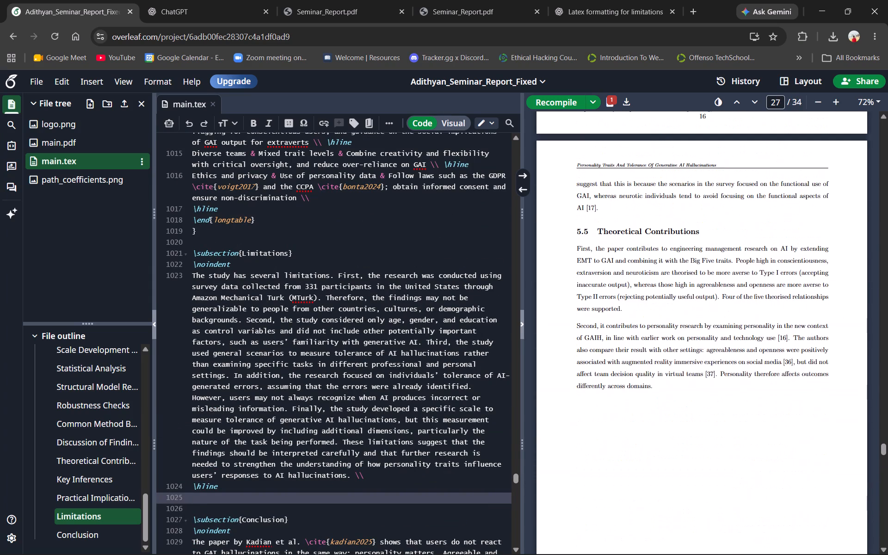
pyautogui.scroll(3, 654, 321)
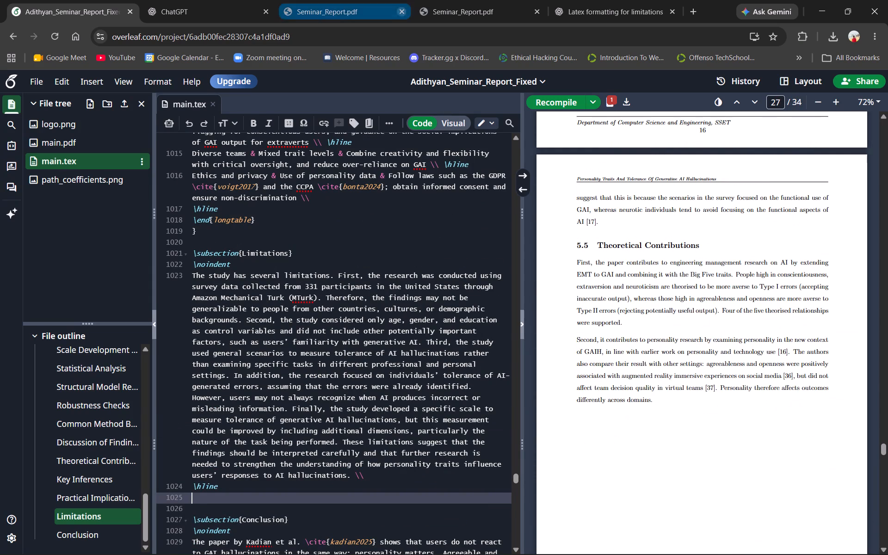
# Recompile the report PDF with the new Limitations paragraph.
pyautogui.click(556, 103)
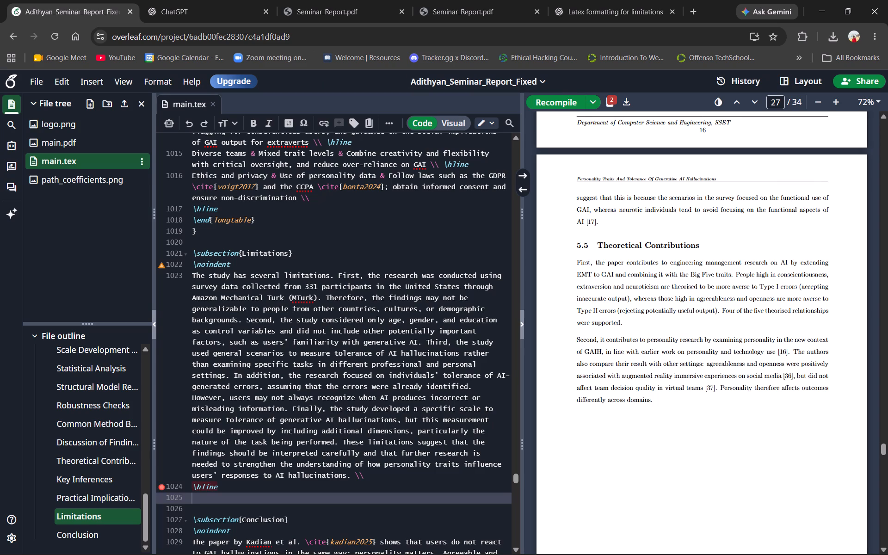
# Add a bare \end command, without braces, on the empty line below \hline after the Limitations paragraph.
pyautogui.scroll(-1, 254, 354)
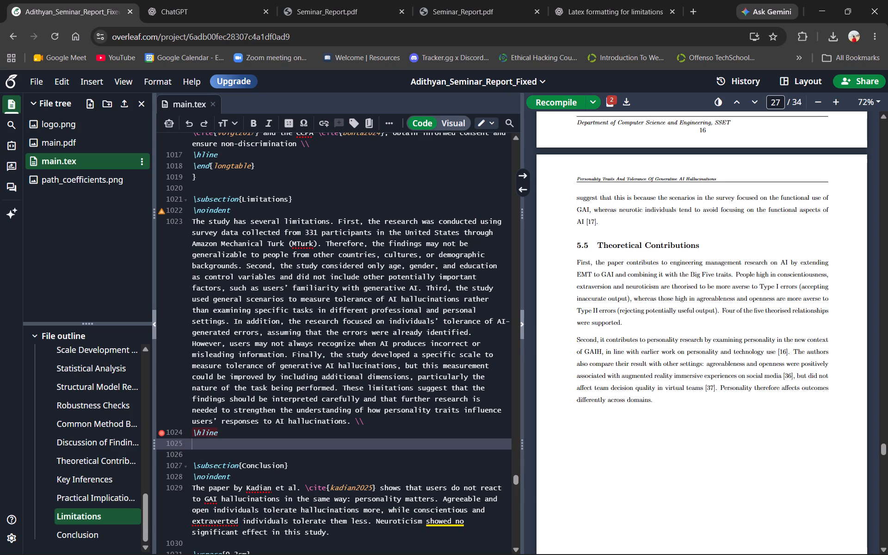
pyautogui.press('\\')
pyautogui.click(202, 451)
pyautogui.click(203, 439)
pyautogui.write('\\end')
pyautogui.press('Return')
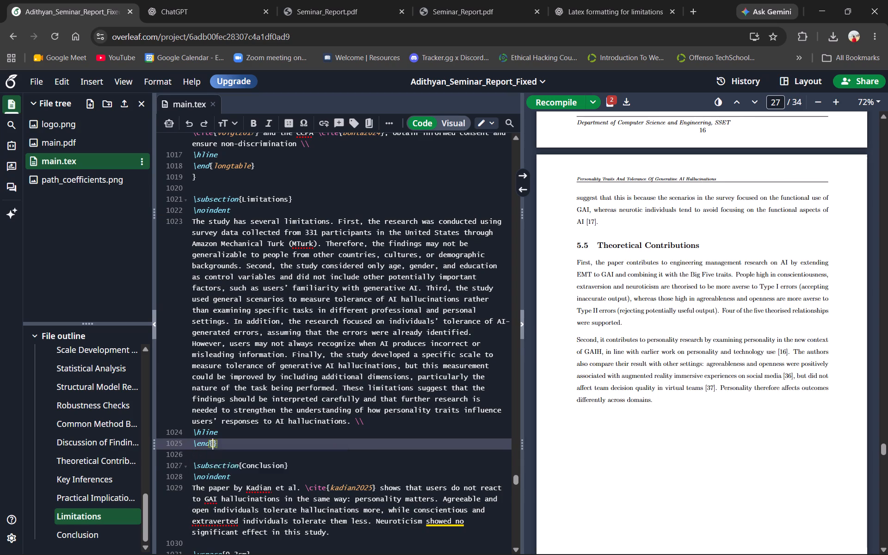
pyautogui.press('Right')
pyautogui.press('BackSpace')
pyautogui.press('BackSpace')
# Examine how the preceding sections' LaTeX code closes and how the Limitations section looks in the compiled PDF.
pyautogui.scroll(12, 389, 193)
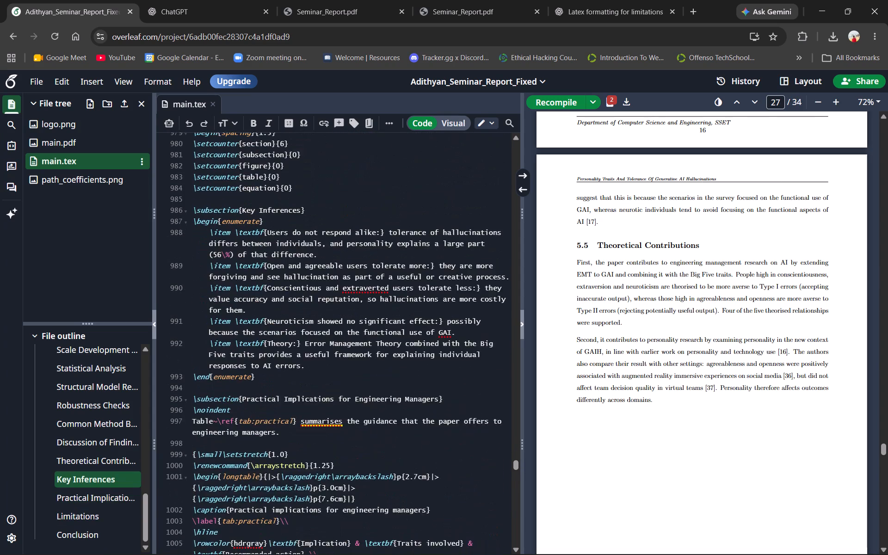
pyautogui.scroll(7, 389, 193)
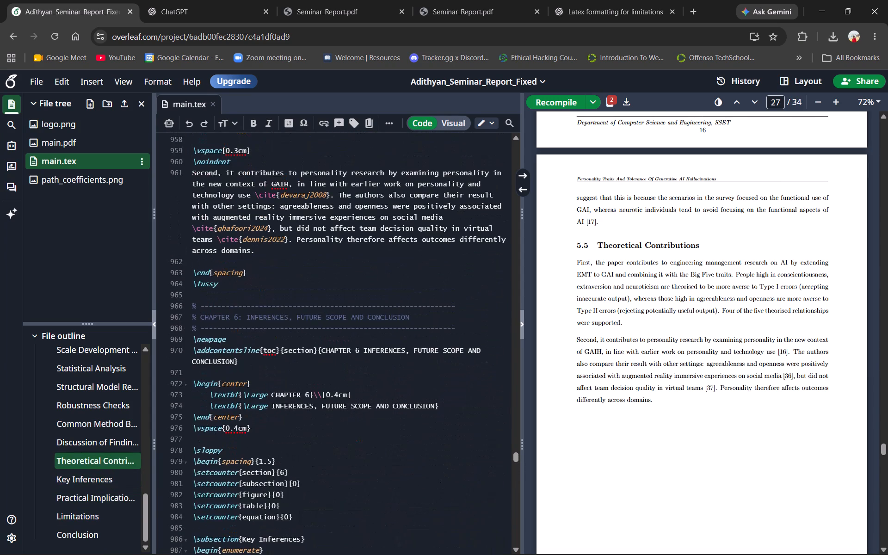
pyautogui.moveTo(389, 193); pyautogui.dragTo(385, 242)
pyautogui.click(385, 242)
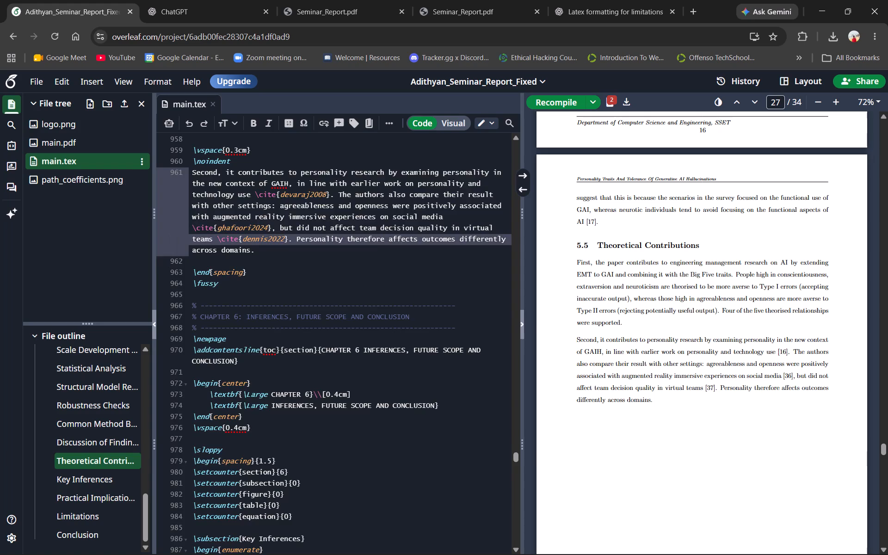
pyautogui.scroll(-9, 385, 242)
pyautogui.scroll(16, 385, 242)
pyautogui.scroll(-1, 385, 242)
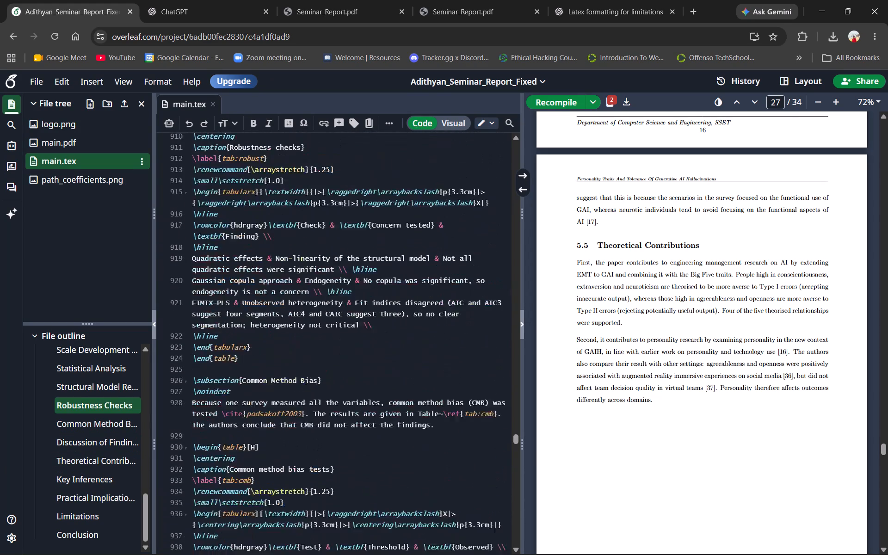
pyautogui.scroll(-1, 385, 242)
pyautogui.click(606, 330)
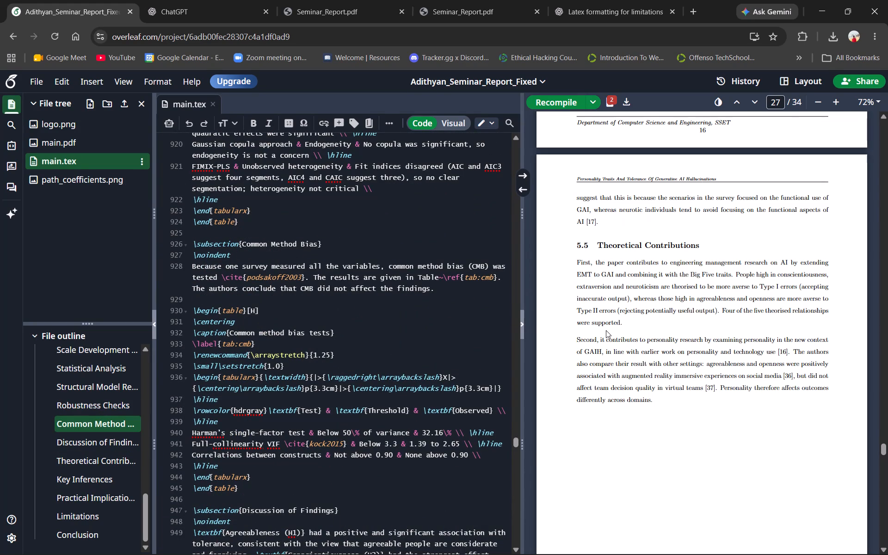
pyautogui.doubleClick(608, 319)
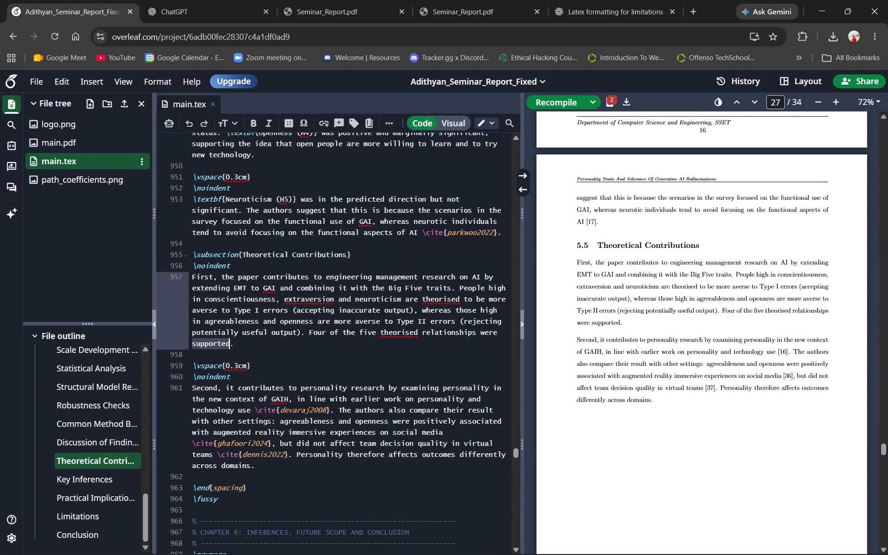
pyautogui.scroll(-2, 447, 316)
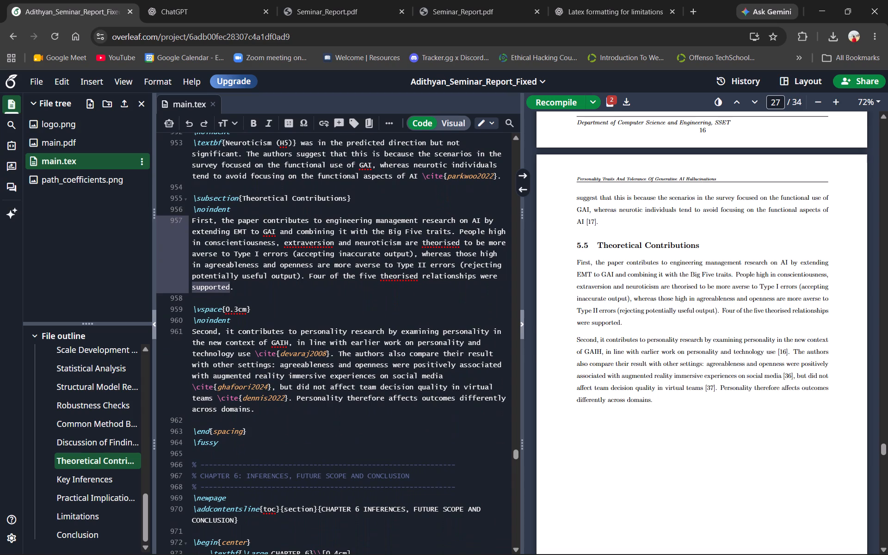
pyautogui.scroll(-11, 447, 316)
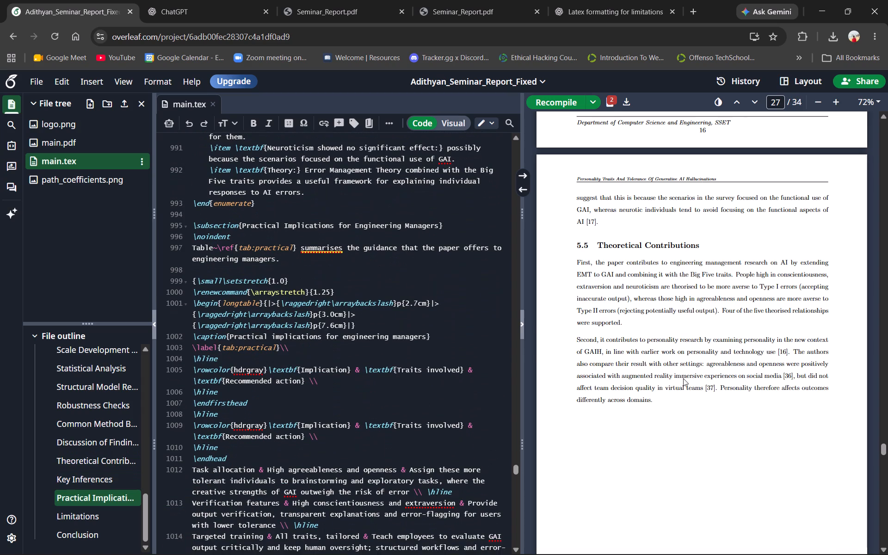
pyautogui.scroll(-17, 752, 433)
pyautogui.scroll(1, 752, 433)
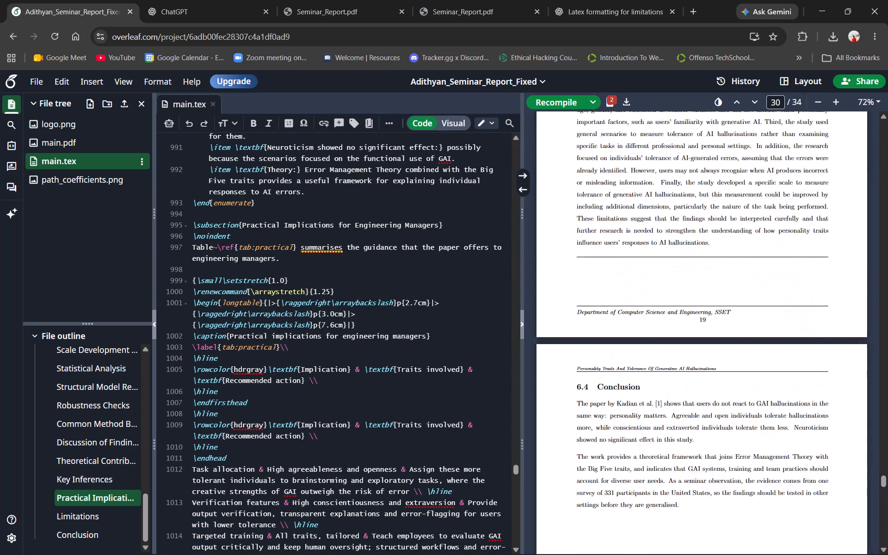
pyautogui.scroll(1, 752, 433)
pyautogui.doubleClick(686, 284)
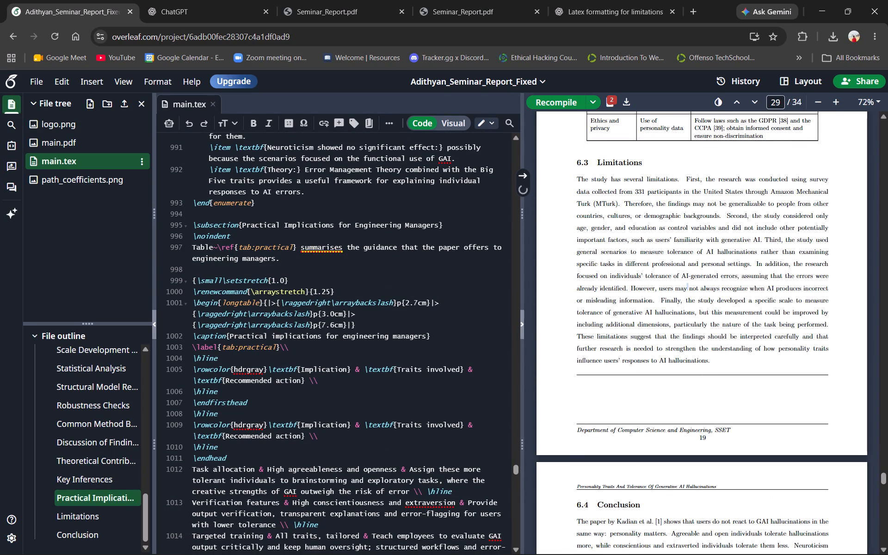
pyautogui.scroll(-3, 428, 344)
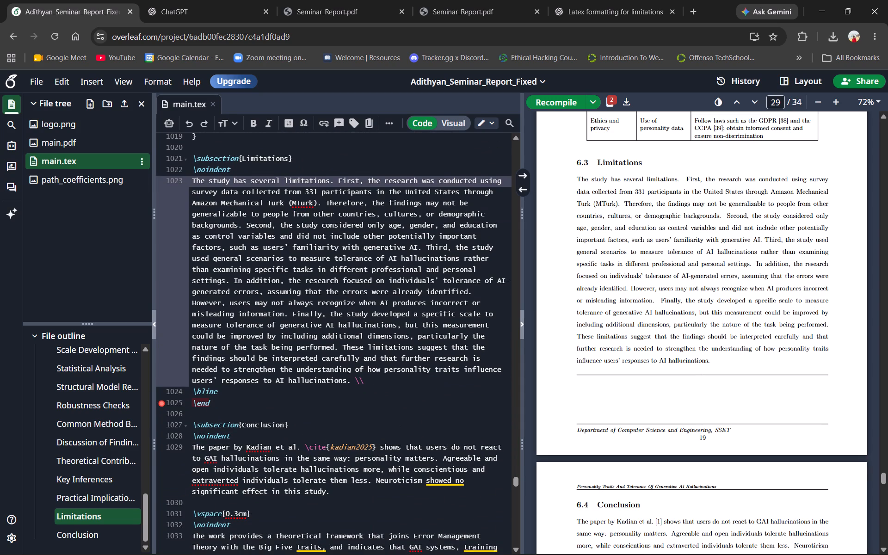
# Complete the \end command below the Limitations paragraph as \end{spacing} and recompile the PDF.
pyautogui.click(231, 403)
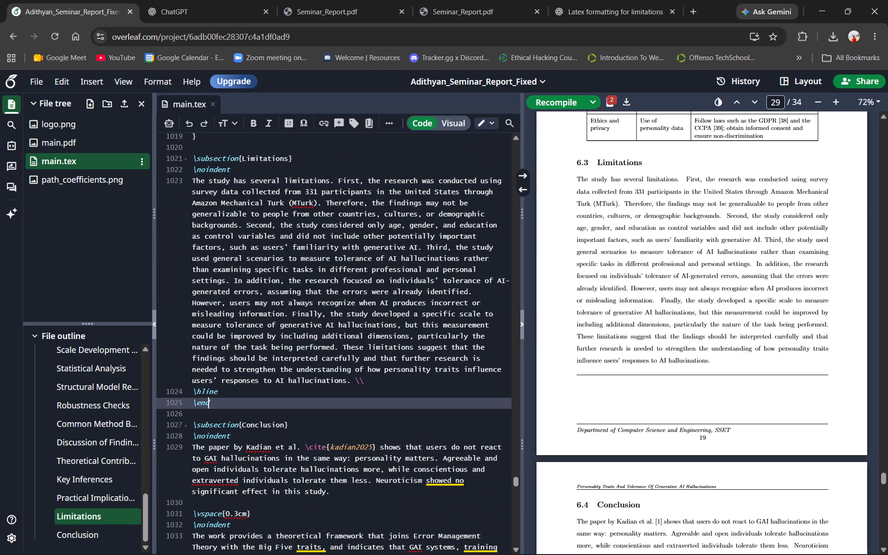
pyautogui.hotkey('shift', '{')
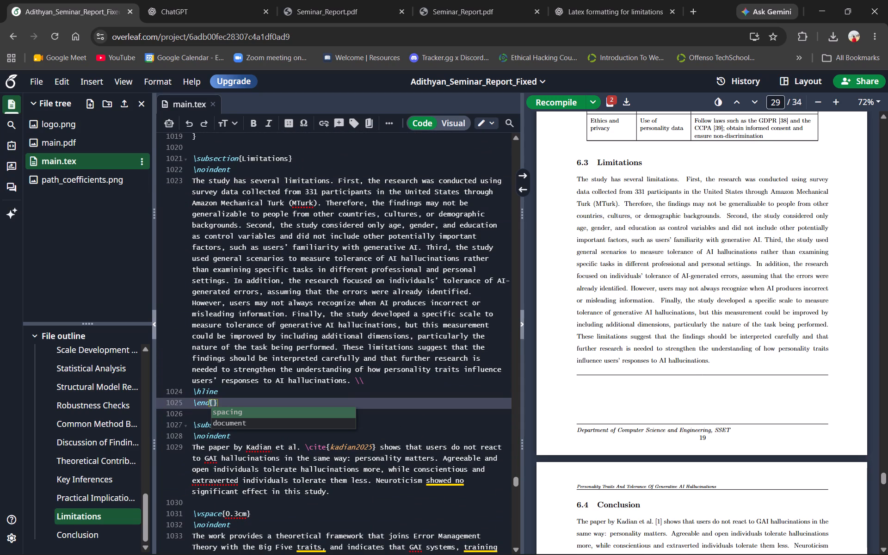
pyautogui.press('Return')
pyautogui.click(542, 105)
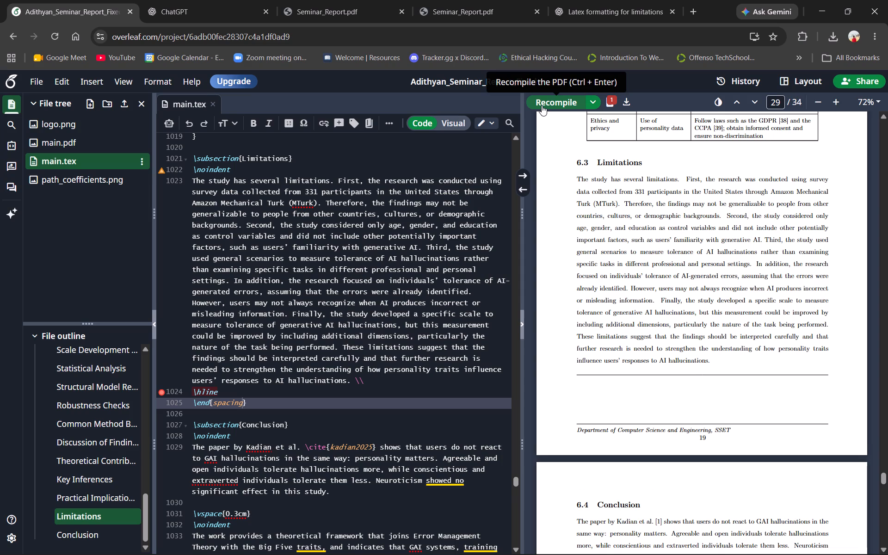
pyautogui.click(542, 105)
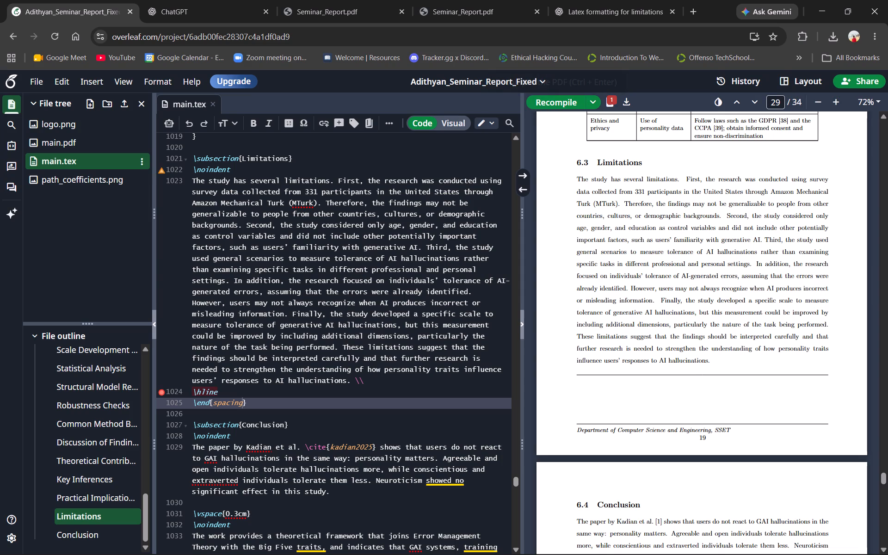
# Delete the \hline command between the Limitations paragraph and \end{spacing}, and recompile the PDF.
pyautogui.moveTo(224, 385); pyautogui.dragTo(205, 389)
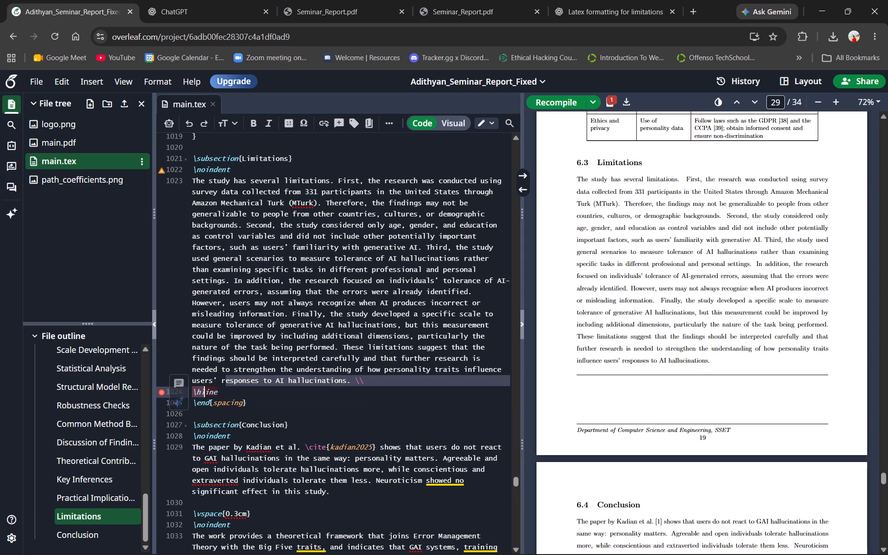
pyautogui.moveTo(221, 388); pyautogui.dragTo(176, 398)
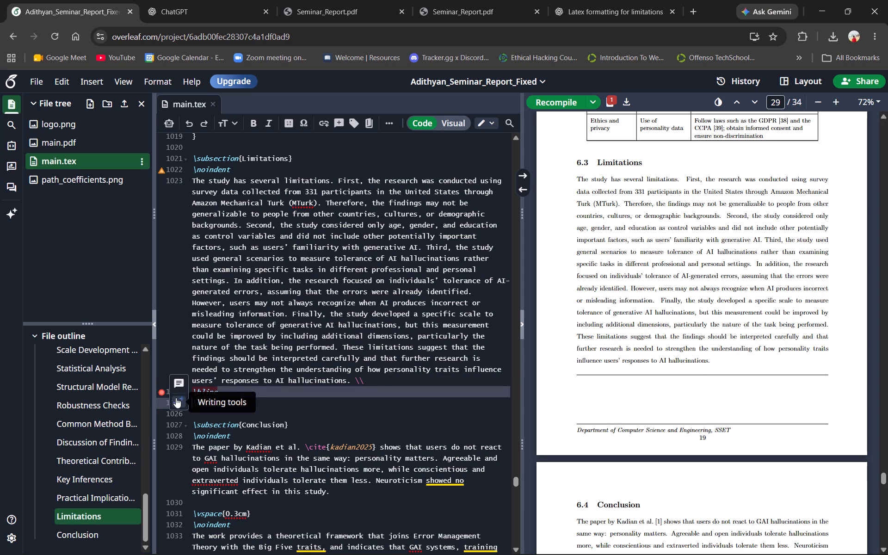
pyautogui.press('Up')
pyautogui.press('BackSpace')
pyautogui.press('BackSpace')
pyautogui.press('BackSpace')
pyautogui.press('BackSpace')
pyautogui.press('BackSpace')
pyautogui.press('BackSpace')
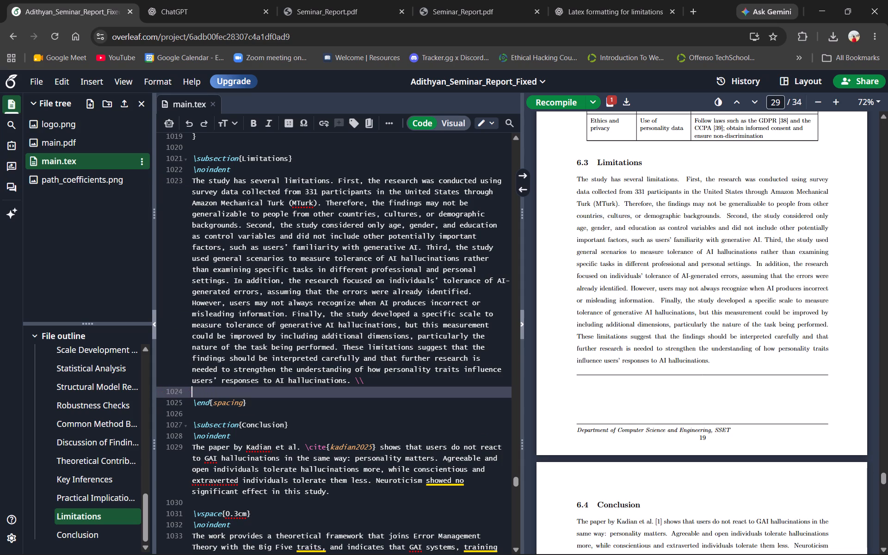
pyautogui.click(532, 100)
# Duplicate the whole Limitations subsection, from its heading through \end{spacing}, after a blank line below the original and before the Conclusion.
pyautogui.moveTo(193, 158); pyautogui.dragTo(233, 168)
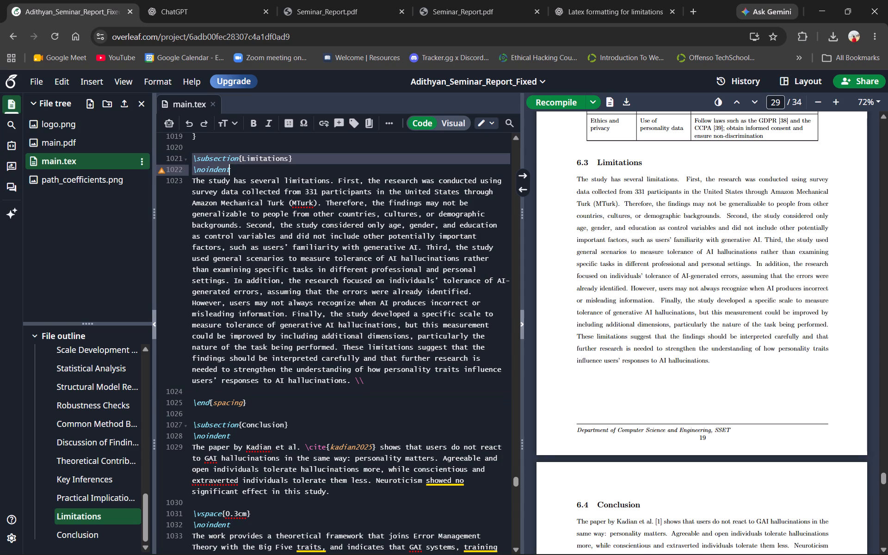
pyautogui.moveTo(233, 168); pyautogui.dragTo(234, 169)
pyautogui.hotkey('ctrl', 'c')
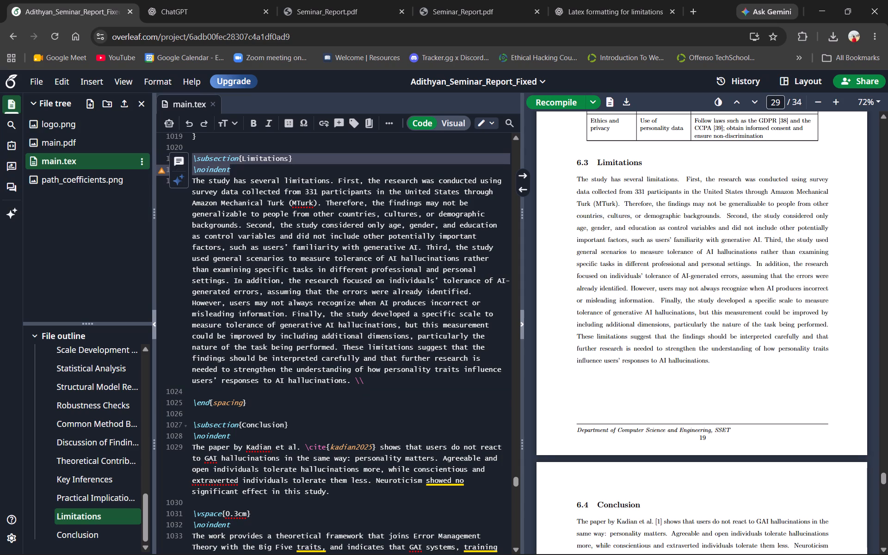
pyautogui.click(197, 155)
pyautogui.moveTo(194, 156); pyautogui.dragTo(205, 191)
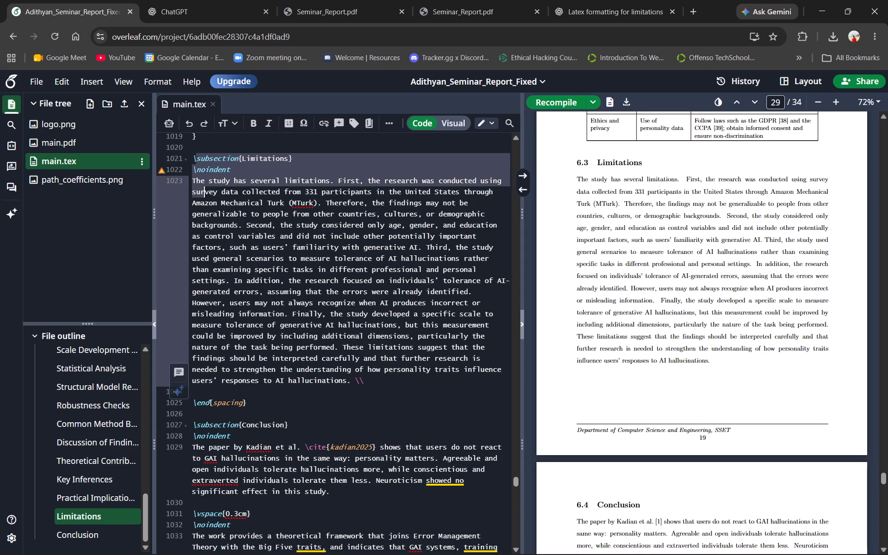
pyautogui.click(190, 156)
pyautogui.moveTo(194, 157); pyautogui.dragTo(217, 192)
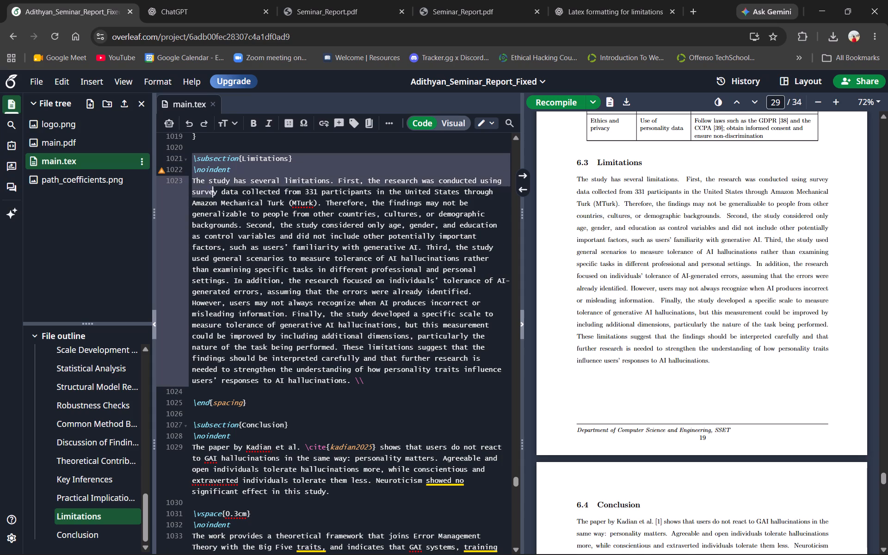
pyautogui.moveTo(217, 192); pyautogui.dragTo(371, 380)
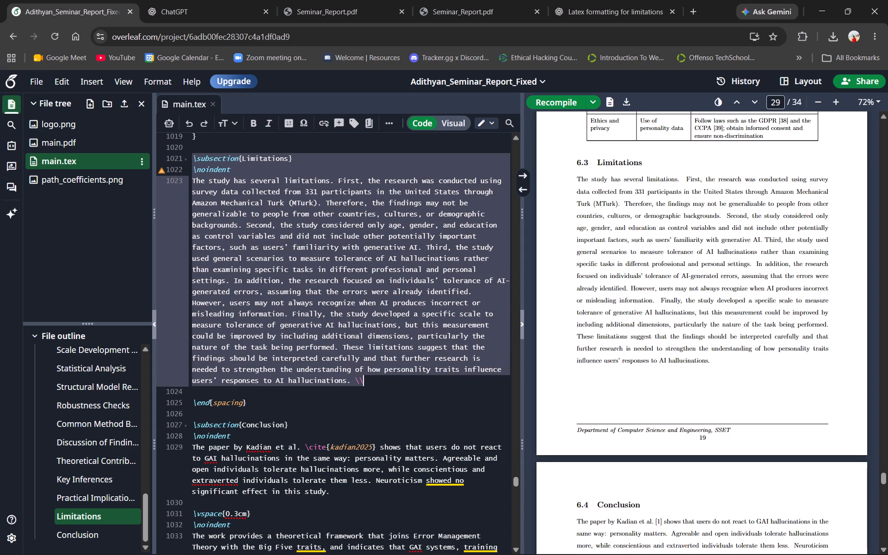
pyautogui.moveTo(371, 380); pyautogui.dragTo(360, 402)
pyautogui.hotkey('ctrl', 'c')
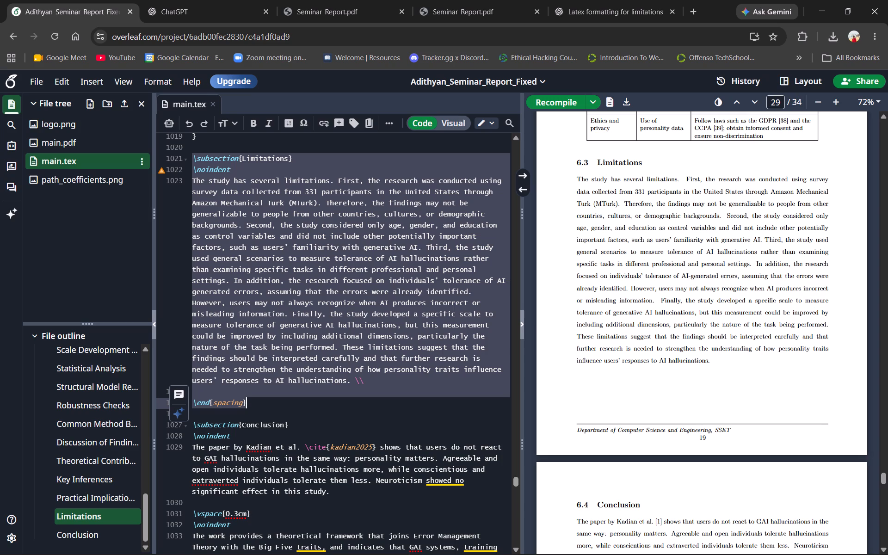
pyautogui.click(220, 397)
pyautogui.click(269, 399)
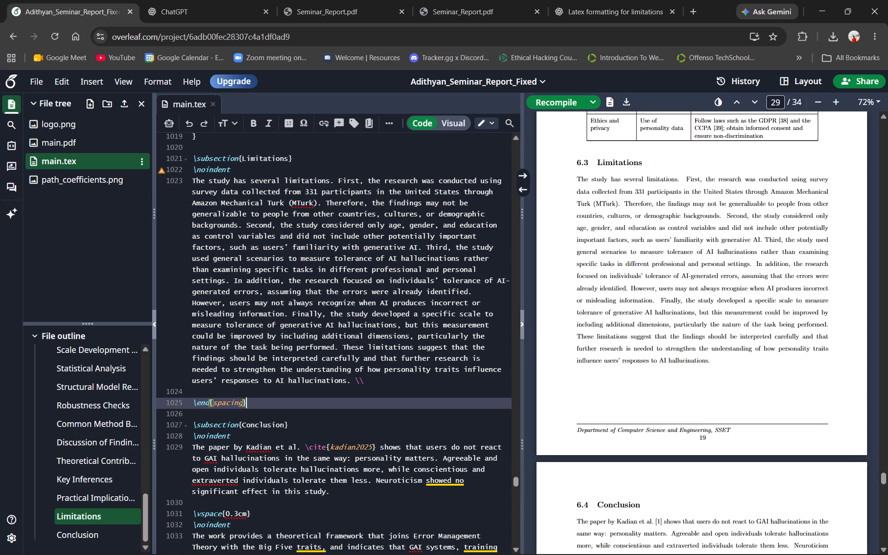
pyautogui.press('Return')
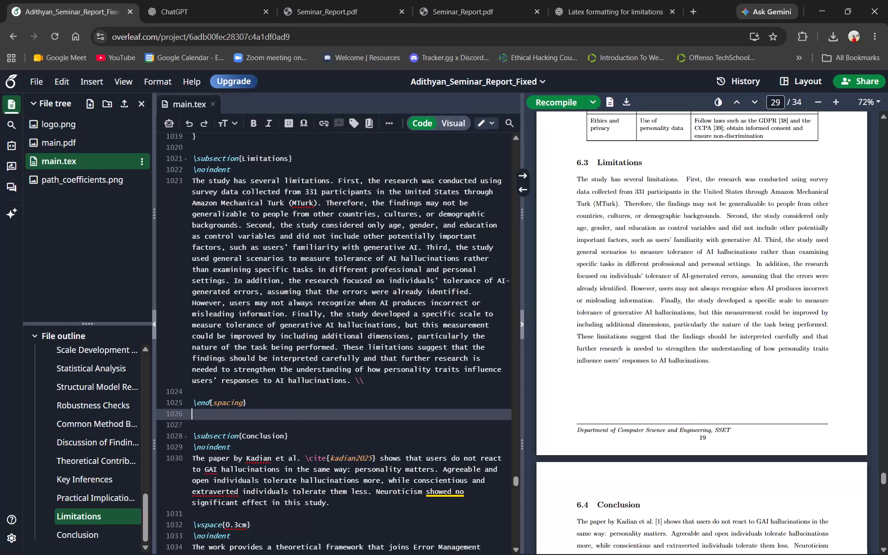
pyautogui.press('Return')
pyautogui.hotkey('ctrl', 'v')
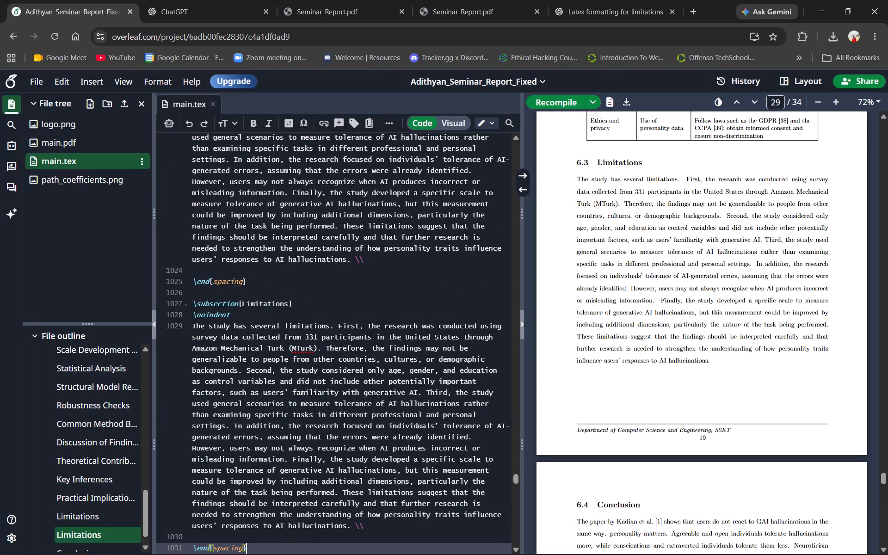
pyautogui.moveTo(243, 303); pyautogui.dragTo(285, 303)
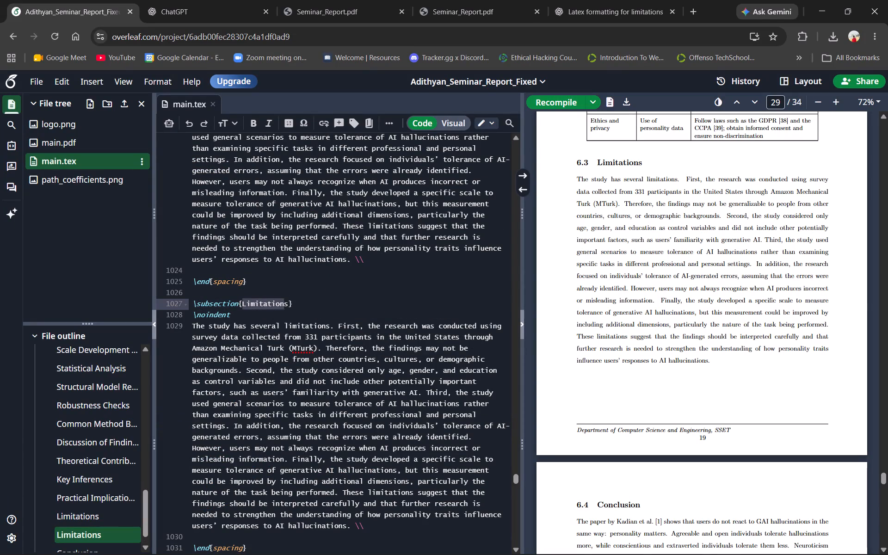
pyautogui.moveTo(285, 303); pyautogui.dragTo(290, 304)
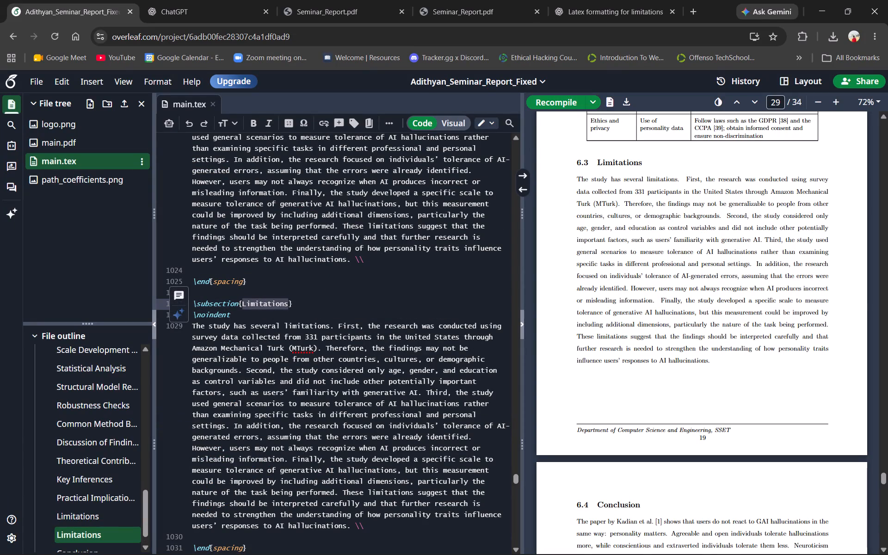
pyautogui.write('Future')
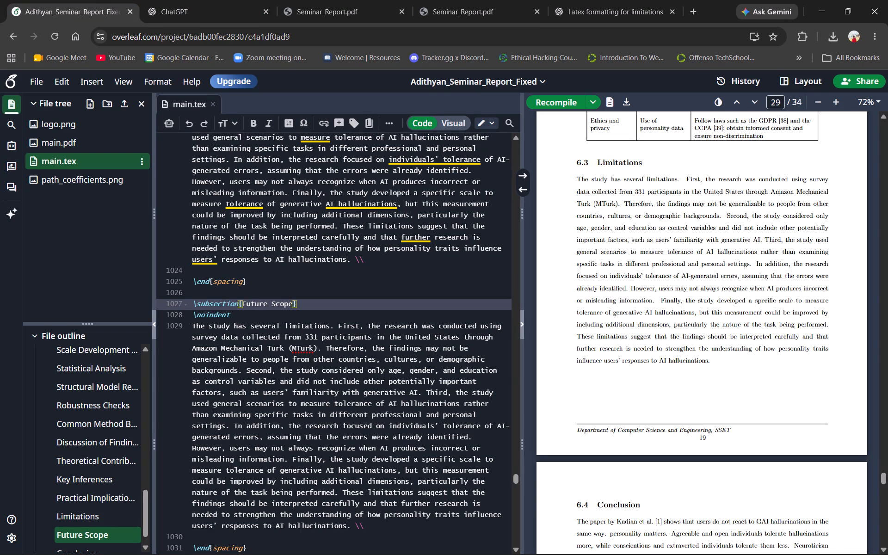
pyautogui.moveTo(189, 326); pyautogui.dragTo(333, 526)
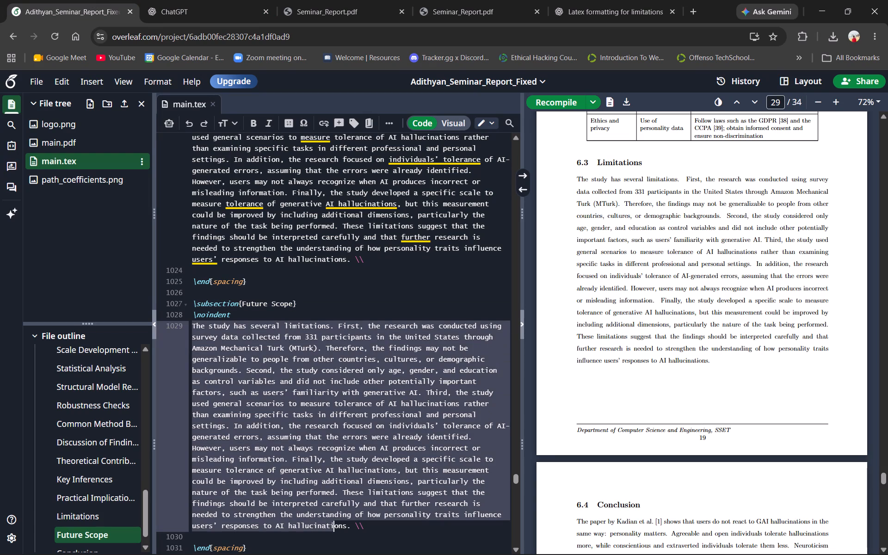
pyautogui.moveTo(333, 526); pyautogui.dragTo(364, 524)
pyautogui.hotkey('ctrl', 'v')
pyautogui.press('BackSpace')
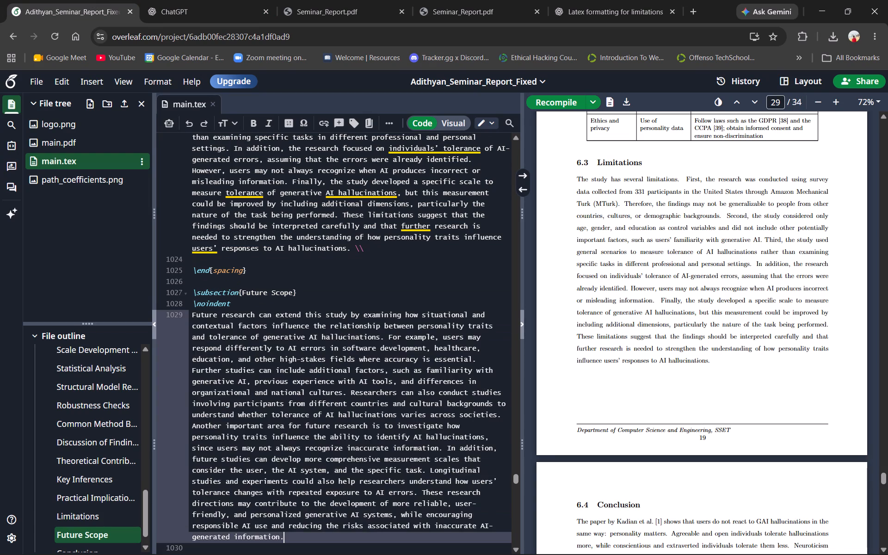
# Recompile the PDF with the new Future Scope subsection.
pyautogui.scroll(-2, 361, 515)
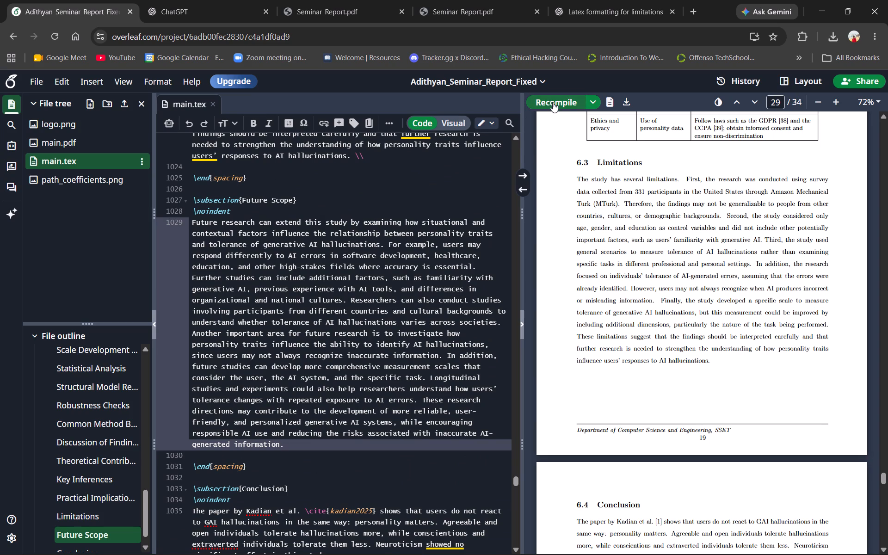
pyautogui.click(553, 102)
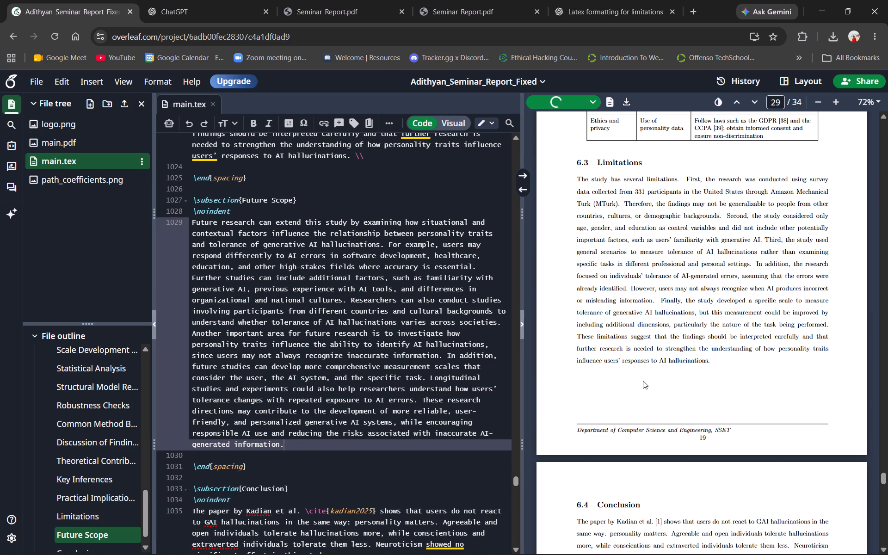
# Examine the compiled pages from Practical Implications through References, checking the layout and line spacing of Limitations, Future Scope and Conclusion.
pyautogui.scroll(-5, 643, 381)
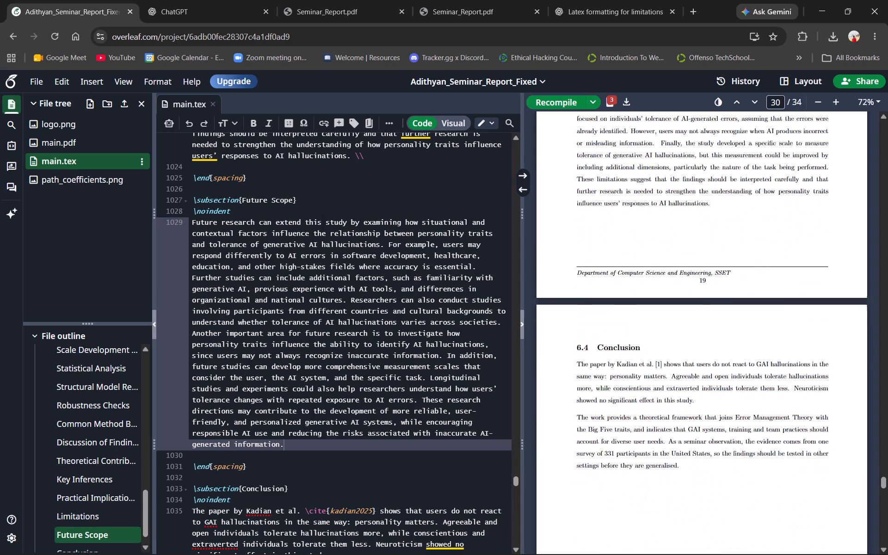
pyautogui.scroll(-2, 643, 381)
pyautogui.scroll(5, 643, 381)
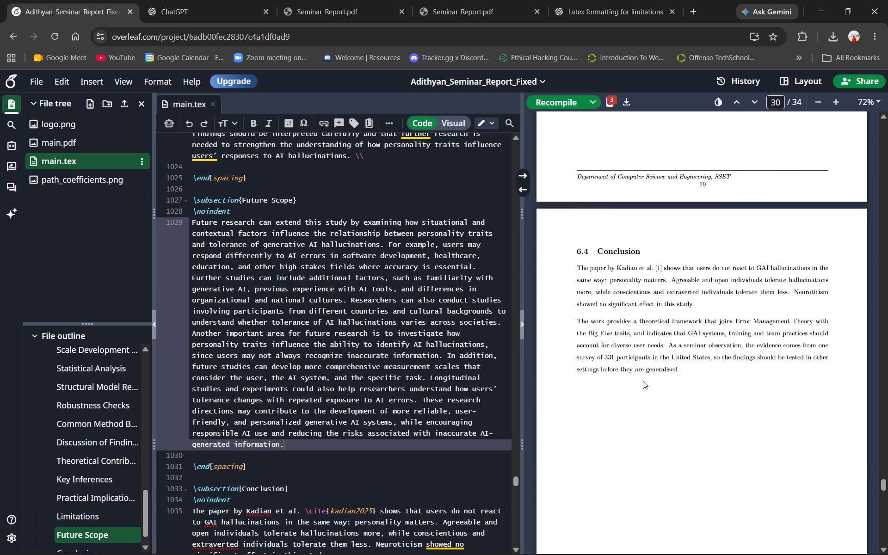
pyautogui.scroll(7, 643, 381)
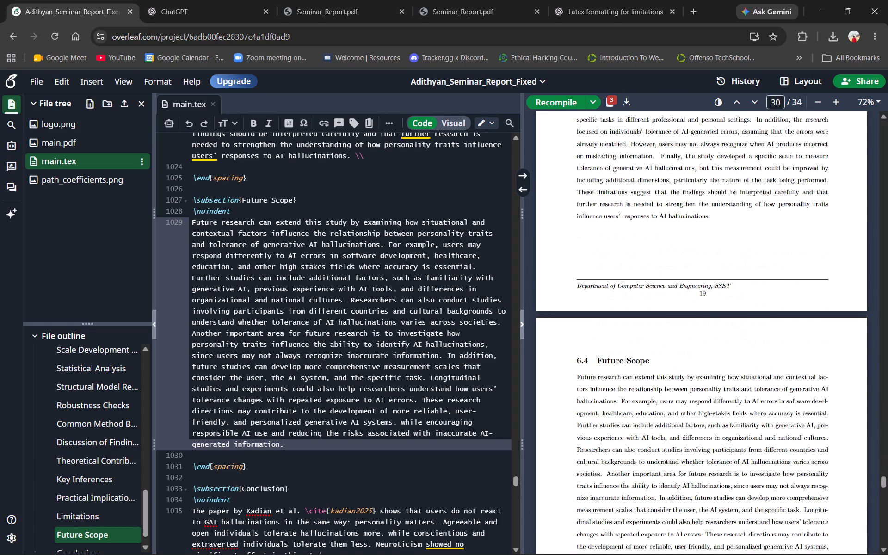
pyautogui.scroll(5, 643, 381)
pyautogui.scroll(-2, 643, 381)
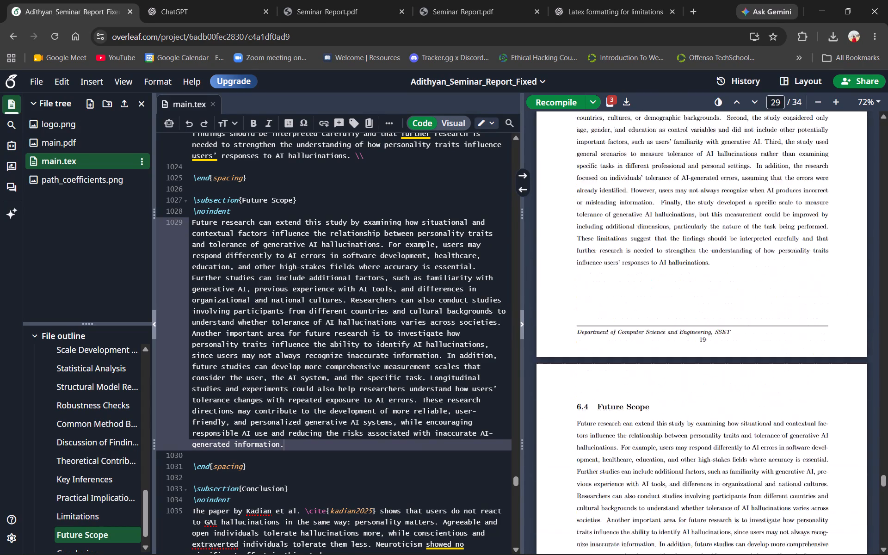
pyautogui.scroll(-9, 643, 381)
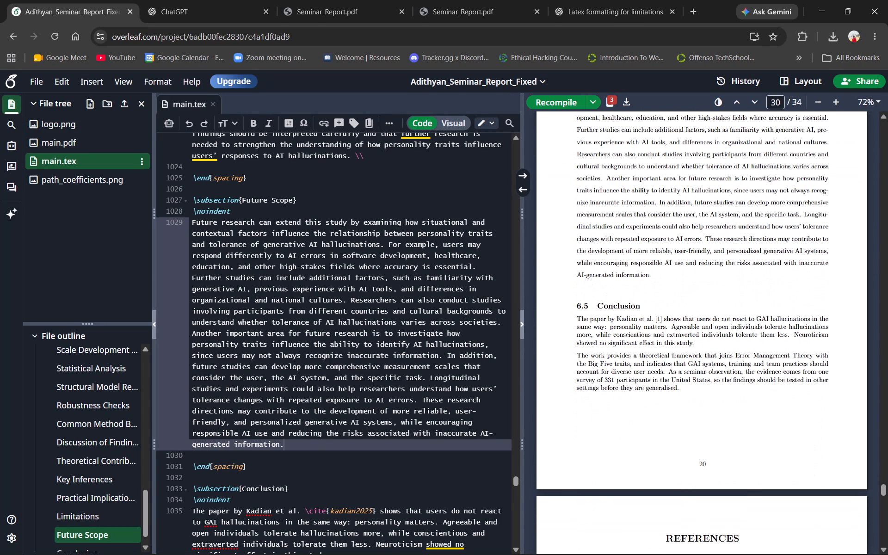
pyautogui.scroll(-6, 643, 381)
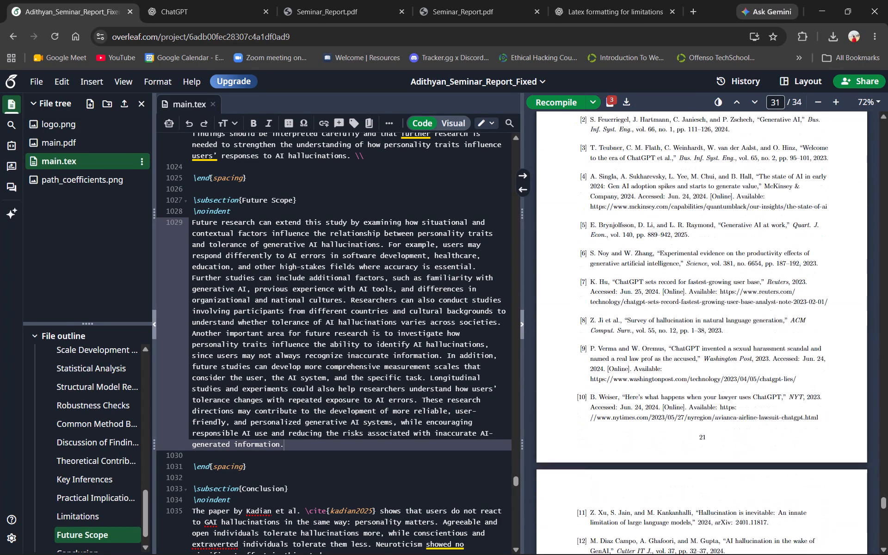
pyautogui.scroll(-4, 643, 381)
pyautogui.scroll(6, 643, 381)
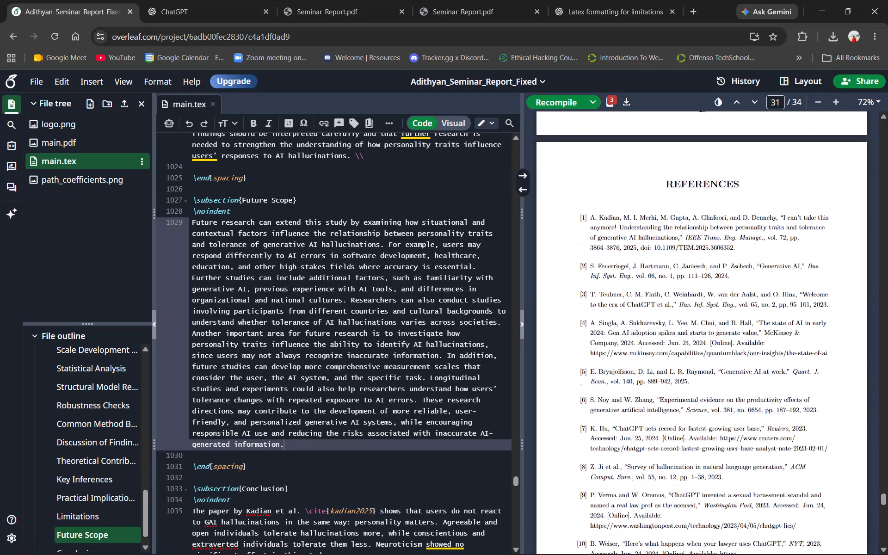
pyautogui.scroll(5, 643, 381)
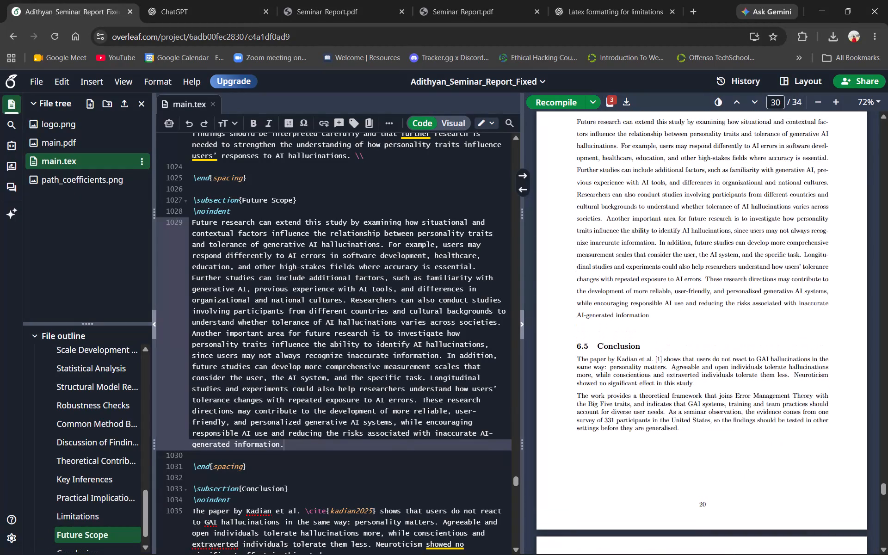
pyautogui.scroll(13, 622, 404)
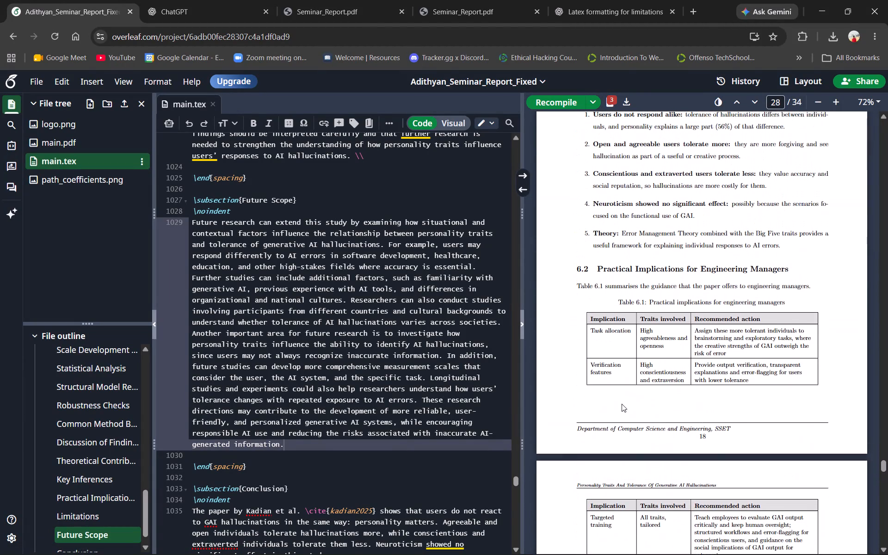
pyautogui.scroll(-14, 622, 404)
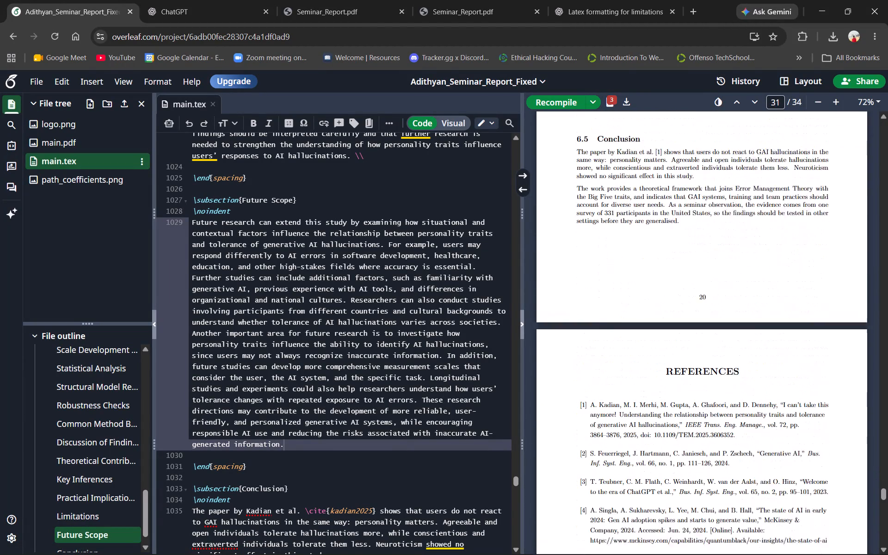
pyautogui.scroll(3, 622, 404)
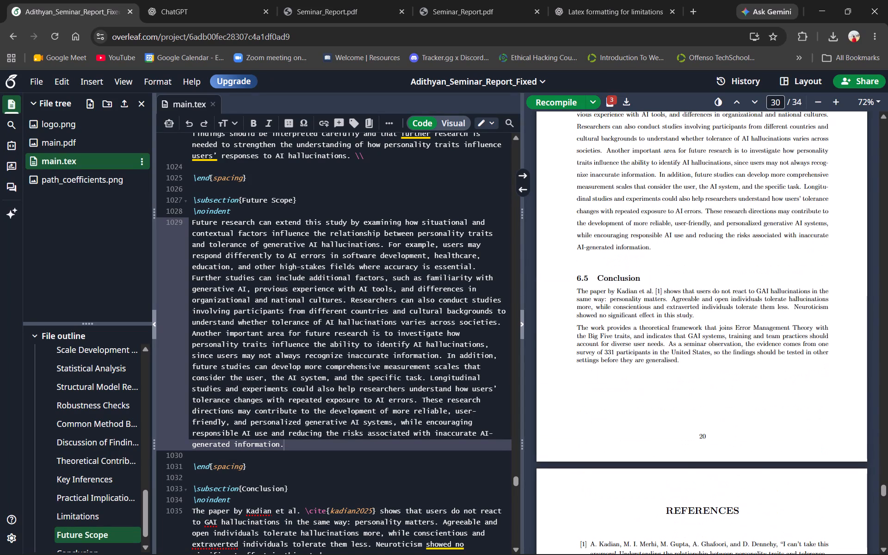
# Examine the LaTeX code of the Conclusion subsection down to its closing \end{spacing} and \fussy.
pyautogui.hscroll(-1, 636, 337)
pyautogui.scroll(-1, 364, 403)
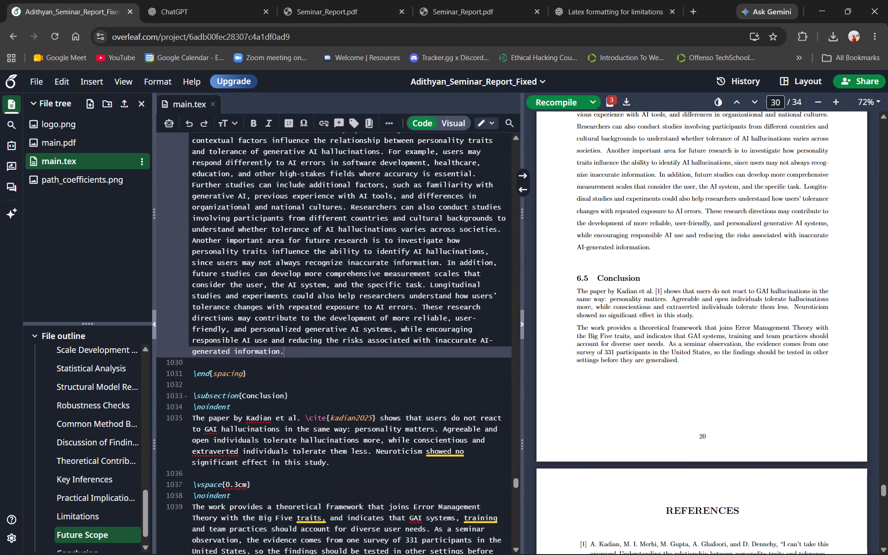
pyautogui.scroll(-3, 364, 403)
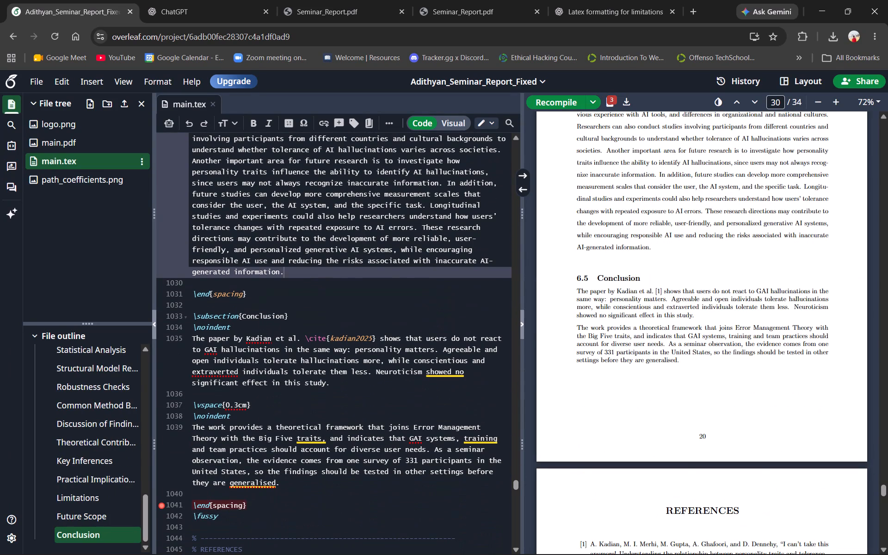
pyautogui.hotkey('alt', 'Tab')
pyautogui.hotkey('alt', 'Tab')
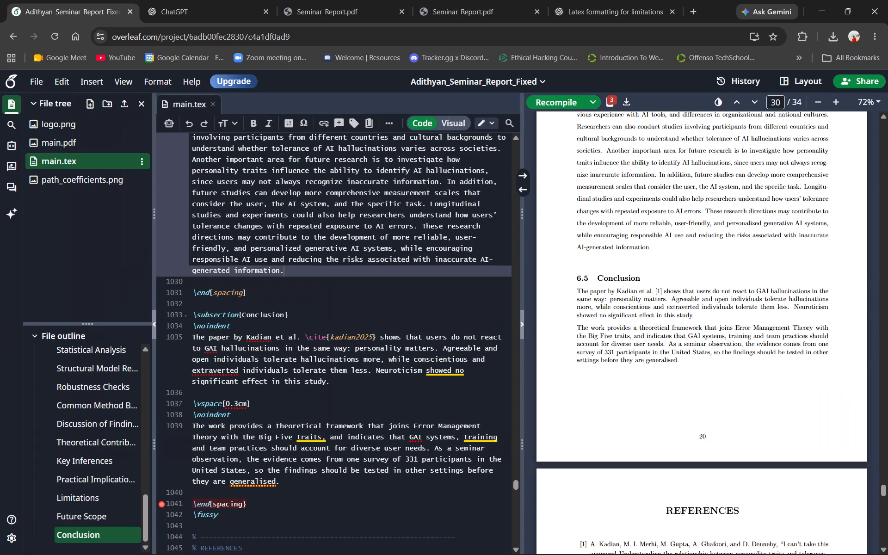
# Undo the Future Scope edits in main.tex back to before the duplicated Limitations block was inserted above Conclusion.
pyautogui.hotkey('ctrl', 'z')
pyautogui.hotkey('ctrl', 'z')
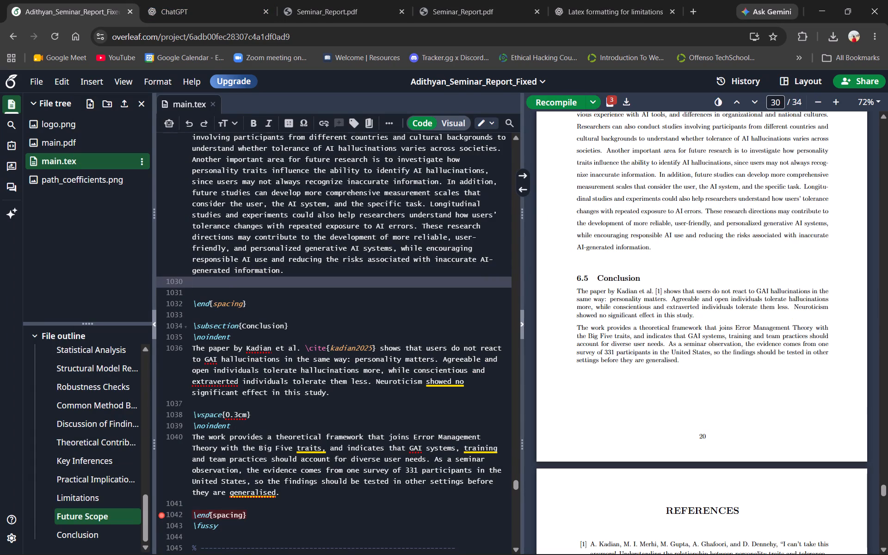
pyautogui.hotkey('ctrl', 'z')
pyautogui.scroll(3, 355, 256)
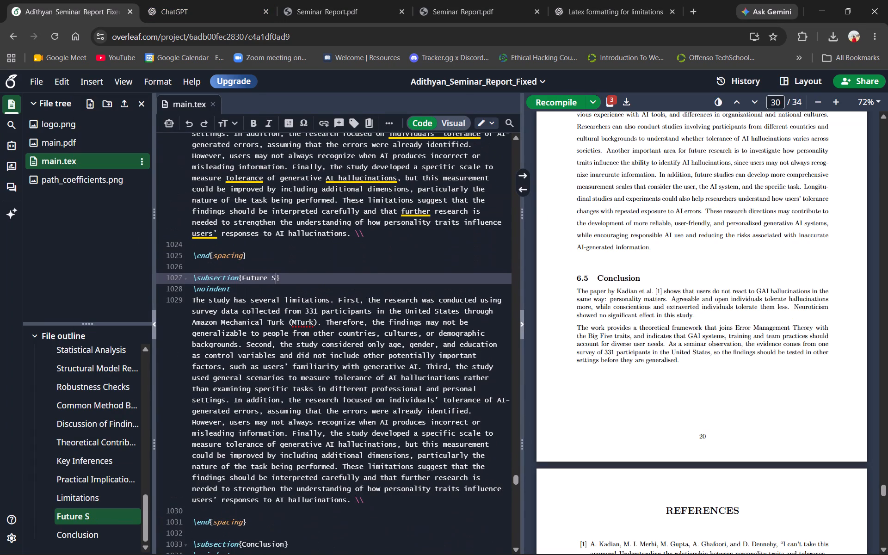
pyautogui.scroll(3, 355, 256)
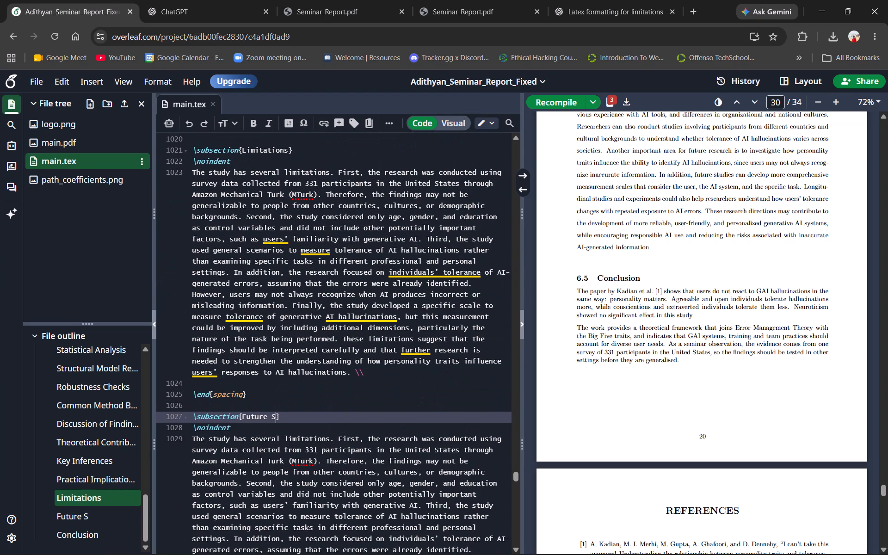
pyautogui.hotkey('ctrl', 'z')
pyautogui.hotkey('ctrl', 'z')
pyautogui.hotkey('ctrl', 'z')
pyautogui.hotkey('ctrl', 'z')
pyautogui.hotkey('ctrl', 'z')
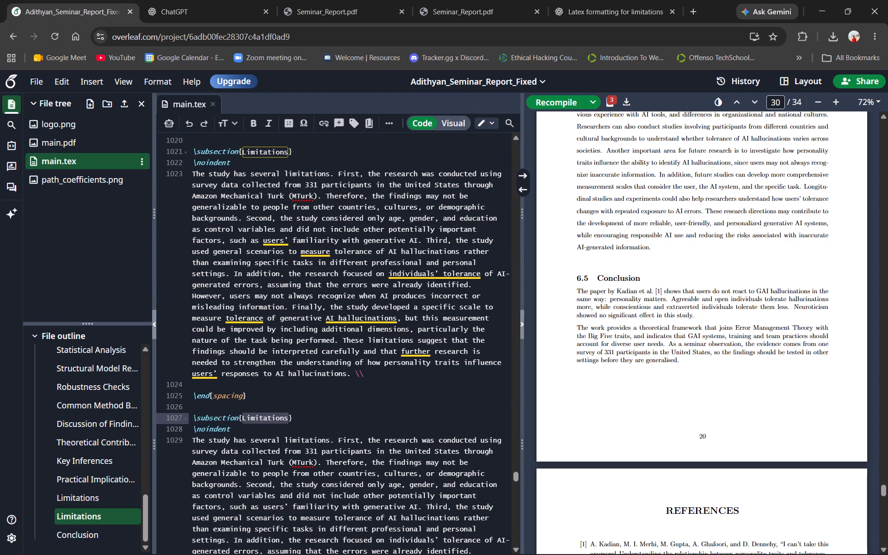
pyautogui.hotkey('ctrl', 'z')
pyautogui.click(538, 106)
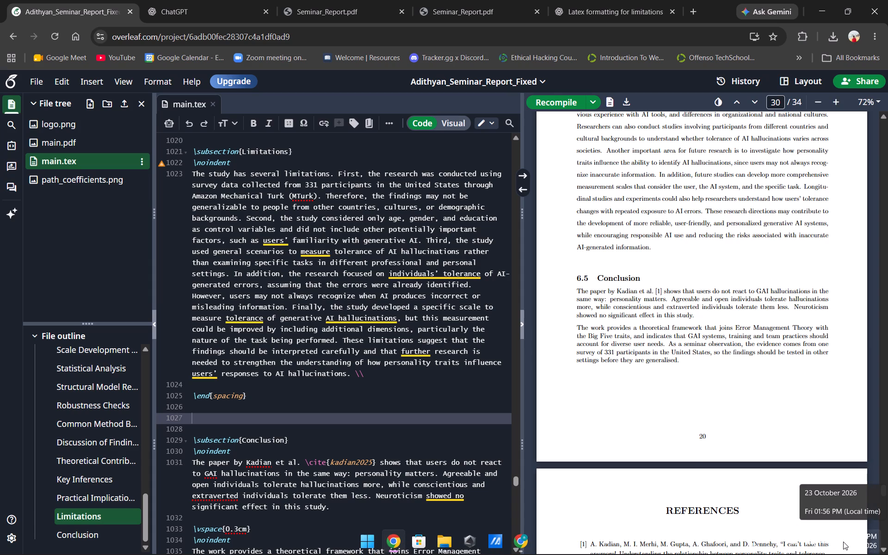
pyautogui.scroll(4, 670, 314)
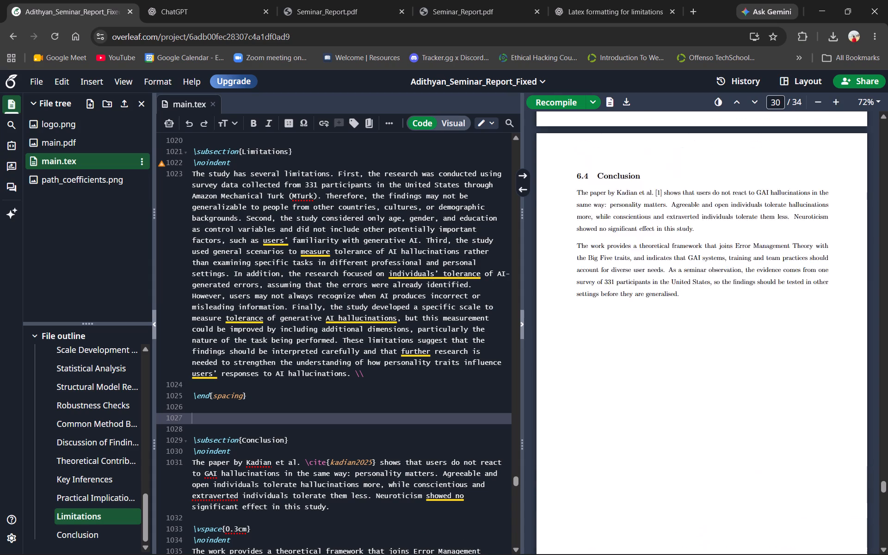
pyautogui.scroll(4, 670, 314)
pyautogui.scroll(-1, 670, 314)
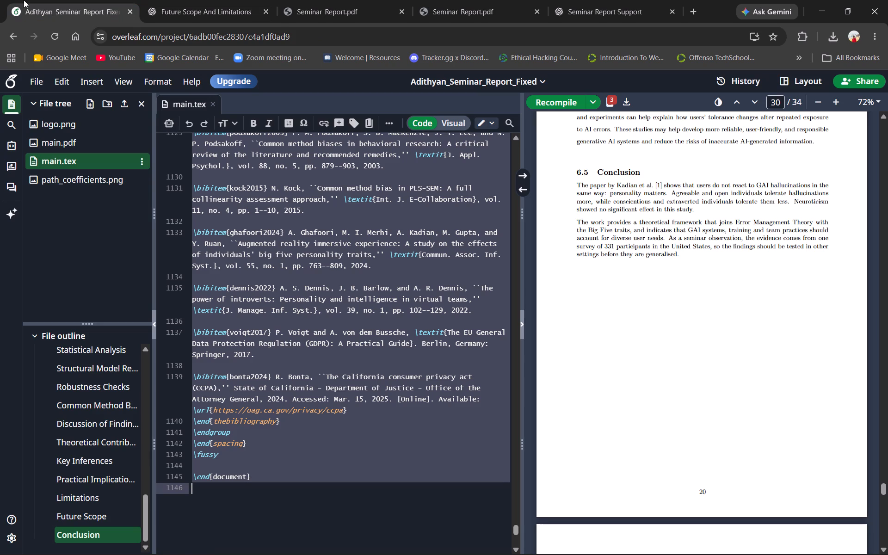
pyautogui.doubleClick(666, 229)
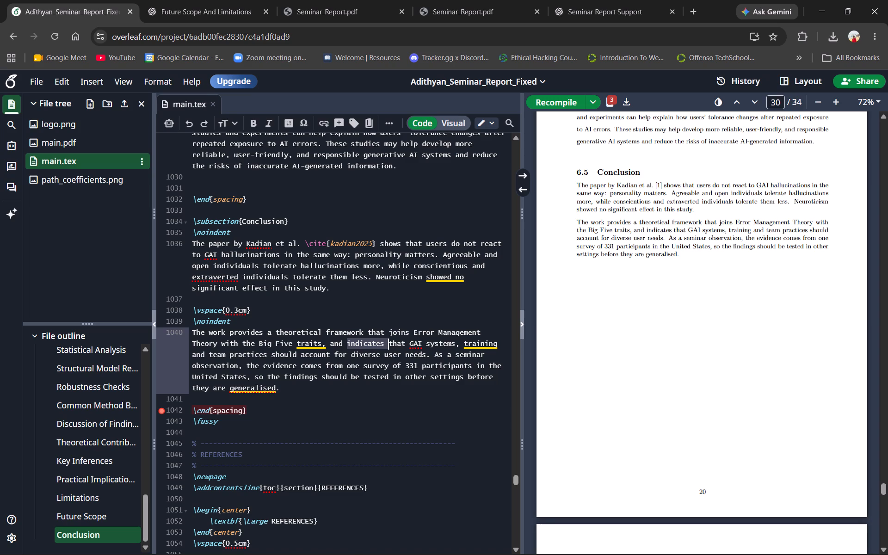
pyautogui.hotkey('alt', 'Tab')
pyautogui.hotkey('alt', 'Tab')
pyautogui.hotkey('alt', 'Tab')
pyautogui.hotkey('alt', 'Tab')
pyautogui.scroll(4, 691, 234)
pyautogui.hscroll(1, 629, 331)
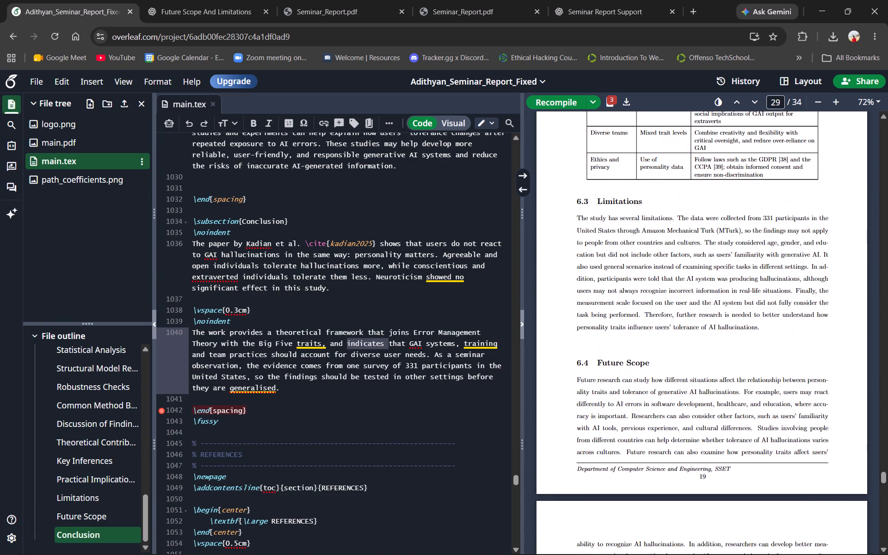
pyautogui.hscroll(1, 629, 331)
# In the Seminar Report Support chat, reread ChatGPT's explanation and code for the header, footer and Chapter 6 spacing fixes.
pyautogui.click(603, 0)
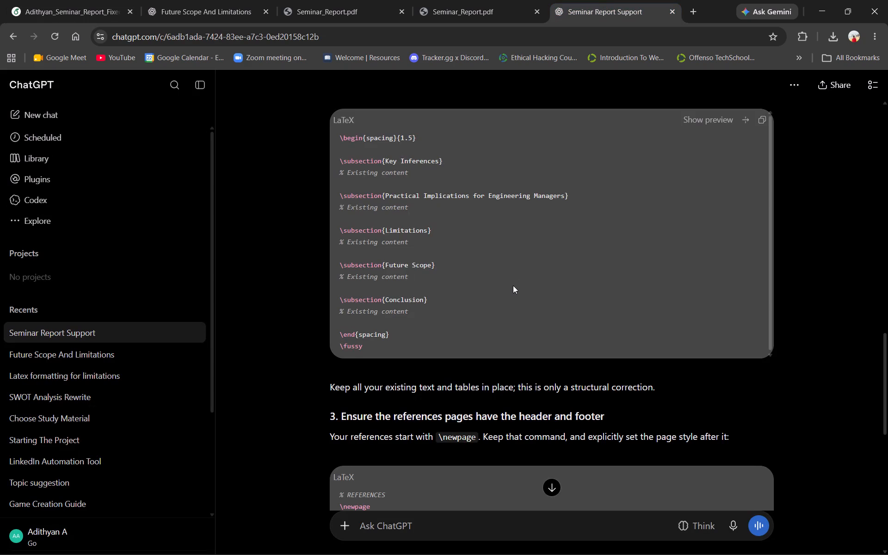
pyautogui.scroll(-12, 513, 285)
pyautogui.scroll(-14, 548, 438)
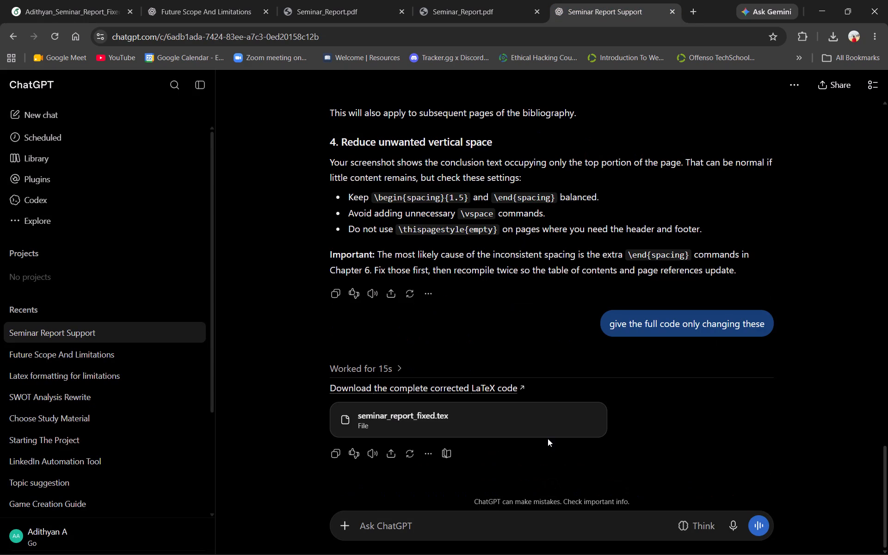
pyautogui.scroll(10, 623, 268)
pyautogui.scroll(11, 623, 268)
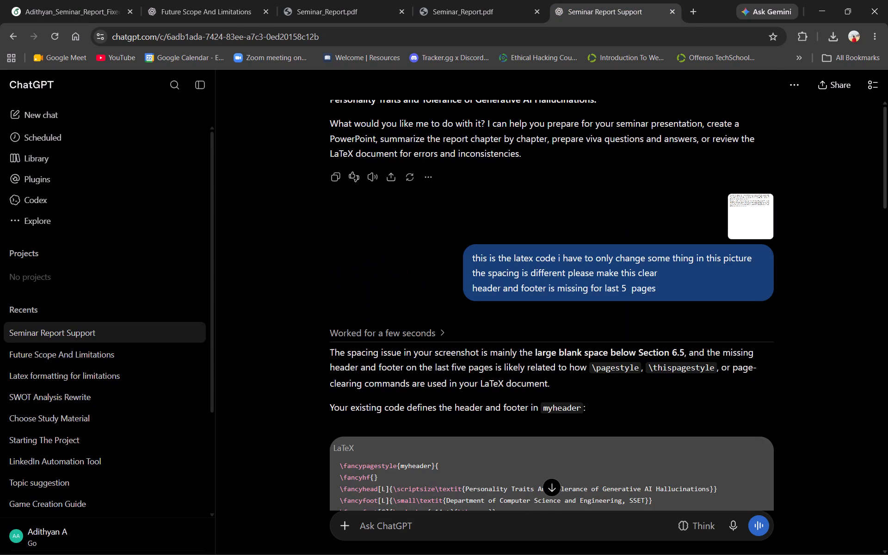
pyautogui.scroll(-1, 623, 268)
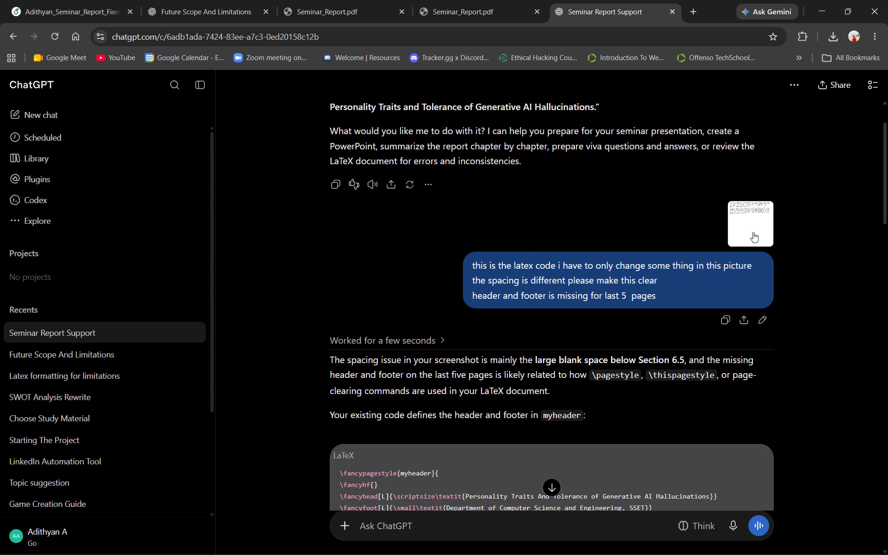
pyautogui.scroll(-2, 548, 294)
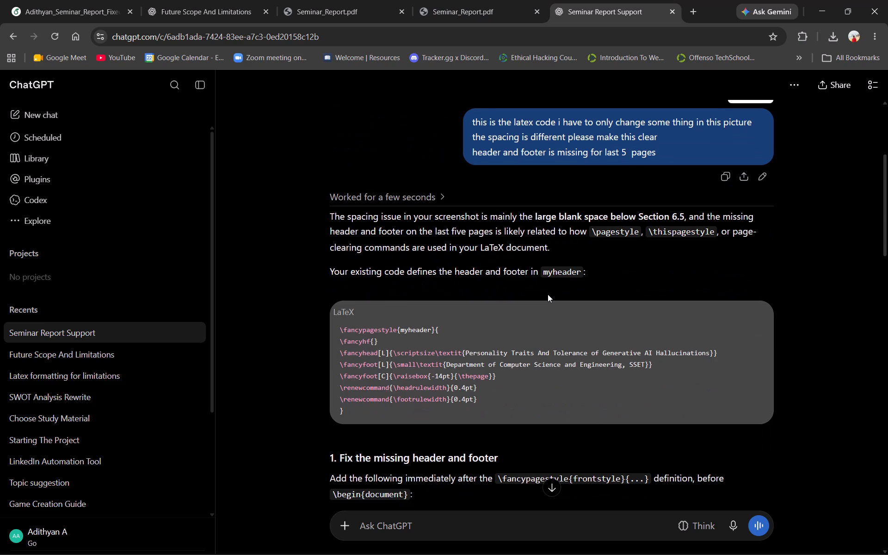
pyautogui.scroll(-1, 548, 294)
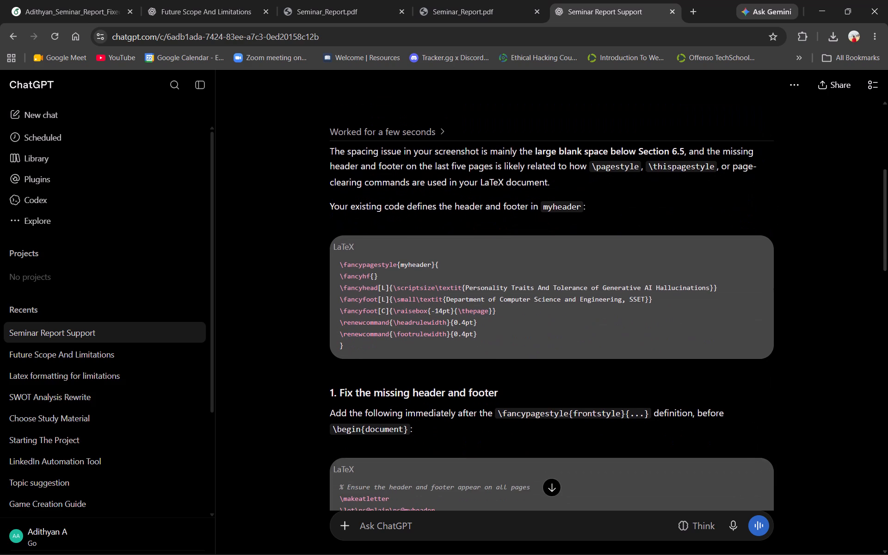
pyautogui.click(548, 294)
pyautogui.scroll(-1, 548, 294)
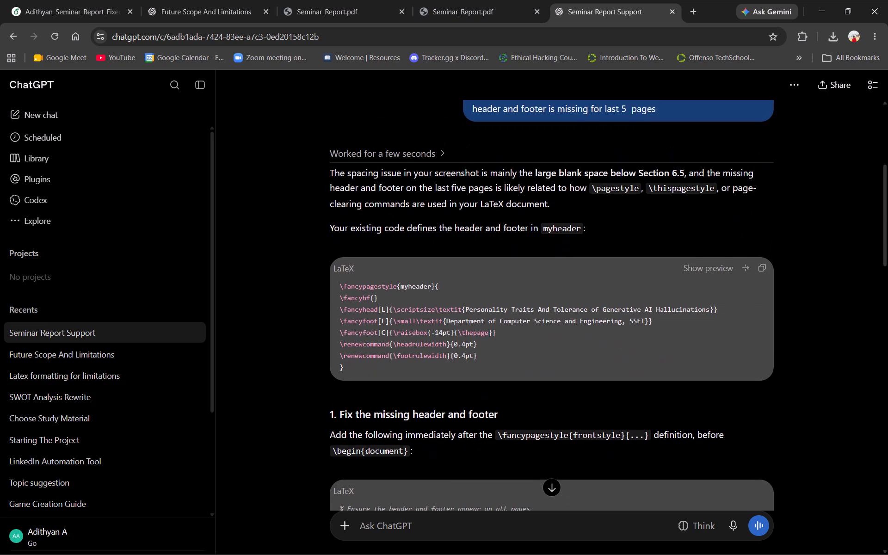
pyautogui.scroll(-1, 548, 294)
pyautogui.scroll(1, 548, 294)
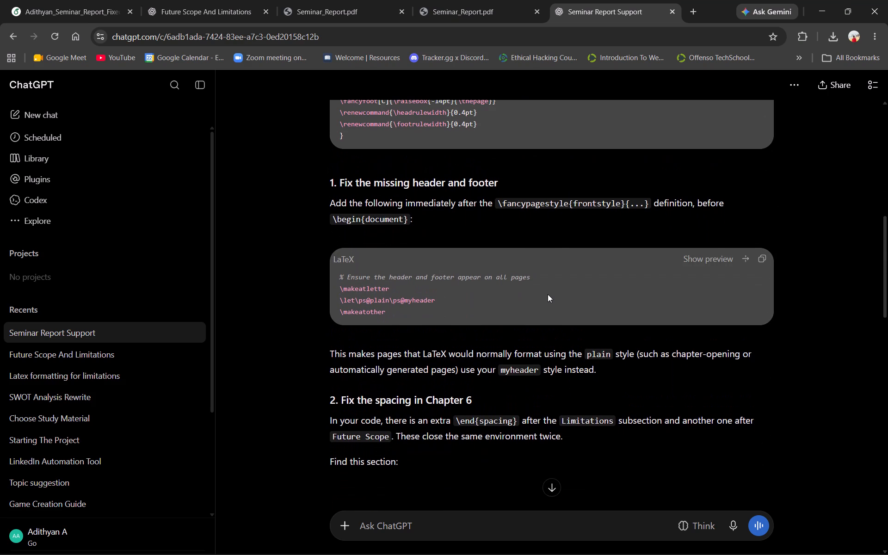
pyautogui.scroll(2, 548, 294)
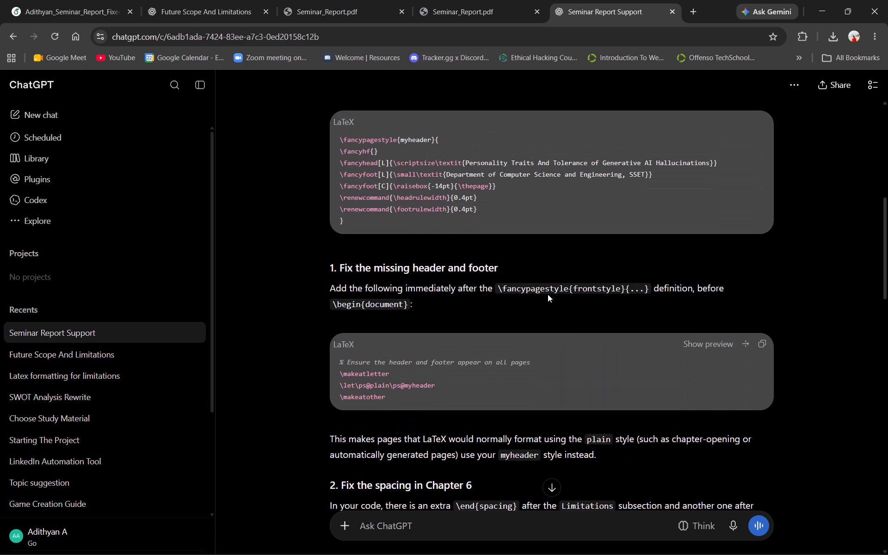
pyautogui.scroll(1, 548, 294)
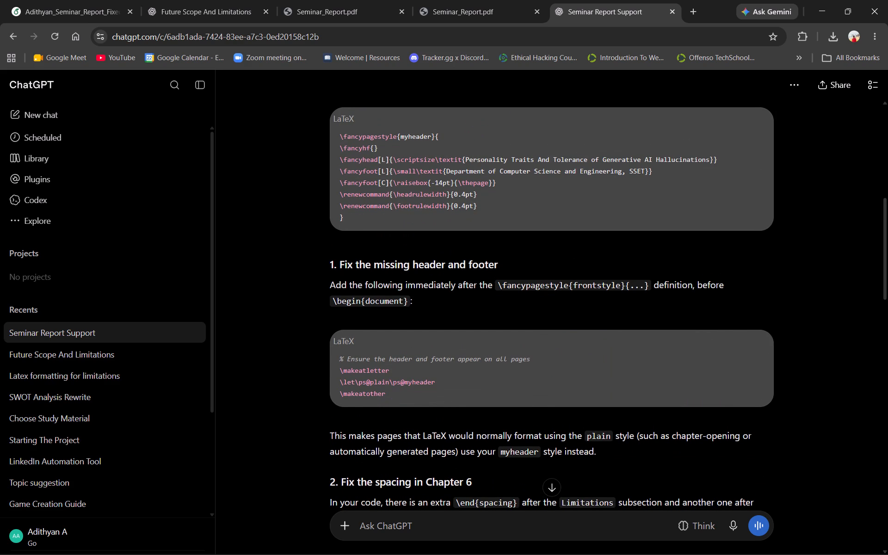
pyautogui.scroll(2, 493, 285)
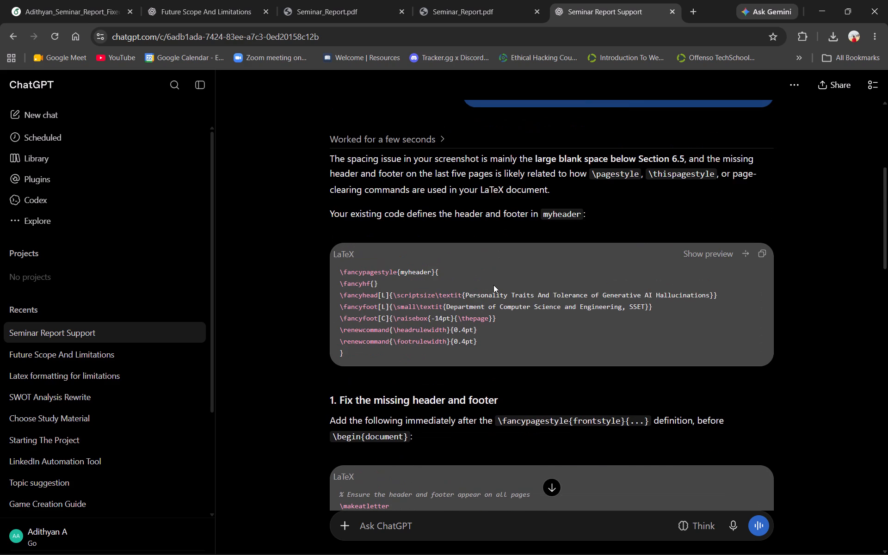
pyautogui.scroll(2, 493, 285)
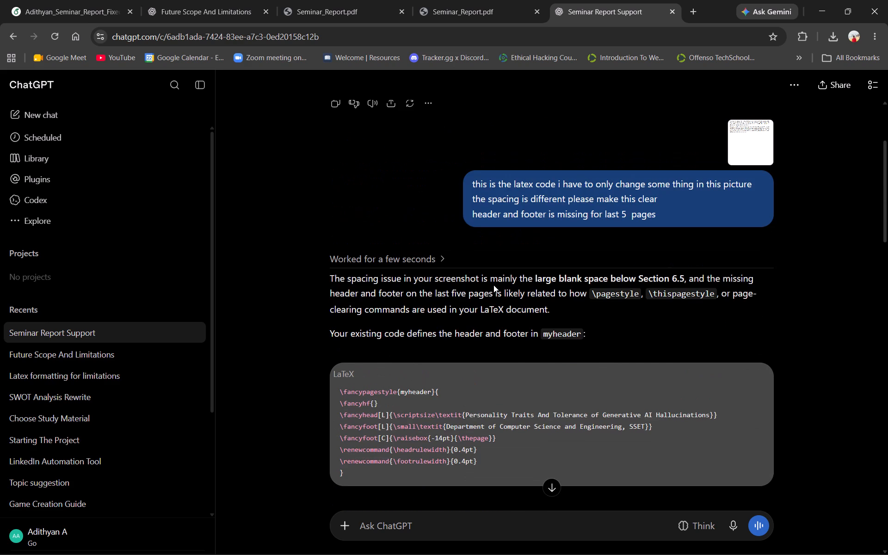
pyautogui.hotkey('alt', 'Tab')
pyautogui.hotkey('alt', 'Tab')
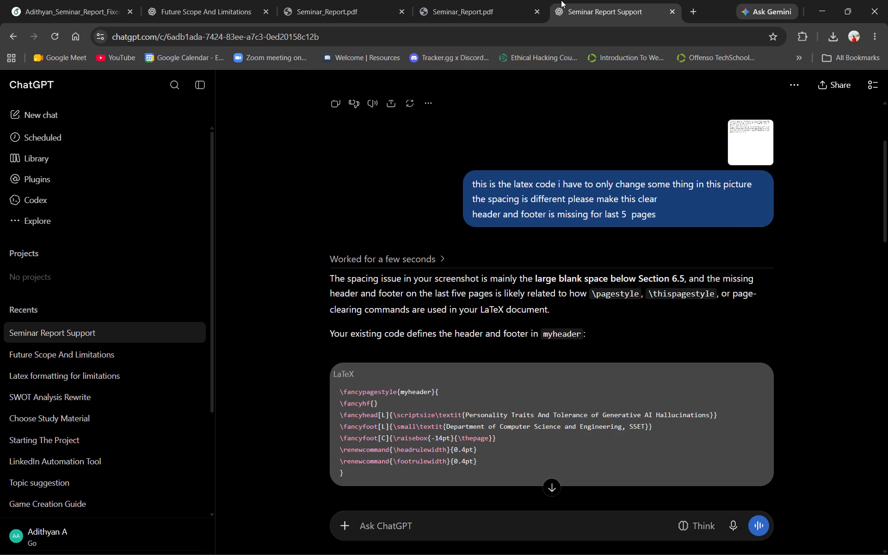
# Glance through the open Seminar_Report.pdf files and chats, and review the header, footer and Chapter 6 spacing fixes in the Seminar Report Support chat.
pyautogui.click(484, 0)
pyautogui.click(369, 0)
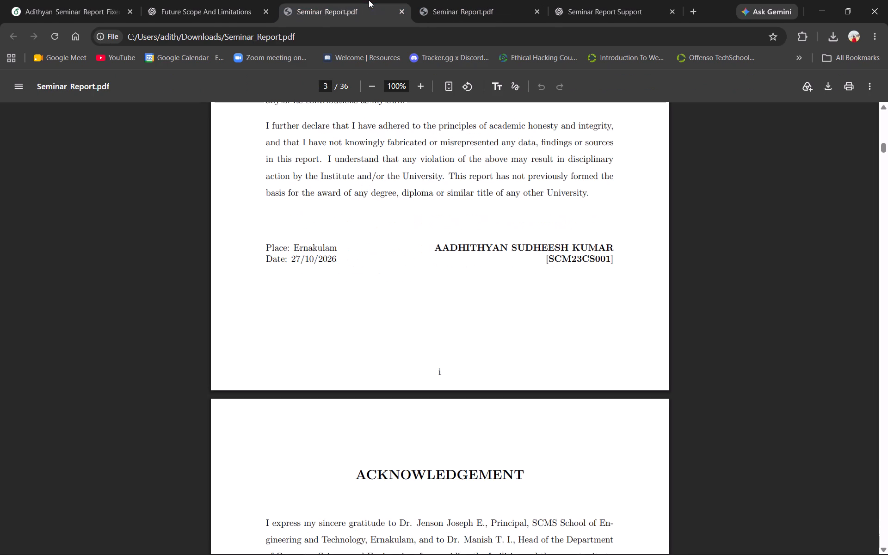
pyautogui.click(208, 0)
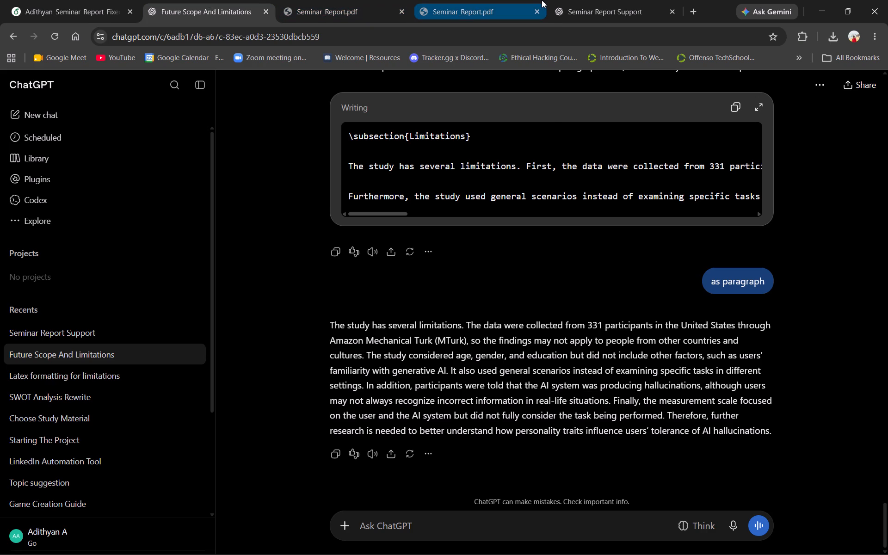
pyautogui.click(580, 0)
pyautogui.scroll(-3, 573, 328)
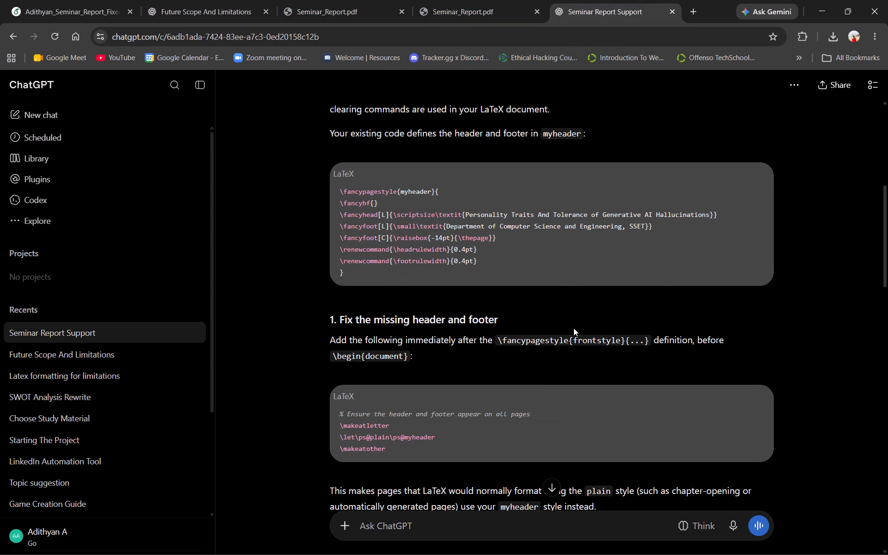
pyautogui.scroll(-1, 473, 376)
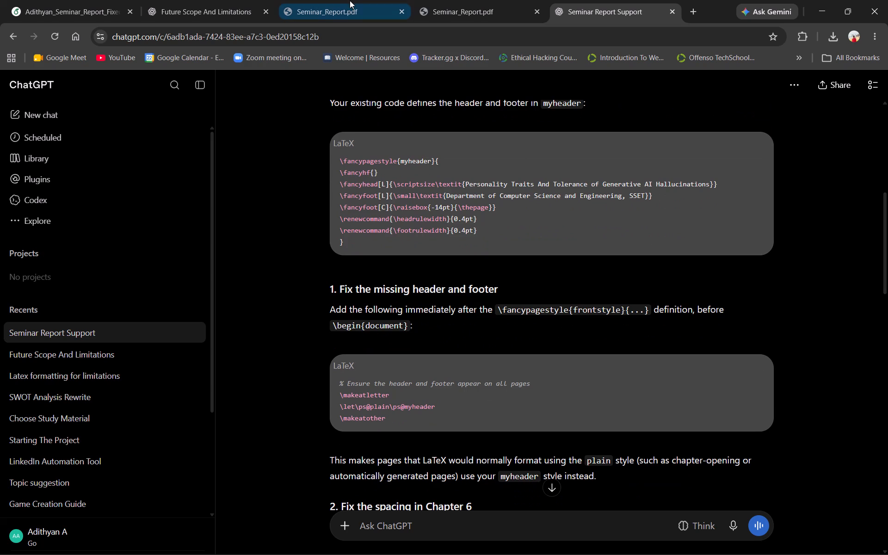
pyautogui.click(443, 4)
pyautogui.click(312, 0)
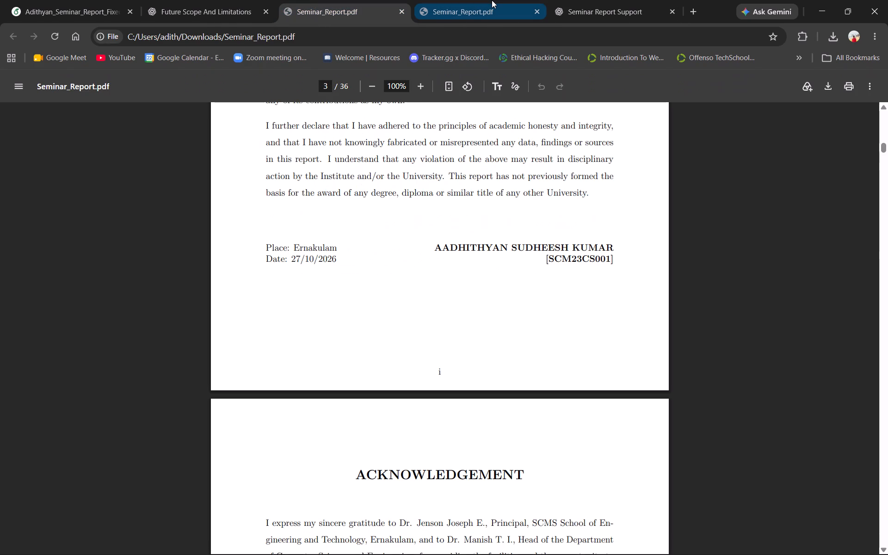
pyautogui.click(562, 0)
pyautogui.scroll(-7, 629, 351)
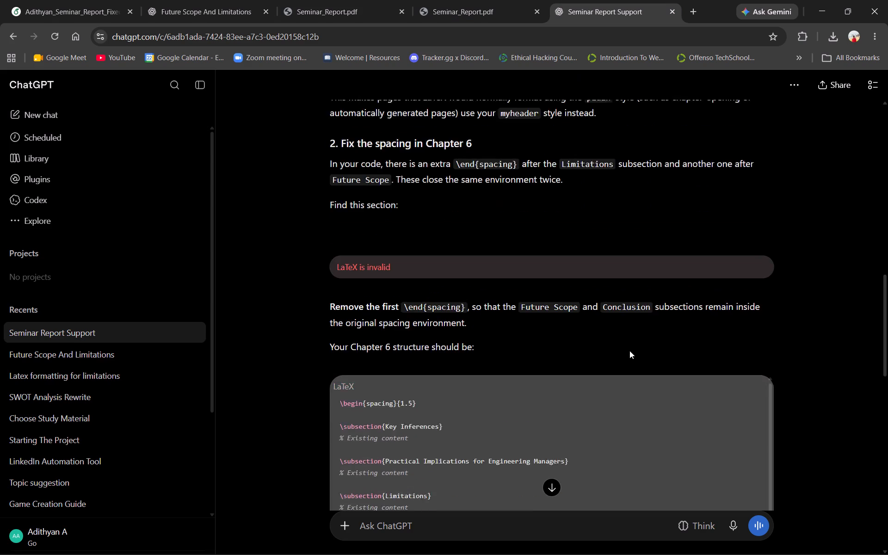
pyautogui.scroll(-8, 629, 351)
pyautogui.scroll(11, 469, 365)
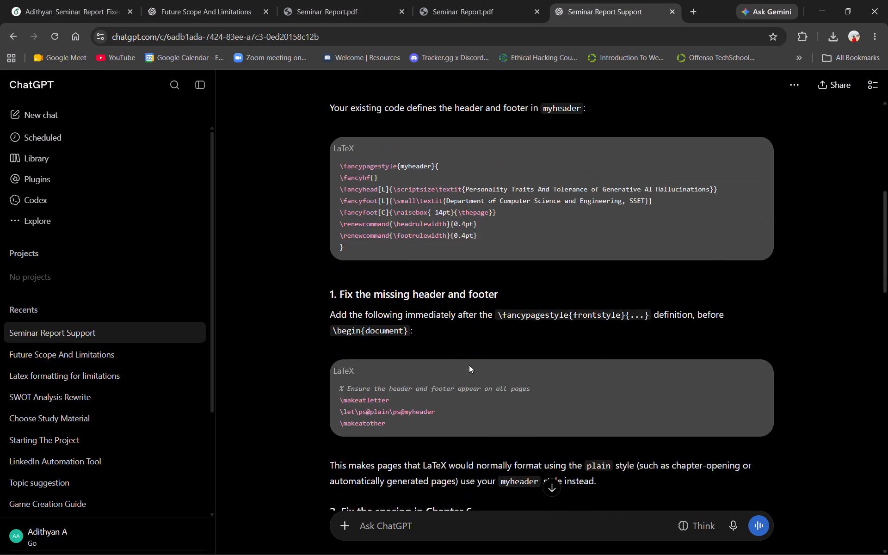
pyautogui.scroll(8, 469, 365)
# Switch to the Overleaf project and examine the compiled PDF from Limitations through the last References page for headers, footers and Conclusion spacing.
pyautogui.click(235, 0)
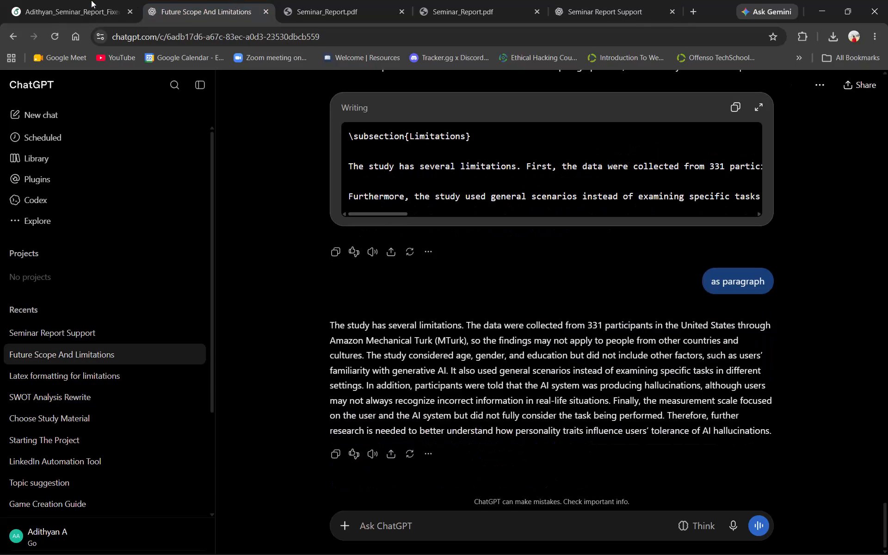
pyautogui.click(93, 1)
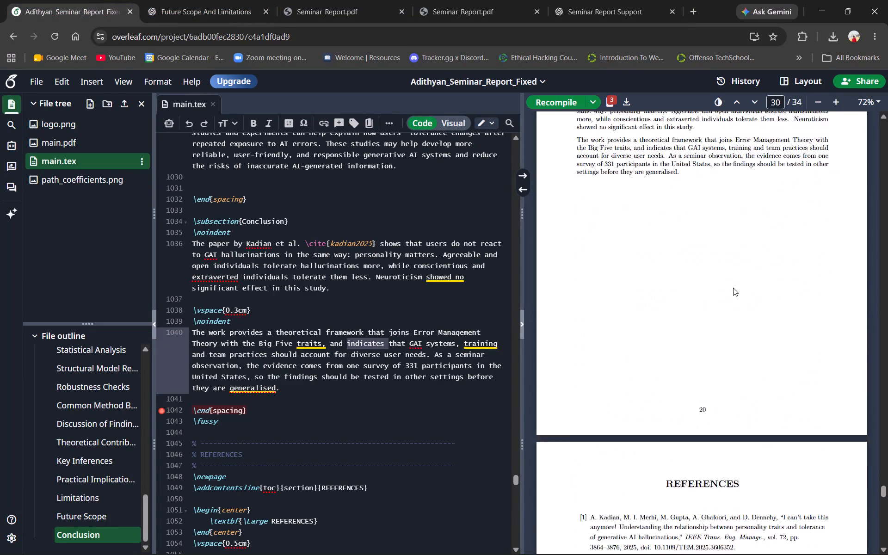
pyautogui.scroll(-5, 733, 288)
pyautogui.scroll(7, 733, 288)
pyautogui.scroll(-1, 733, 288)
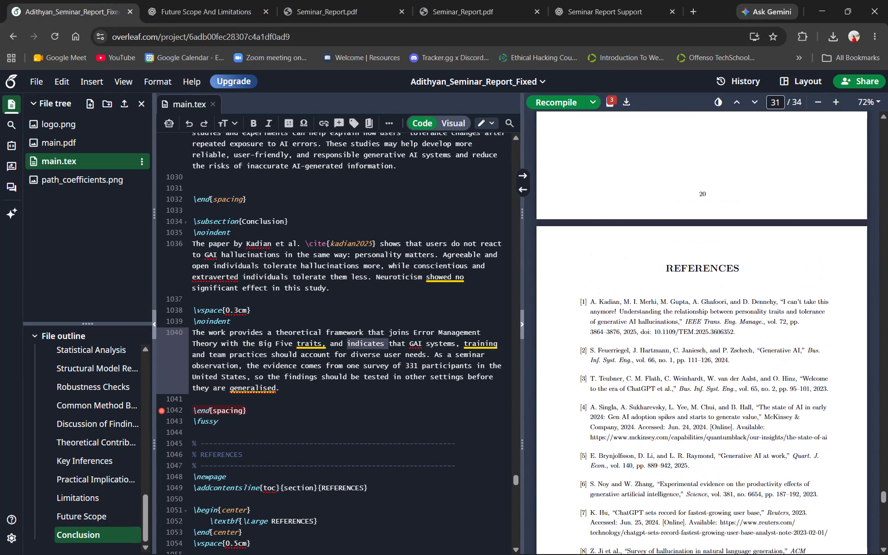
pyautogui.scroll(-6, 733, 288)
pyautogui.scroll(4, 733, 288)
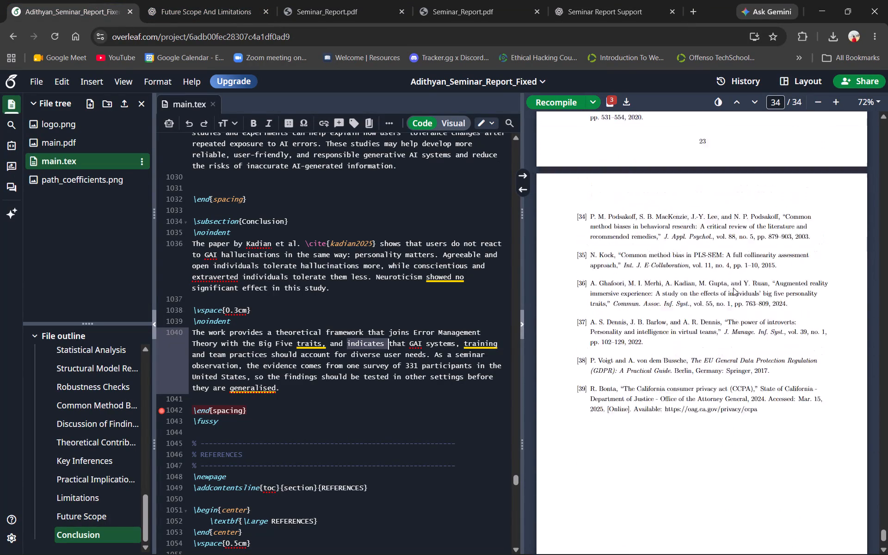
pyautogui.scroll(13, 733, 288)
pyautogui.scroll(8, 733, 288)
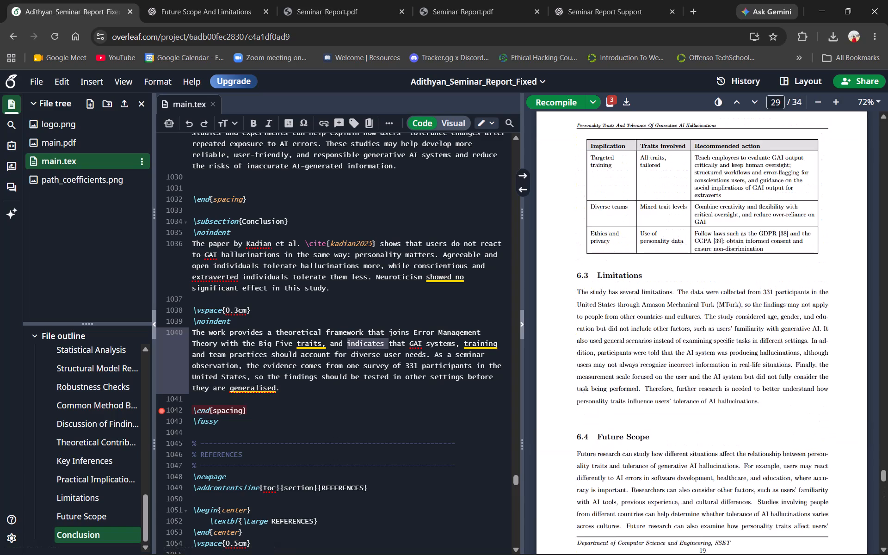
pyautogui.scroll(1, 738, 327)
pyautogui.scroll(-5, 738, 327)
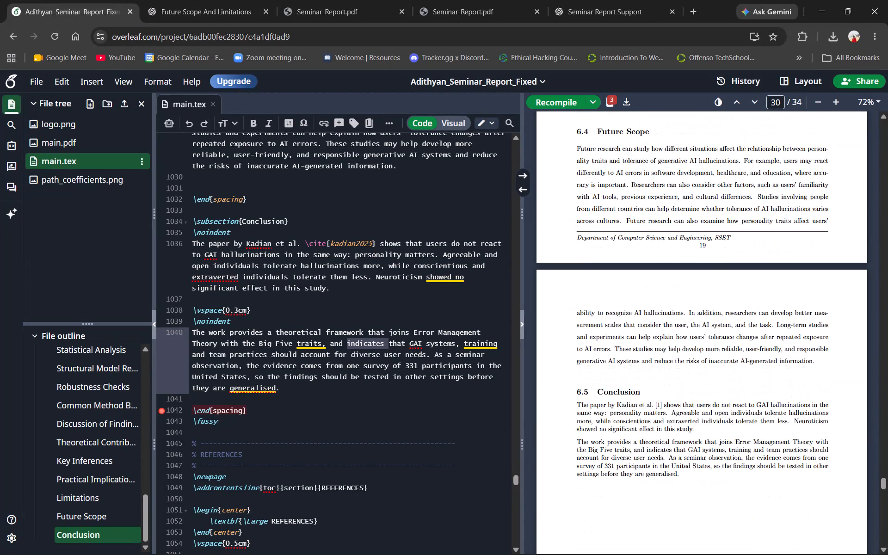
pyautogui.scroll(-4, 738, 327)
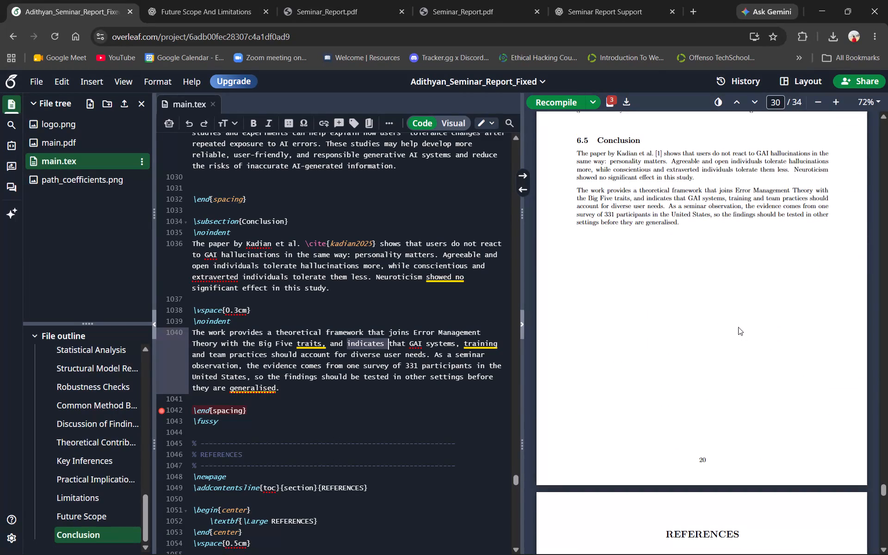
pyautogui.scroll(-10, 738, 327)
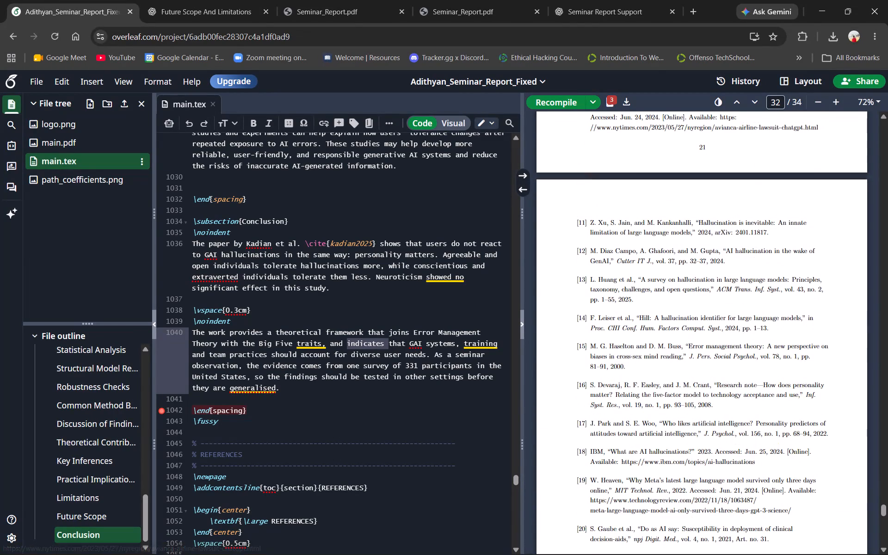
pyautogui.scroll(-14, 738, 327)
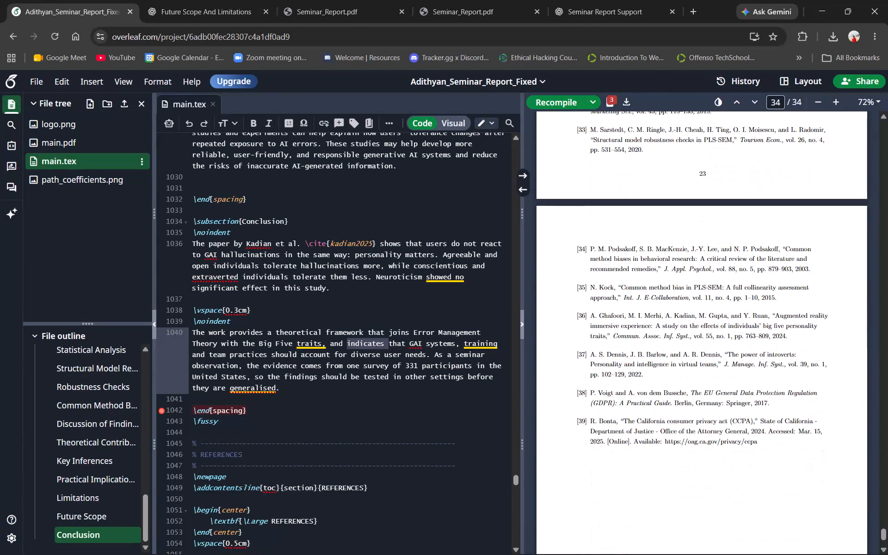
pyautogui.scroll(-5, 738, 327)
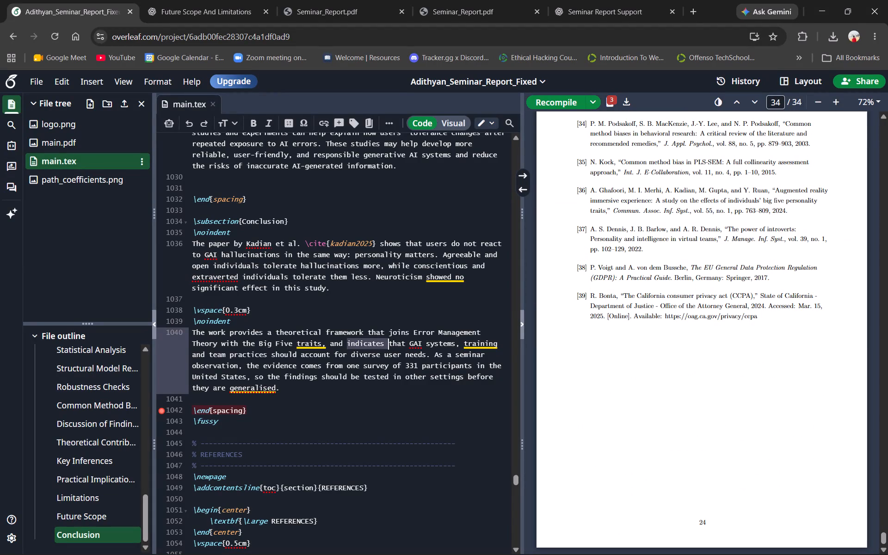
pyautogui.click(428, 396)
pyautogui.hotkey('ctrl', 'a')
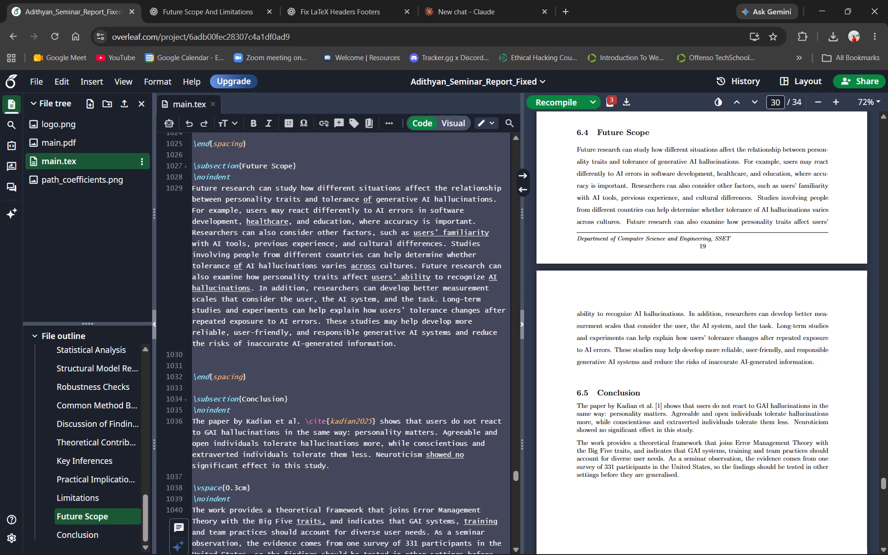
pyautogui.scroll(-3, 450, 237)
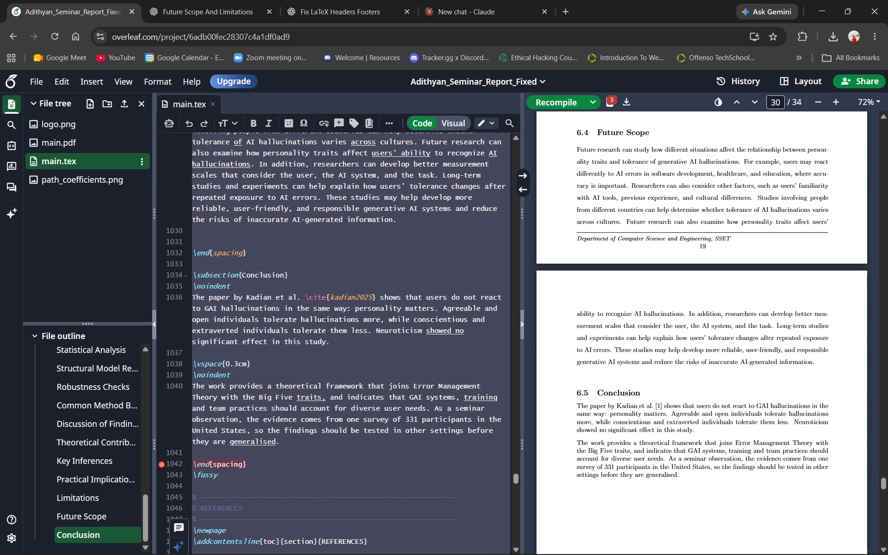
pyautogui.scroll(-3, 392, 318)
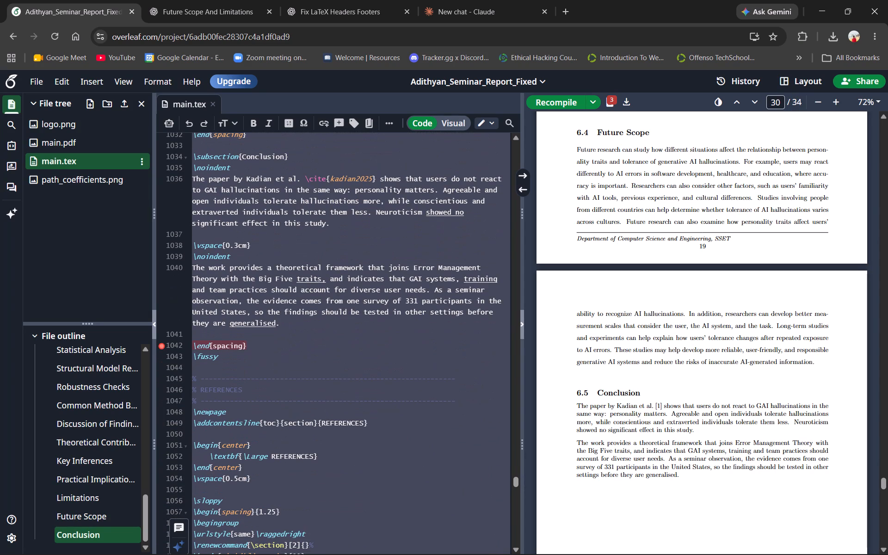
pyautogui.scroll(-6, 319, 327)
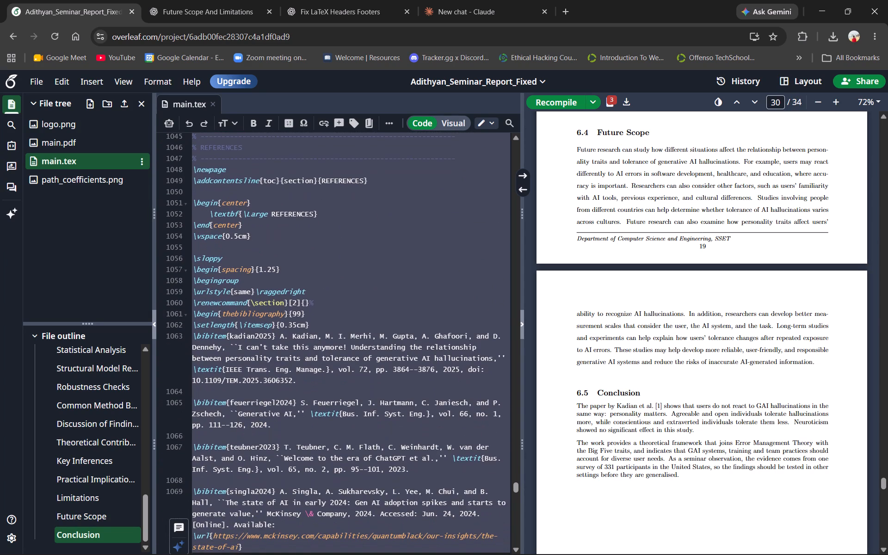
pyautogui.scroll(-6, 319, 327)
pyautogui.scroll(6, 319, 327)
pyautogui.scroll(-6, 319, 327)
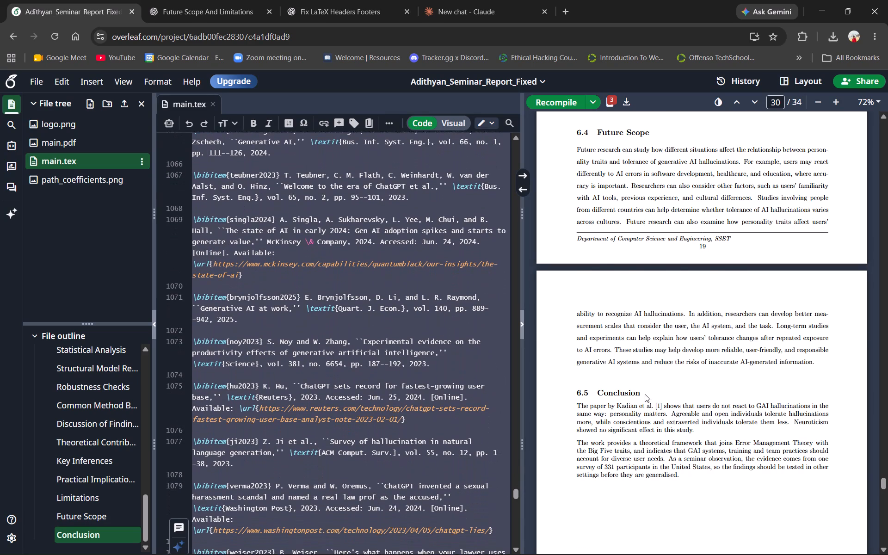
pyautogui.scroll(6, 645, 394)
pyautogui.scroll(-6, 645, 394)
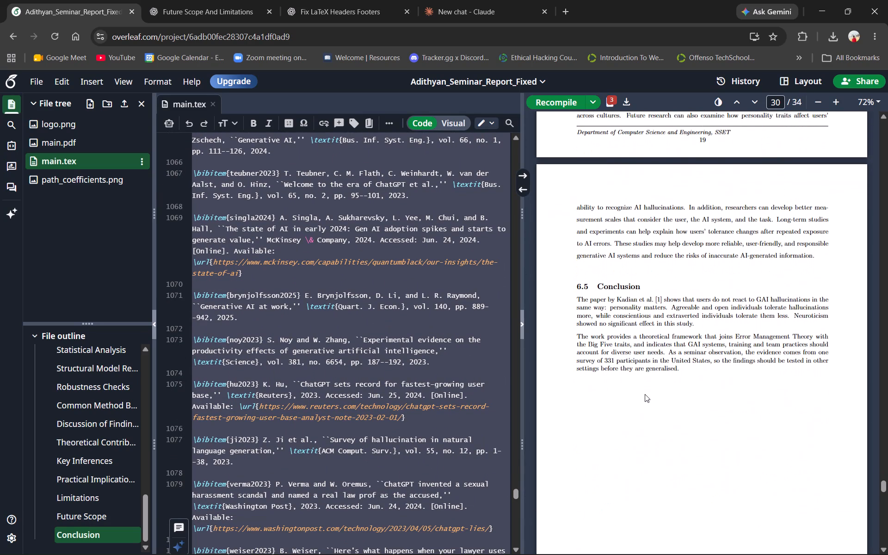
# Locate the Conclusion's first paragraph in main.tex from the compiled PDF and examine the spacing commands between Limitations and References.
pyautogui.click(714, 323)
pyautogui.doubleClick(704, 314)
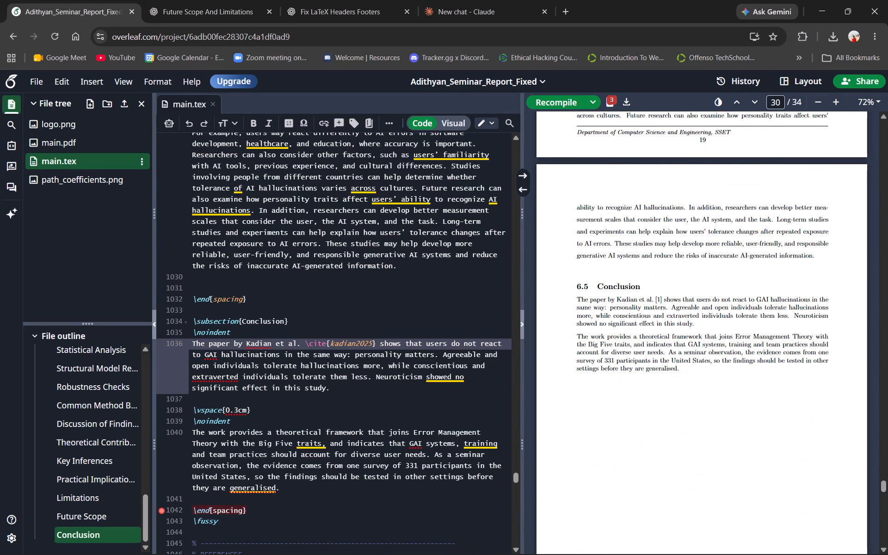
pyautogui.scroll(-3, 309, 340)
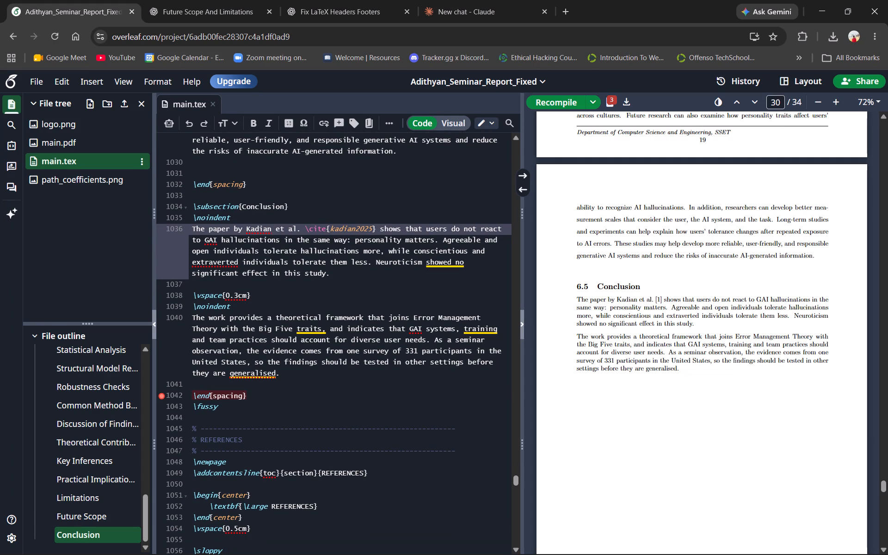
pyautogui.scroll(3, 296, 375)
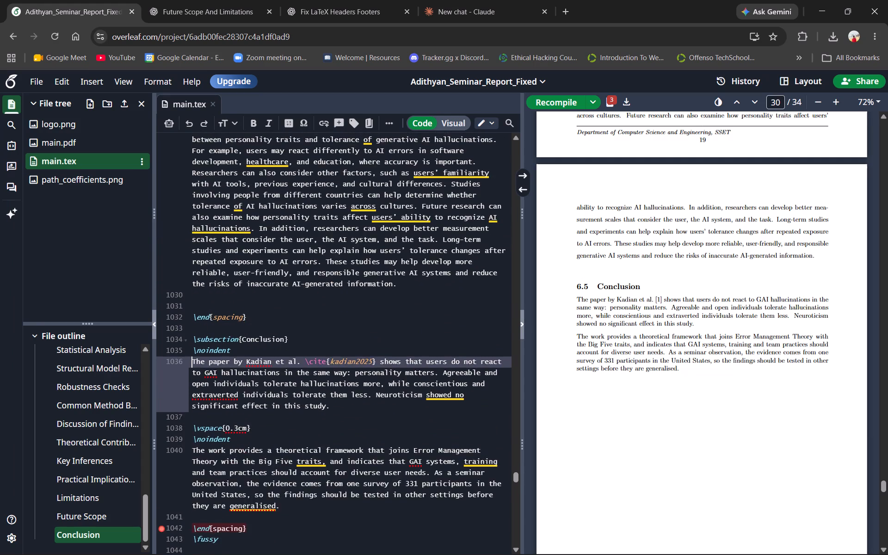
pyautogui.scroll(4, 296, 375)
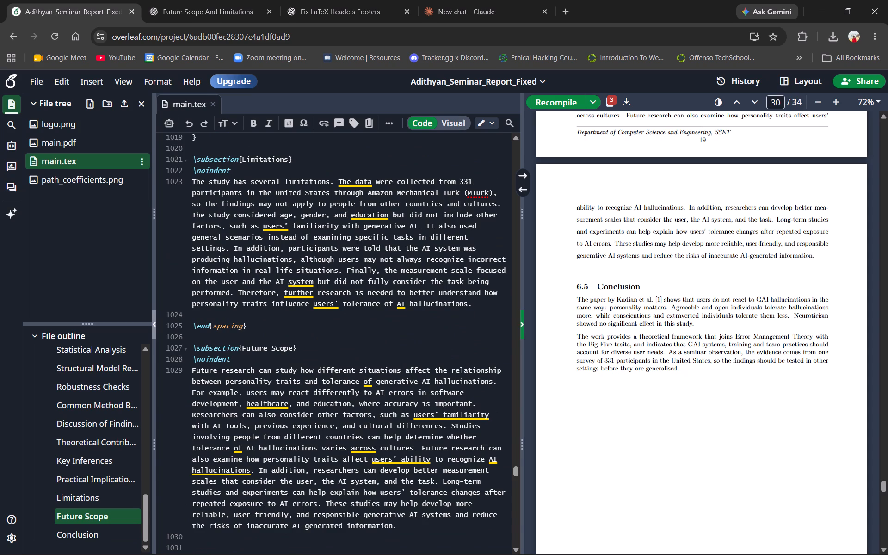
pyautogui.scroll(-3, 293, 425)
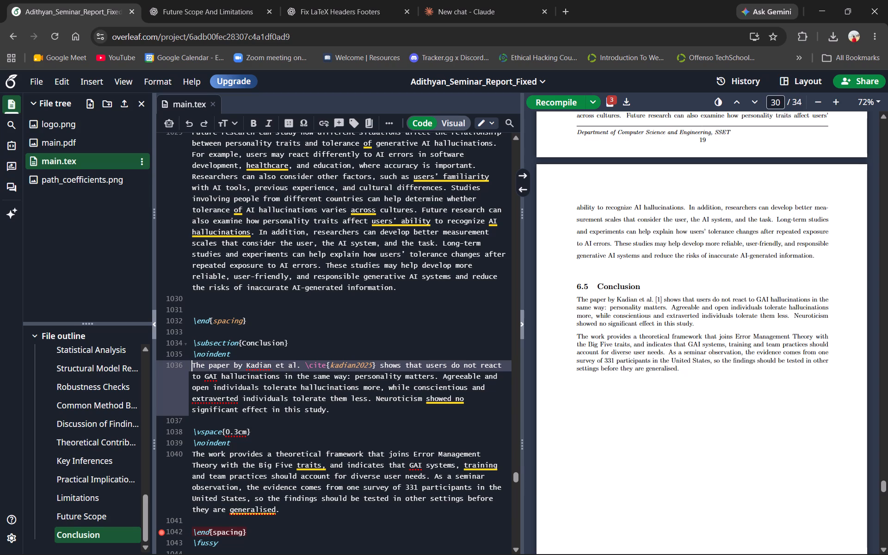
pyautogui.scroll(2, 649, 301)
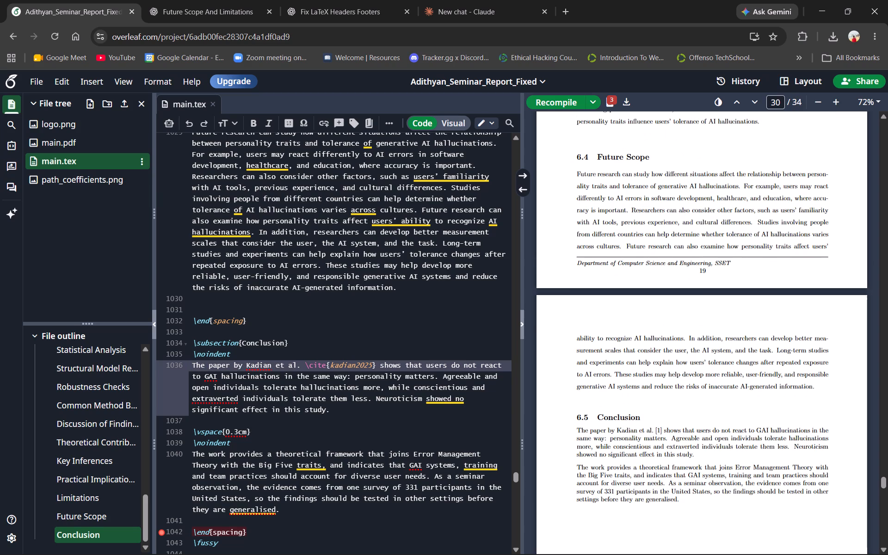
pyautogui.scroll(1, 623, 444)
pyautogui.scroll(-3, 623, 444)
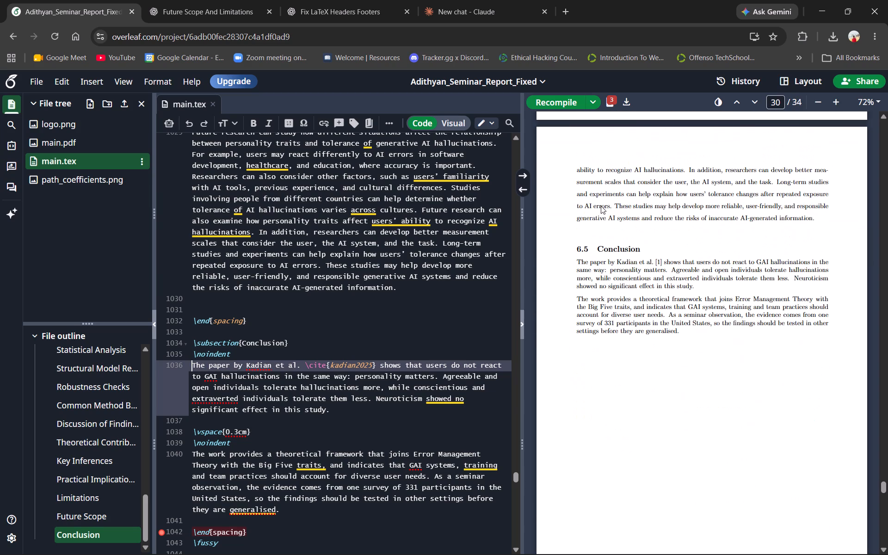
pyautogui.scroll(-2, 326, 431)
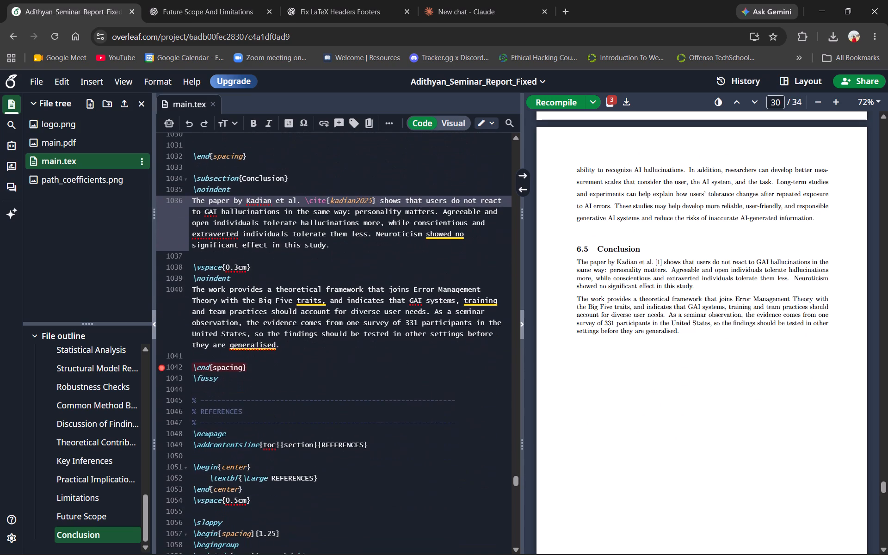
pyautogui.scroll(-1, 326, 431)
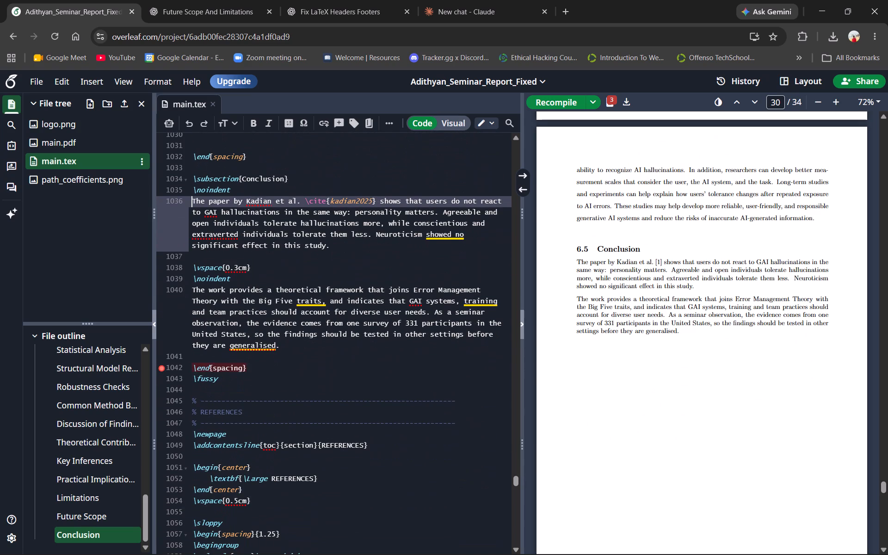
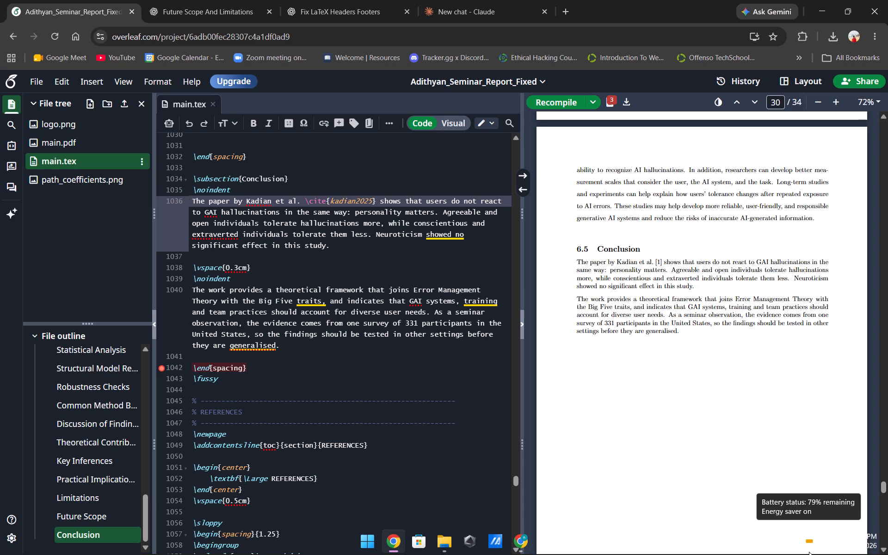
# Look through the available Wi-Fi networks in the system's quick settings and return to the report in Overleaf.
pyautogui.click(816, 551)
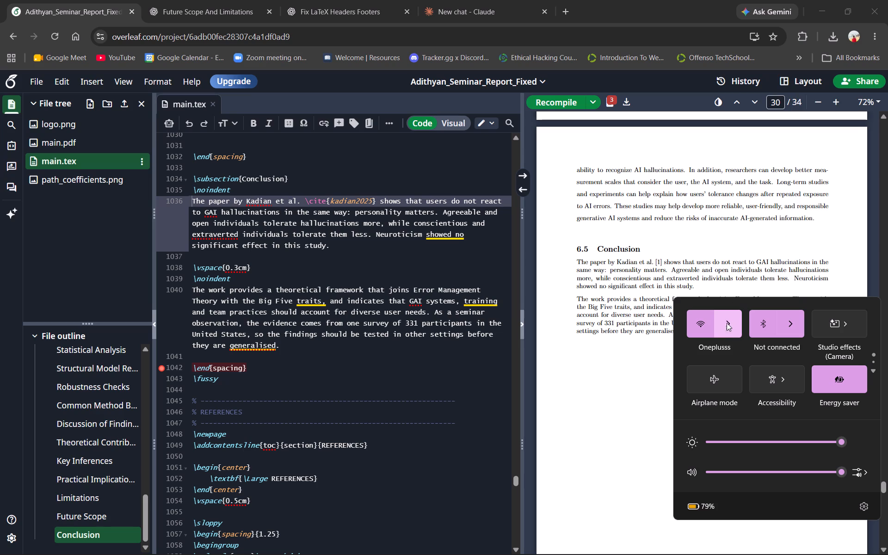
pyautogui.click(727, 328)
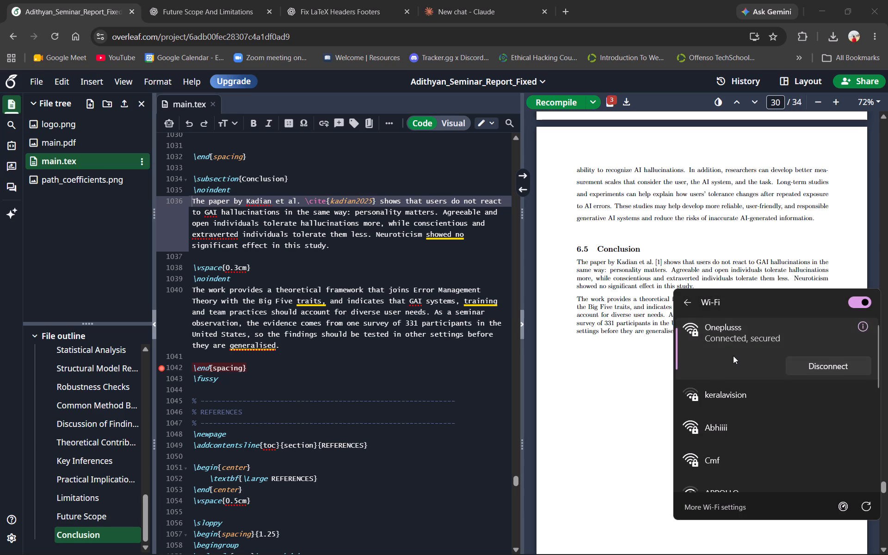
pyautogui.scroll(-5, 733, 356)
pyautogui.click(673, 301)
pyautogui.moveTo(793, 240); pyautogui.dragTo(778, 305)
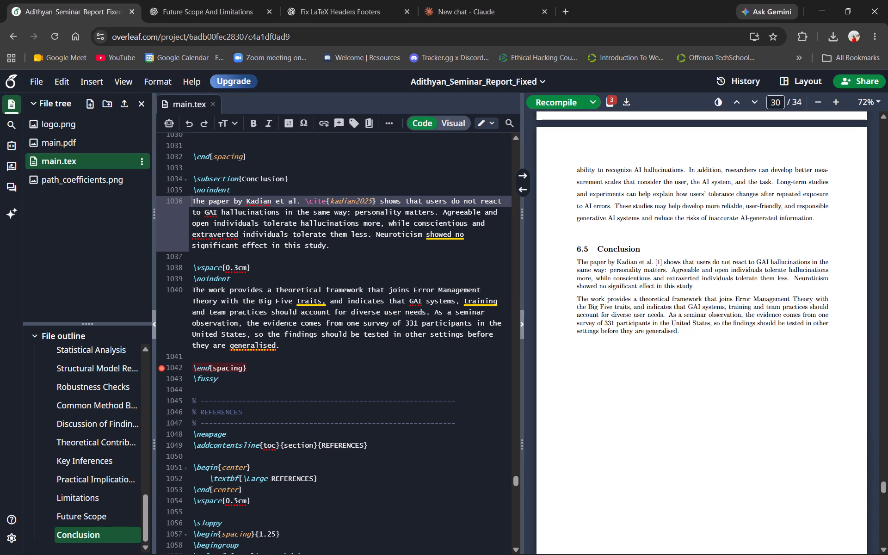
pyautogui.click(800, 549)
pyautogui.click(807, 549)
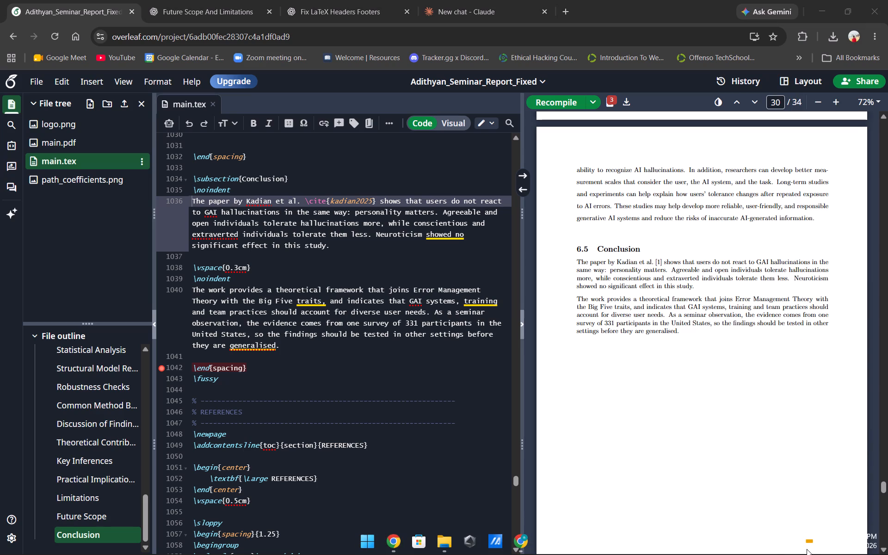
pyautogui.click(720, 331)
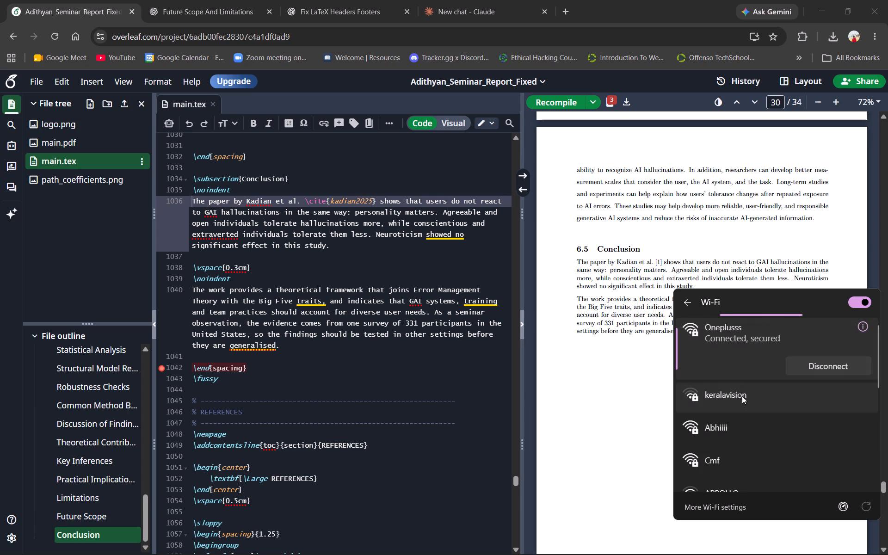
pyautogui.scroll(-12, 734, 426)
pyautogui.scroll(7, 734, 426)
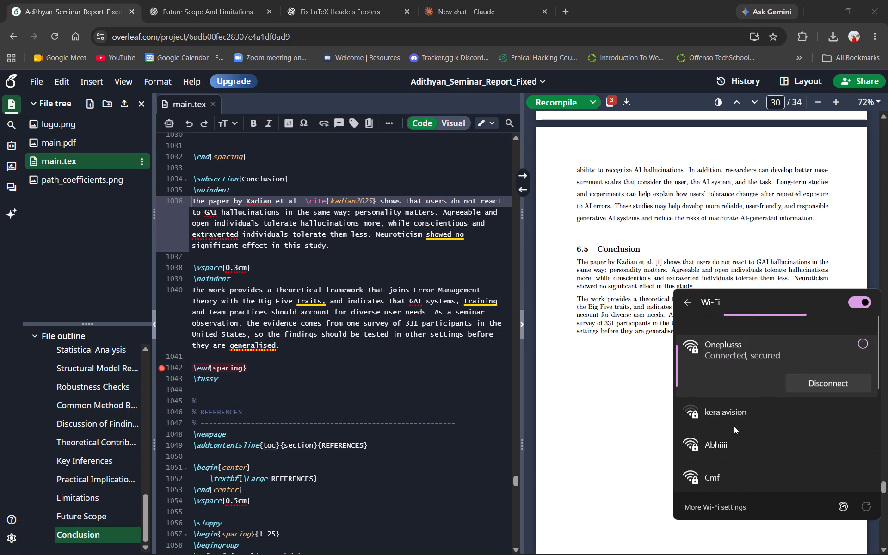
pyautogui.click(794, 381)
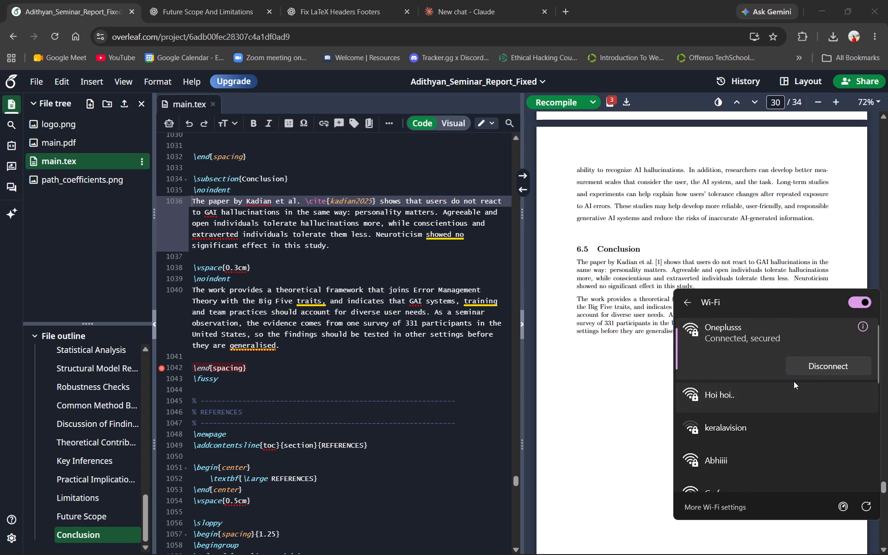
pyautogui.click(849, 417)
pyautogui.click(734, 174)
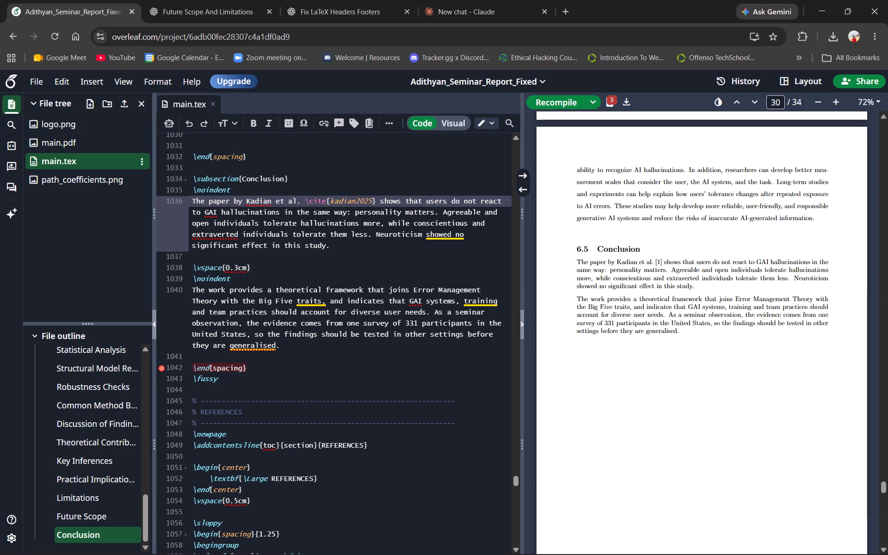
# Locate the end of the Conclusion's first paragraph in main.tex from the compiled PDF and examine the source between the bibliography and the preamble.
pyautogui.doubleClick(684, 283)
pyautogui.scroll(-10, 374, 278)
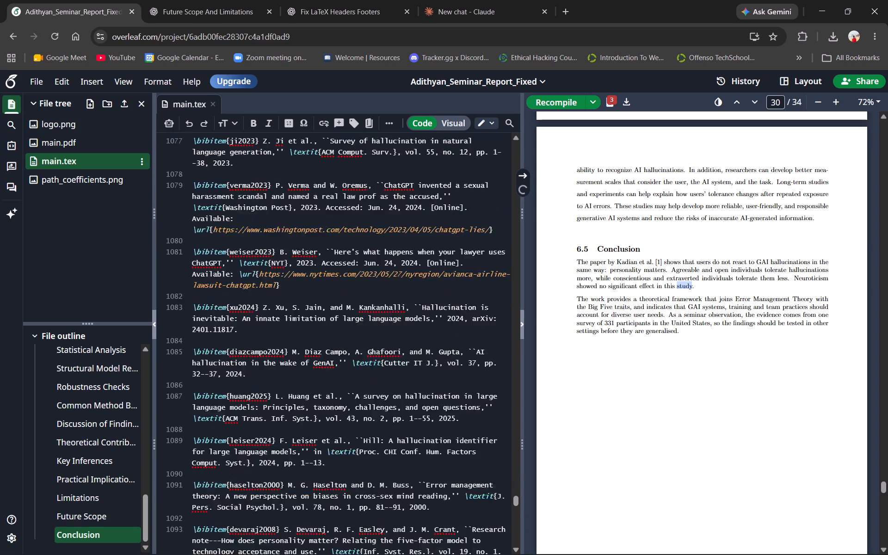
pyautogui.scroll(-13, 374, 278)
pyautogui.scroll(14, 374, 278)
pyautogui.scroll(18, 374, 278)
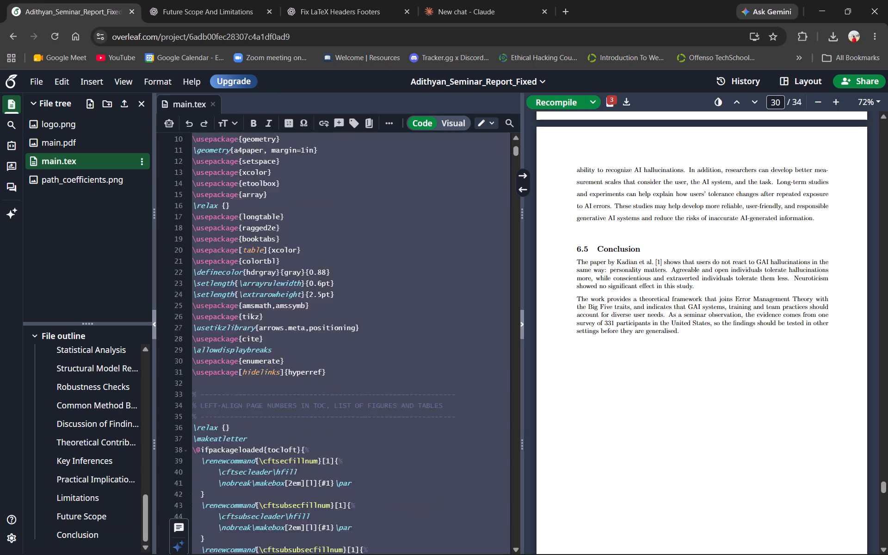
pyautogui.scroll(-3, 397, 356)
pyautogui.doubleClick(623, 310)
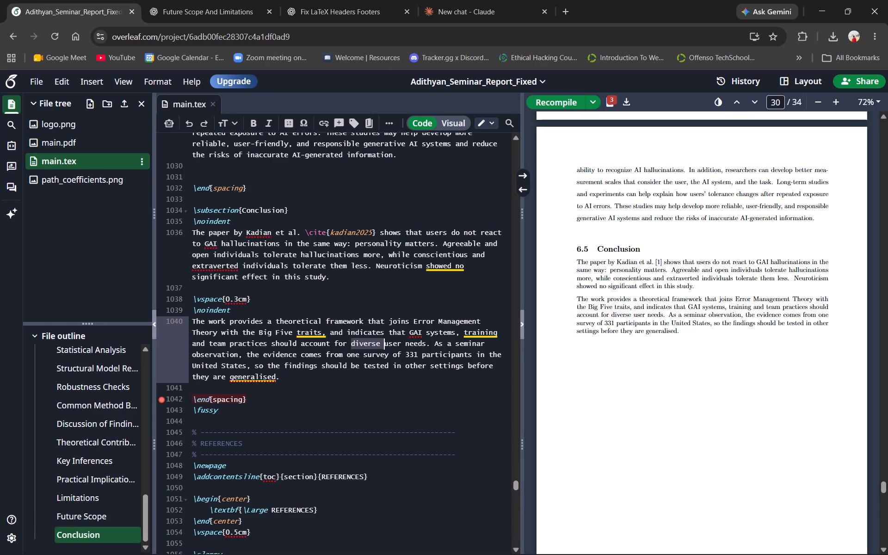
pyautogui.moveTo(253, 401); pyautogui.dragTo(159, 401)
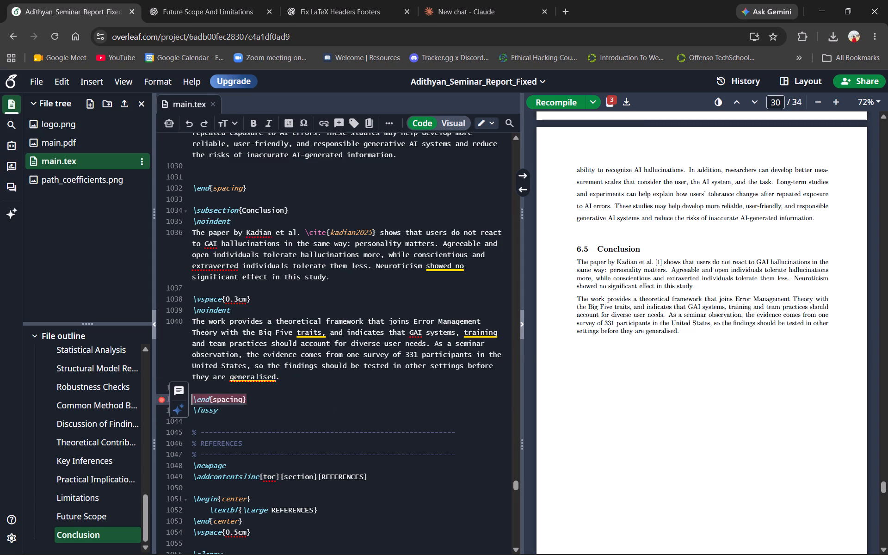
pyautogui.scroll(-1, 249, 331)
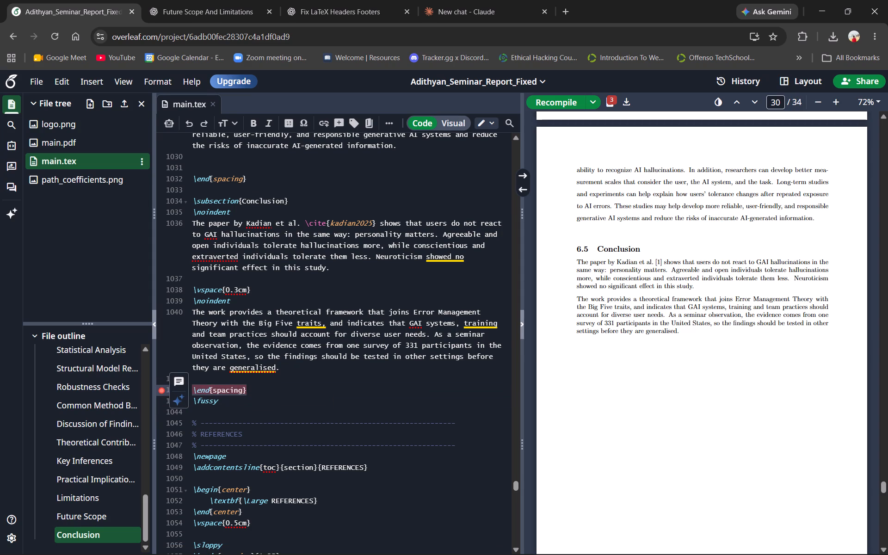
# Delete the \end{spacing} line and the extra blank line between the Future Scope text and \subsection{Conclusion} in main.tex.
pyautogui.scroll(15, 257, 176)
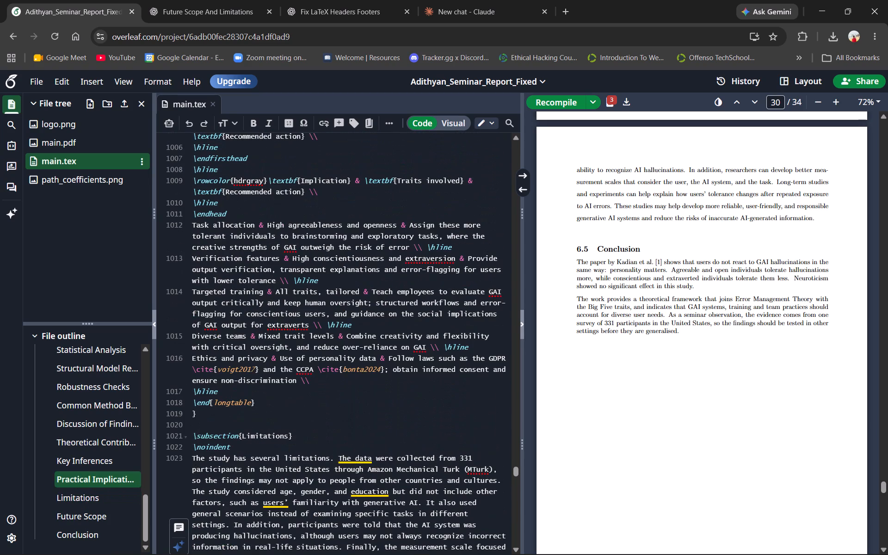
pyautogui.scroll(6, 257, 176)
pyautogui.scroll(-9, 257, 176)
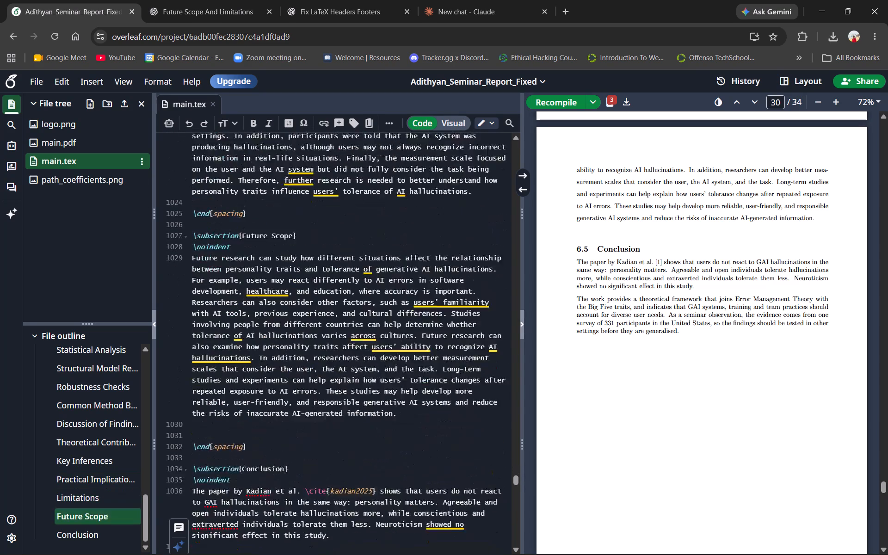
pyautogui.moveTo(252, 390); pyautogui.dragTo(107, 404)
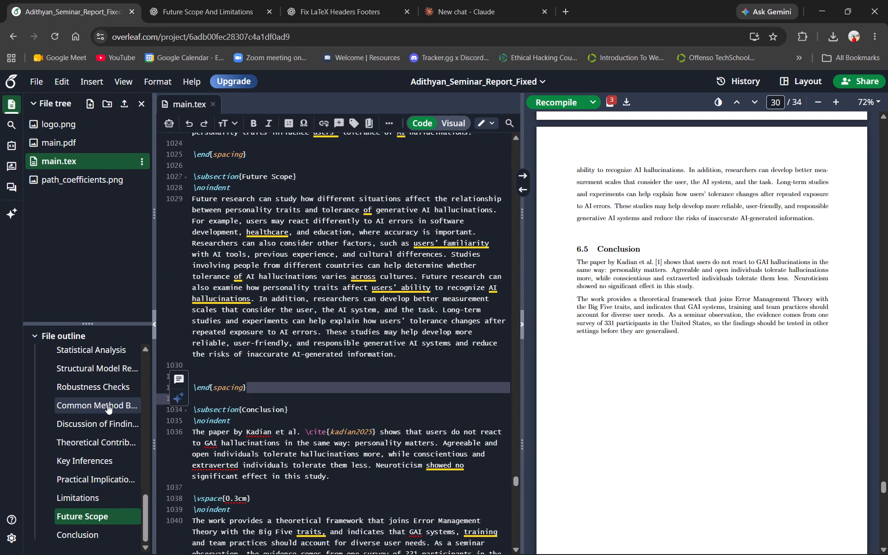
pyautogui.press('Up')
pyautogui.press('BackSpace')
pyautogui.press('BackSpace')
pyautogui.press('BackSpace')
pyautogui.press('BackSpace')
pyautogui.press('BackSpace')
pyautogui.press('BackSpace')
pyautogui.press('BackSpace')
pyautogui.press('BackSpace')
pyautogui.press('BackSpace')
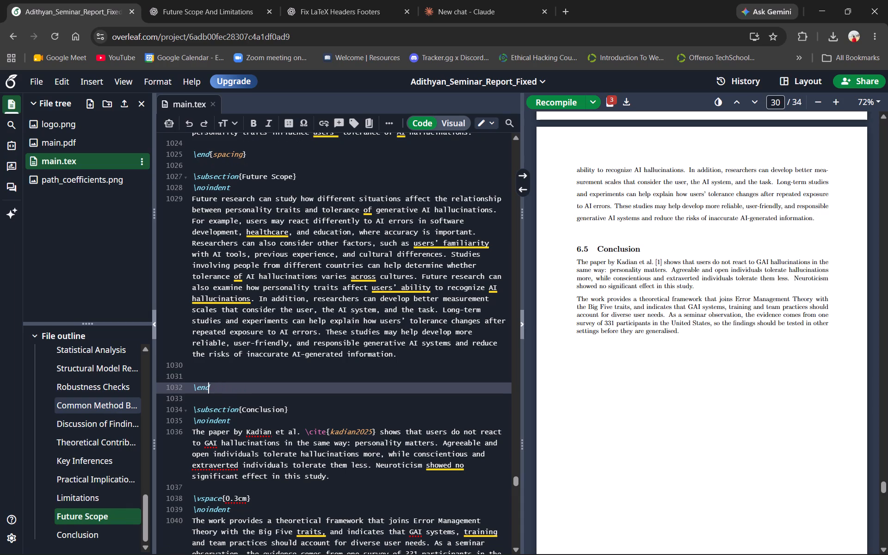
pyautogui.press('BackSpace')
pyautogui.press('BackSpace')
pyautogui.press('BackSpace')
pyautogui.press('BackSpace')
pyautogui.press('BackSpace')
pyautogui.press('BackSpace')
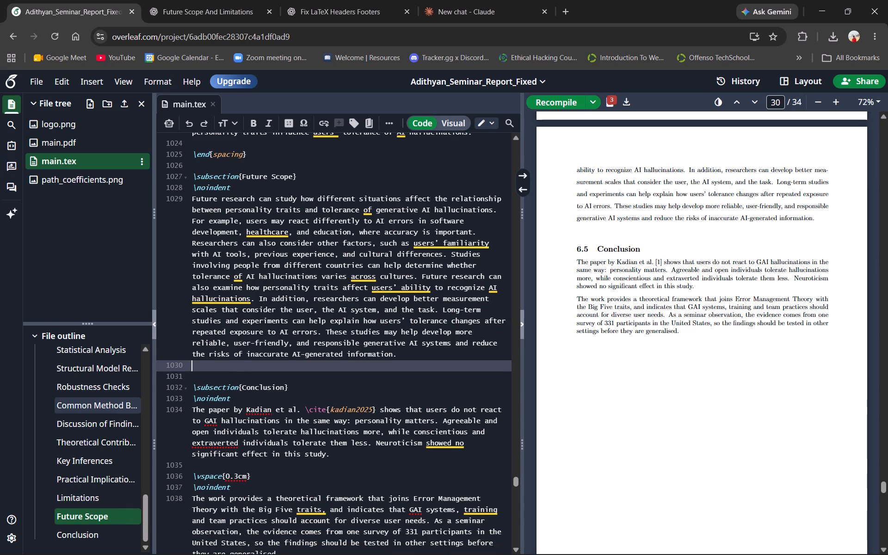
# Delete the \end{spacing} line between the Limitations text and \subsection{Future Scope} in main.tex.
pyautogui.scroll(-3, 240, 416)
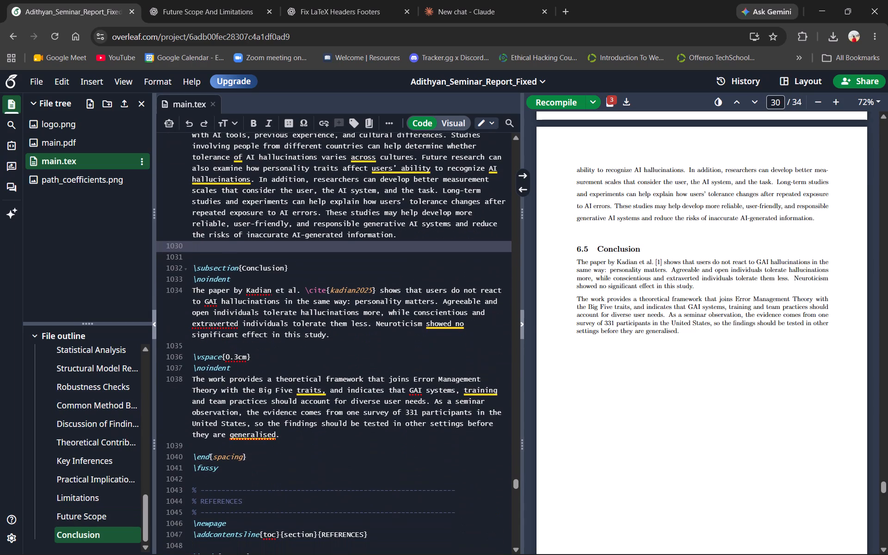
pyautogui.scroll(5, 259, 460)
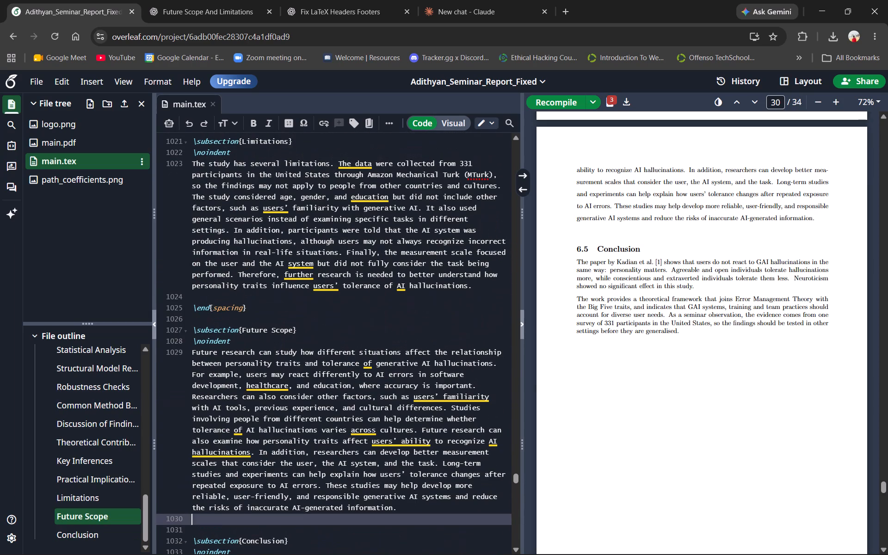
pyautogui.moveTo(260, 305); pyautogui.dragTo(142, 300)
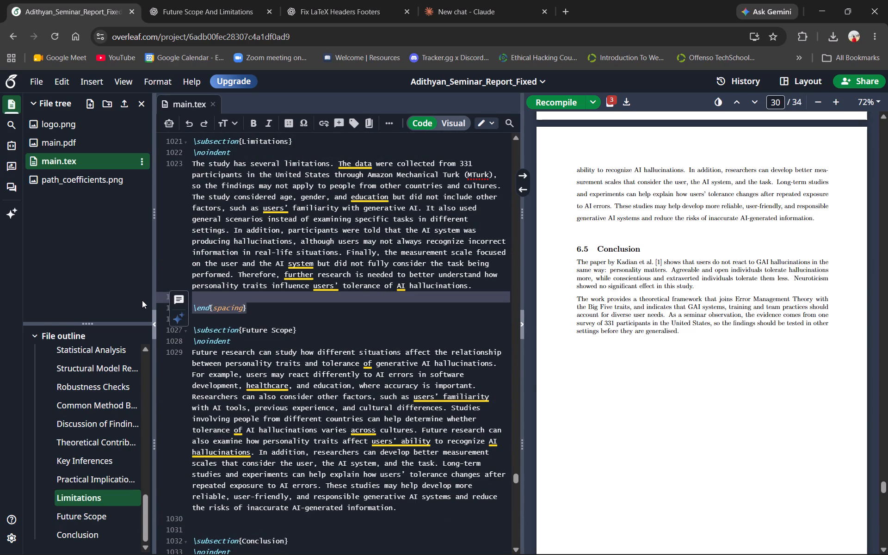
pyautogui.press('BackSpace')
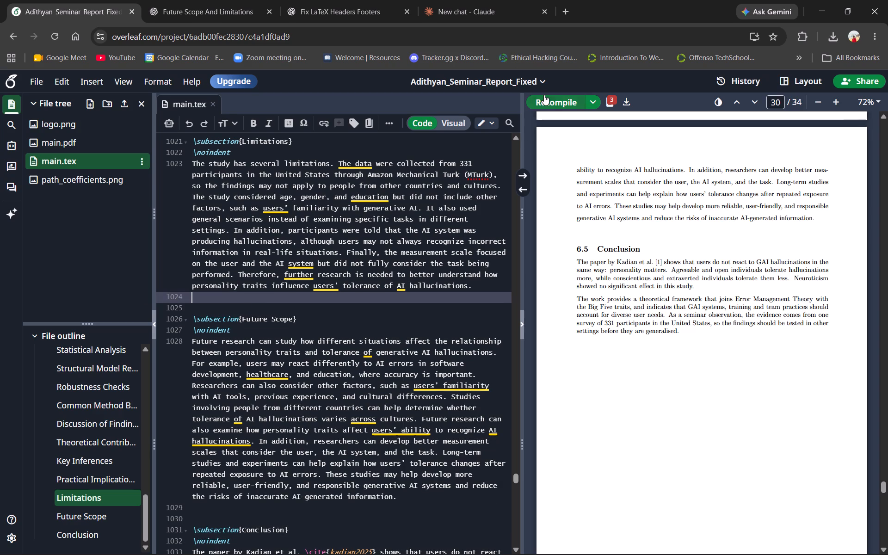
# Recompile the report with the edited Chapter 6 spacing.
pyautogui.click(544, 95)
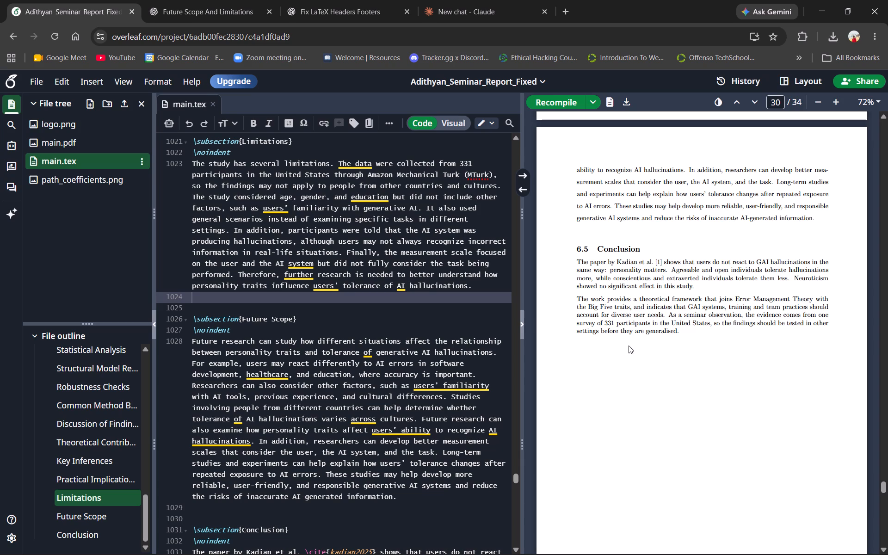
pyautogui.click(568, 99)
# Check the Conclusion's line spacing and the headers and footers from Future Scope through the References pages in the recompiled PDF.
pyautogui.scroll(-5, 399, 370)
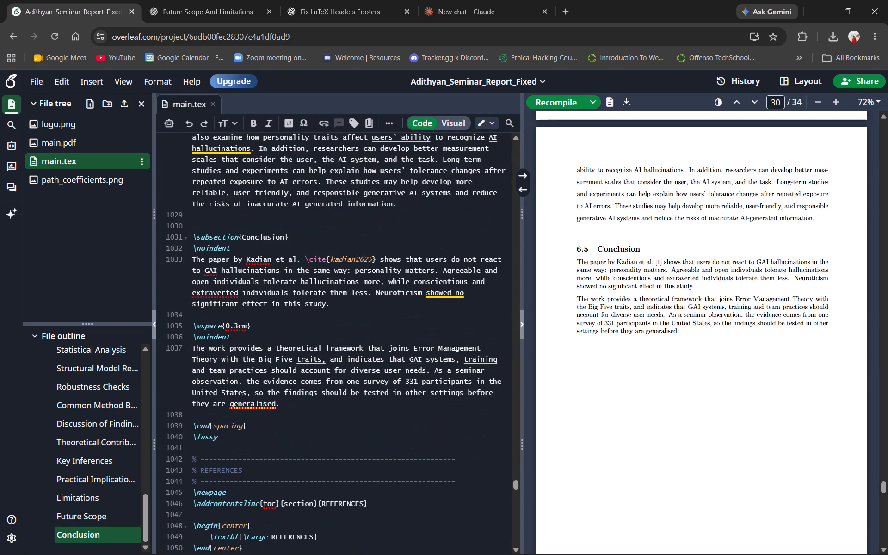
pyautogui.scroll(-1, 399, 370)
pyautogui.scroll(2, 610, 267)
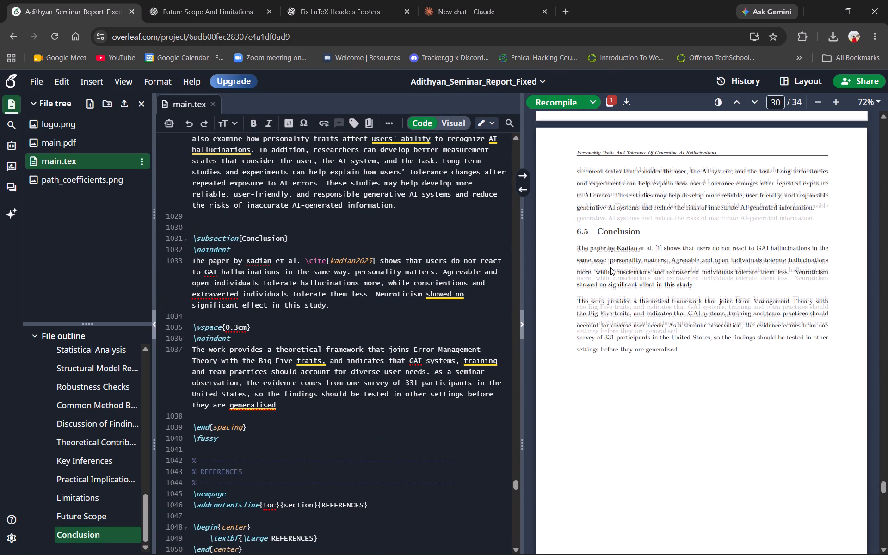
pyautogui.scroll(5, 610, 267)
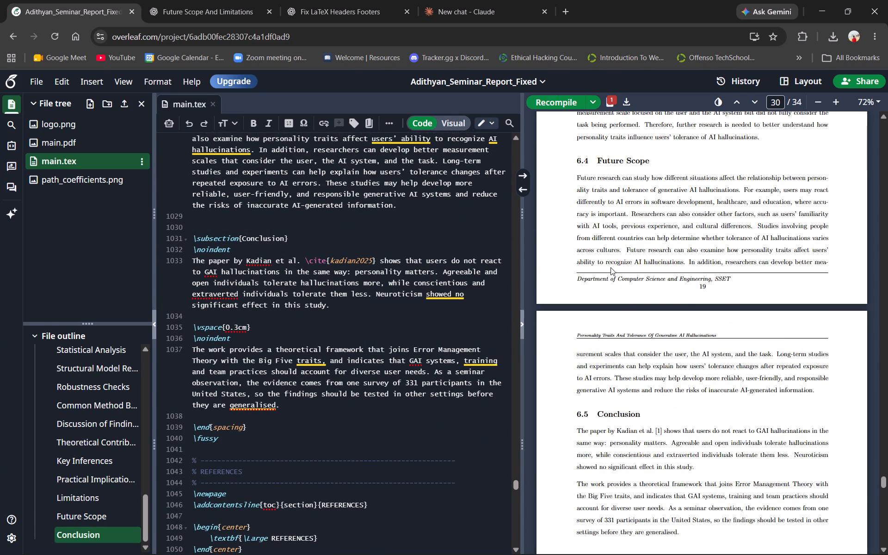
pyautogui.scroll(-11, 610, 267)
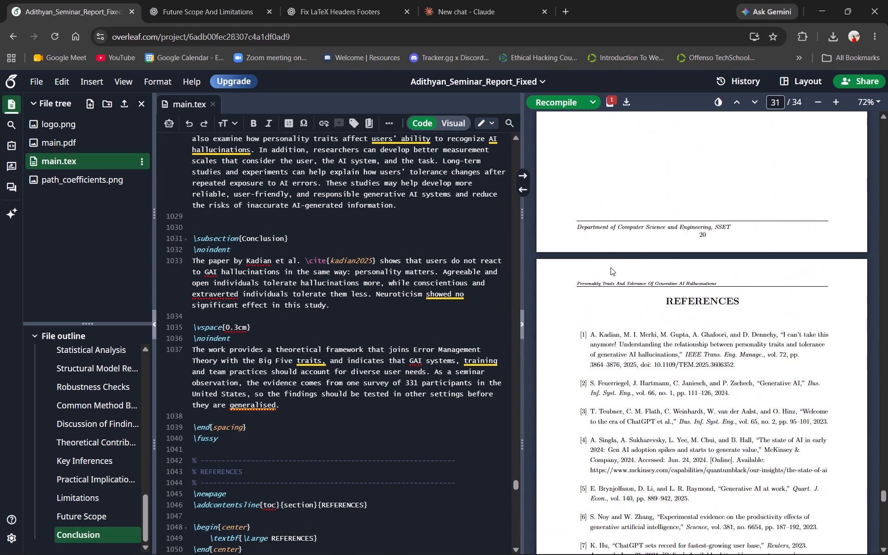
pyautogui.scroll(-13, 610, 267)
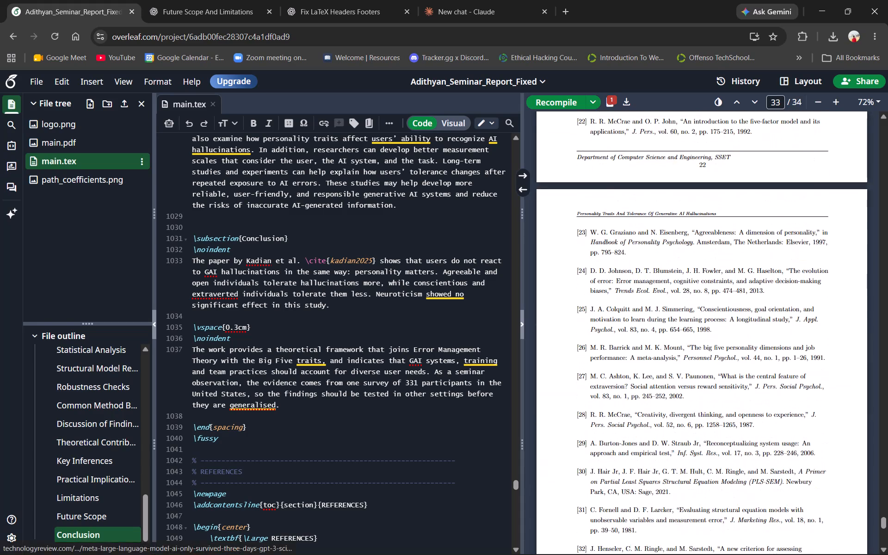
# Check the remaining References pages of the PDF to the end, and locate the title page heading's source in main.tex.
pyautogui.scroll(-12, 610, 267)
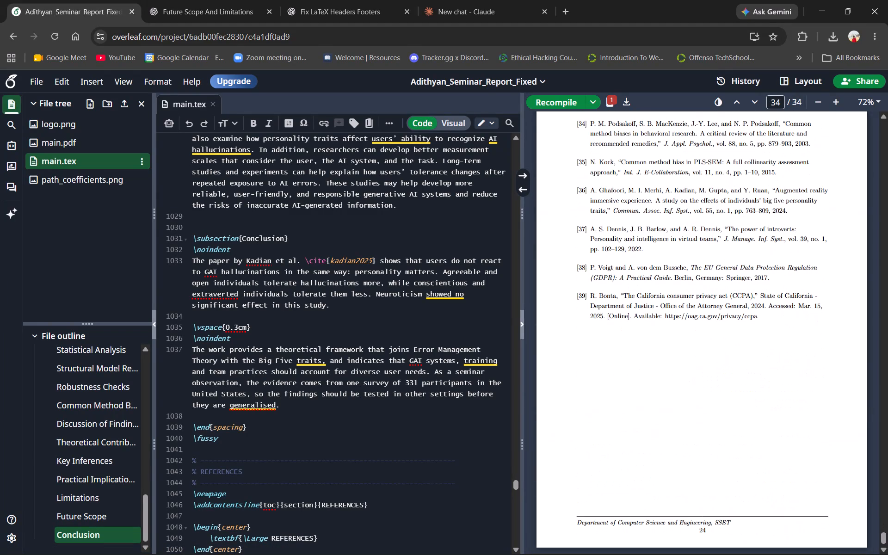
pyautogui.scroll(20, 610, 267)
pyautogui.scroll(17, 610, 267)
pyautogui.scroll(6, 610, 267)
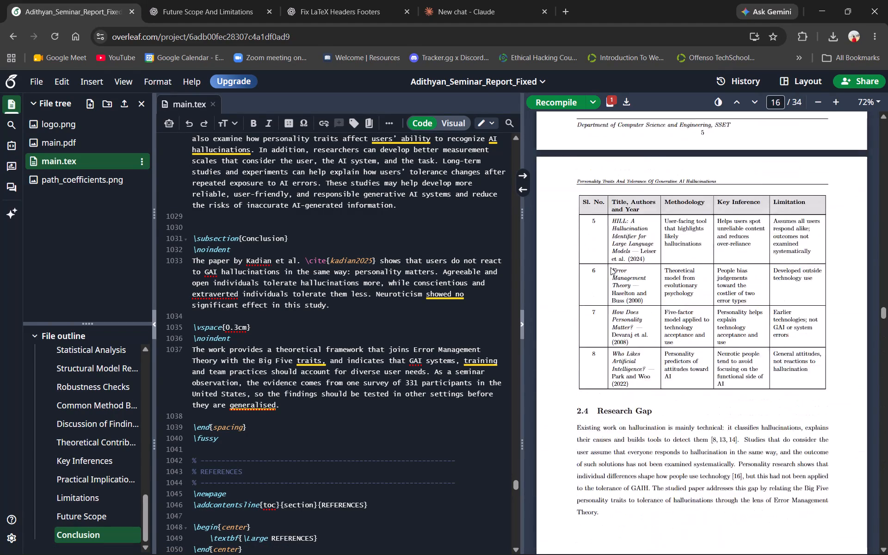
pyautogui.scroll(19, 610, 267)
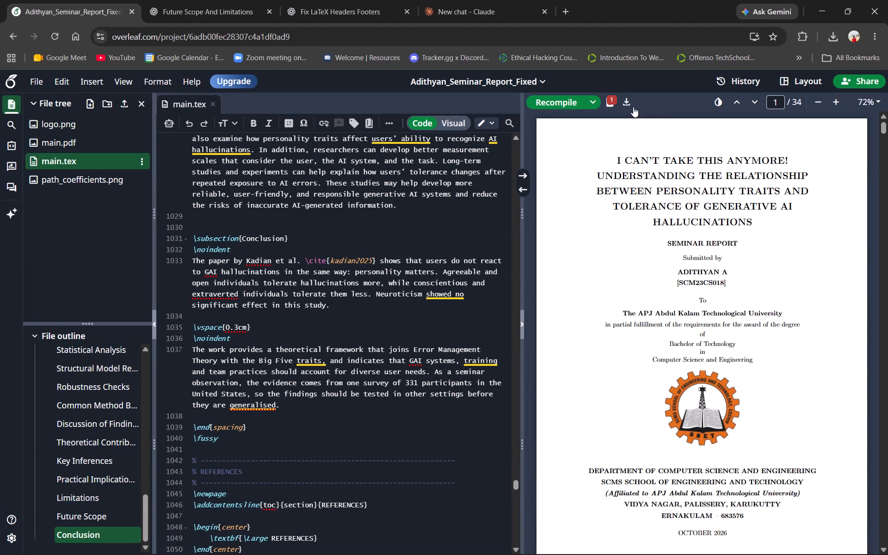
pyautogui.doubleClick(683, 169)
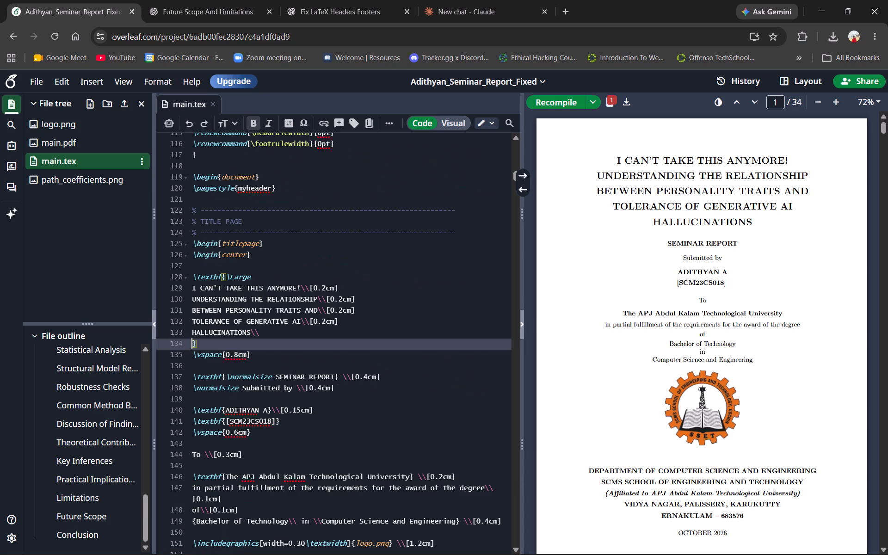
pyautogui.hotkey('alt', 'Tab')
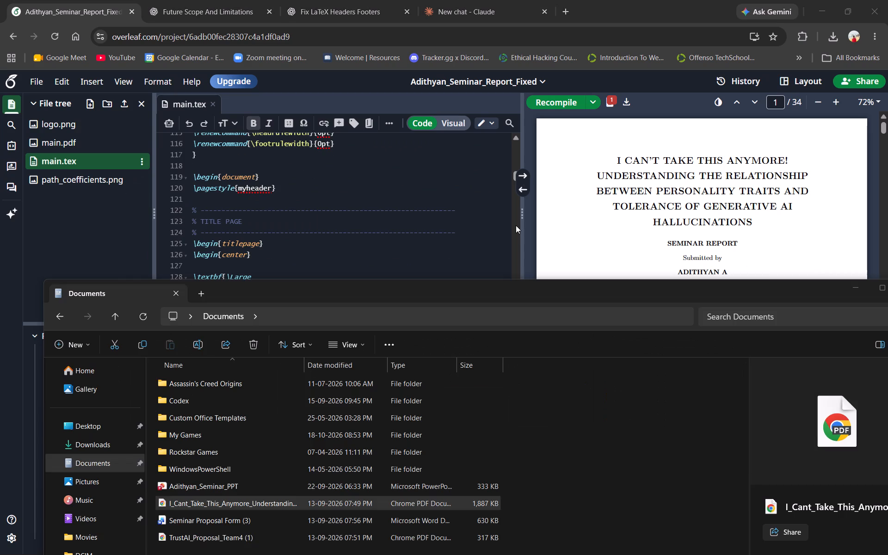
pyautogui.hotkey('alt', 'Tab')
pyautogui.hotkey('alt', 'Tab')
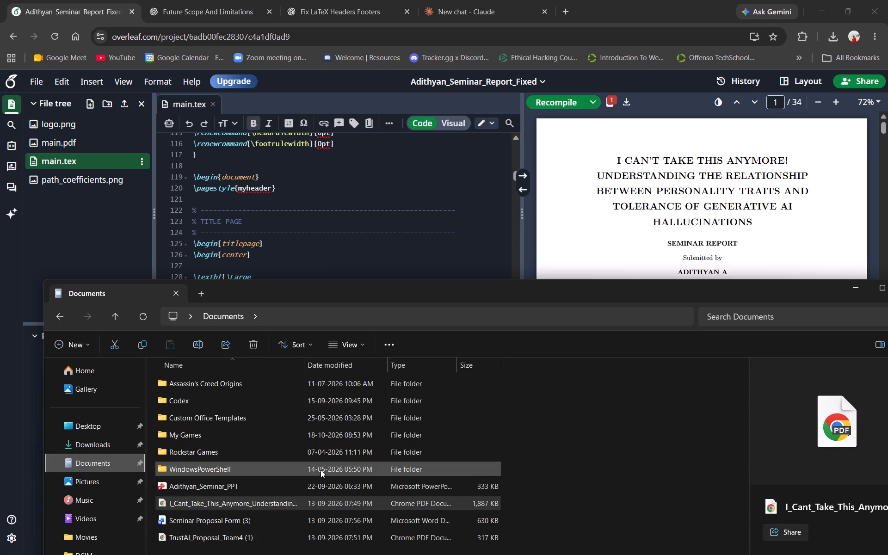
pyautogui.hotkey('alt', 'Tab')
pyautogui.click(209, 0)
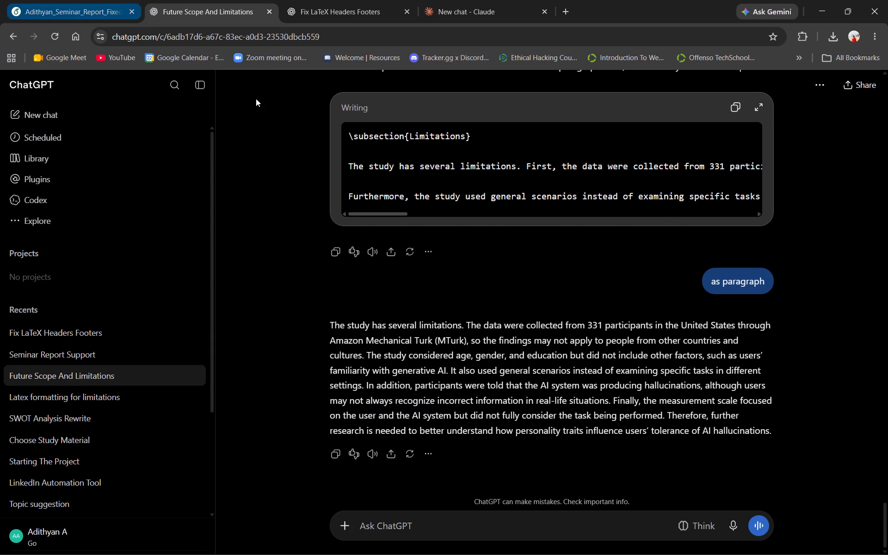
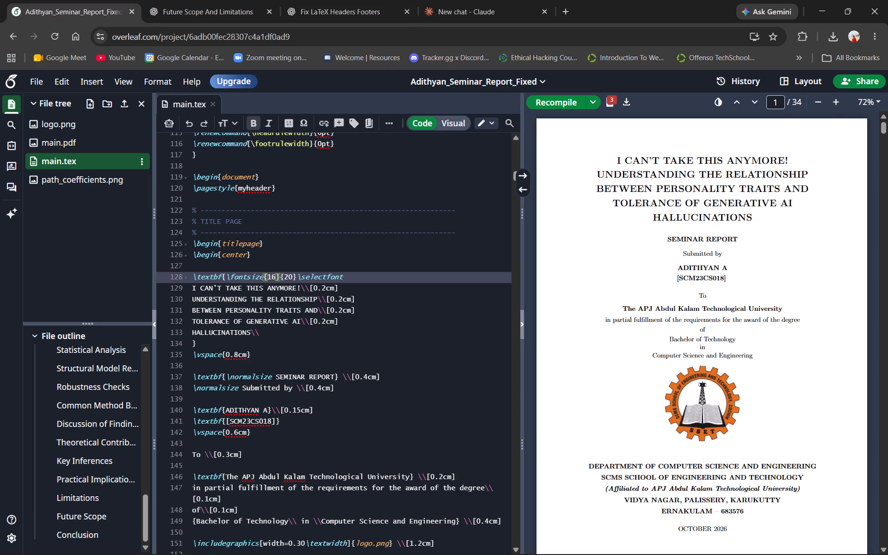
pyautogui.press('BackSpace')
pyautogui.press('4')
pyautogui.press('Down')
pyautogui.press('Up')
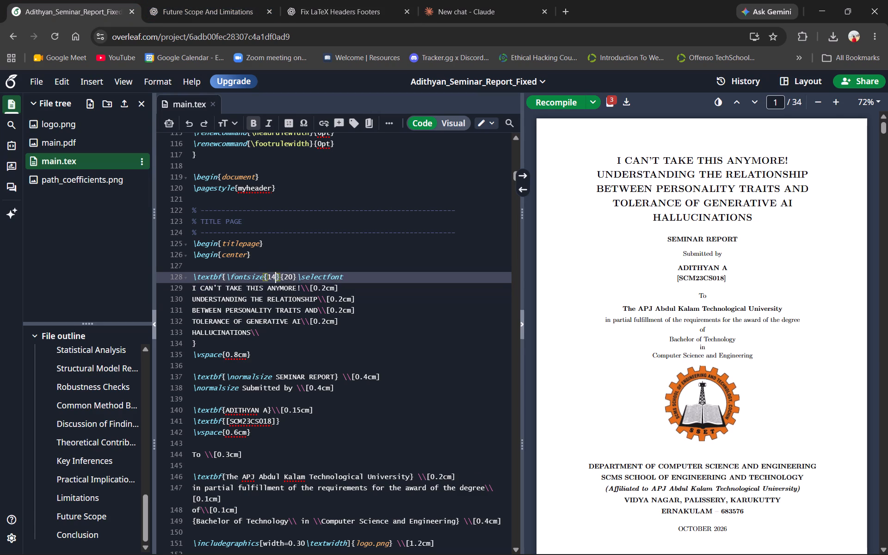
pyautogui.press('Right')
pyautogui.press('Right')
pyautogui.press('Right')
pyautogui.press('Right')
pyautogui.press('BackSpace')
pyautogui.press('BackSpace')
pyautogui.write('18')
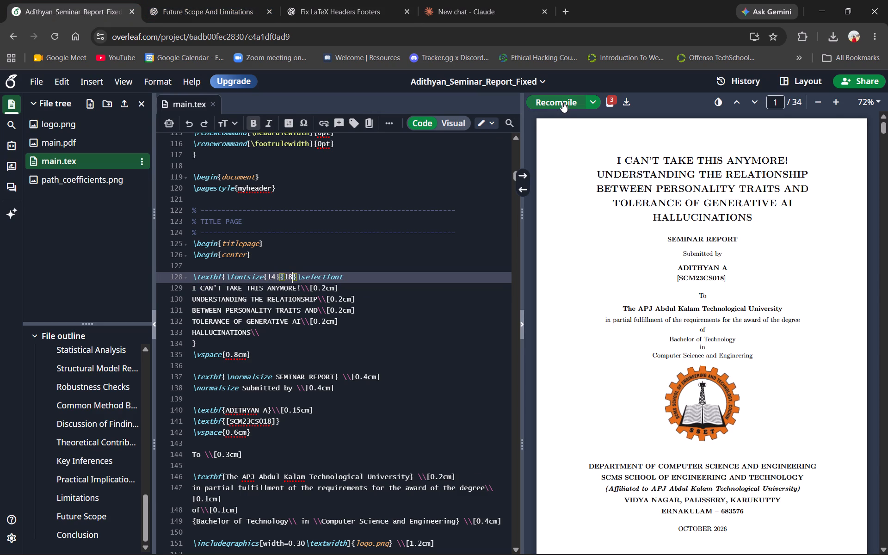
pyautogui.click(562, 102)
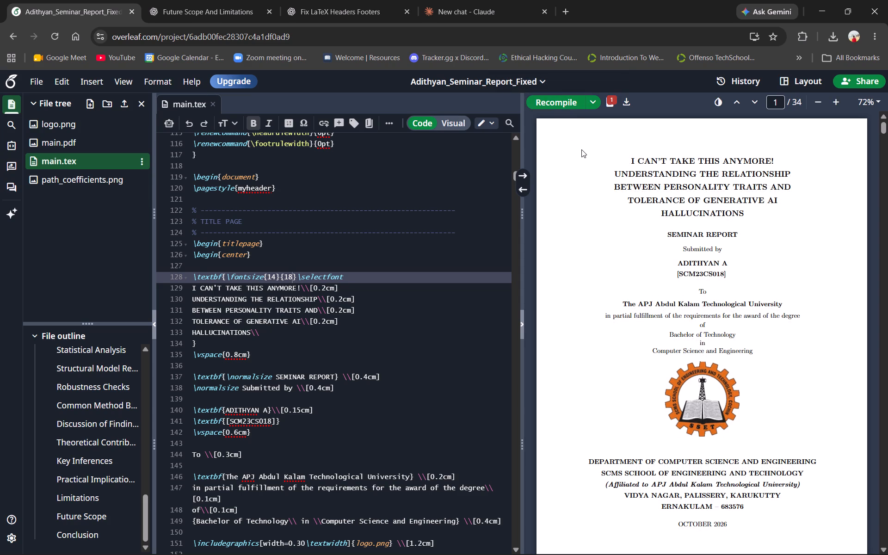
# Set the title's \fontsize values on line 128 to 16 and 20, and recompile.
pyautogui.click(276, 277)
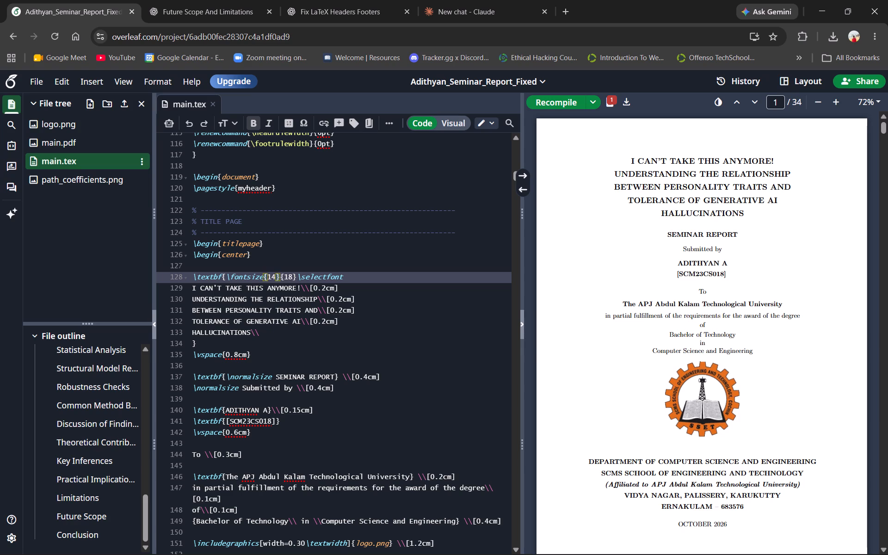
pyautogui.press('BackSpace')
pyautogui.press('6')
pyautogui.press('Right')
pyautogui.press('Right')
pyautogui.press('Right')
pyautogui.press('Right')
pyautogui.press('BackSpace')
pyautogui.press('BackSpace')
pyautogui.write('20')
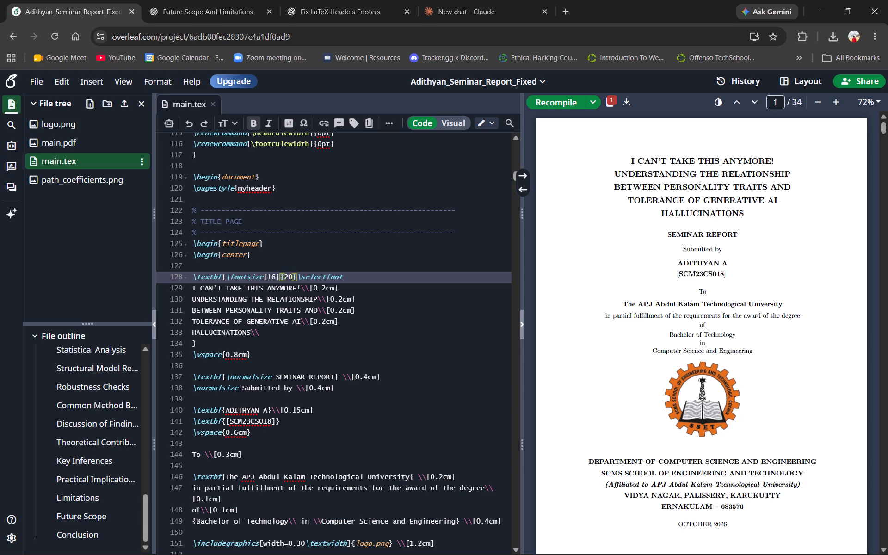
pyautogui.hotkey('ctrl', 's')
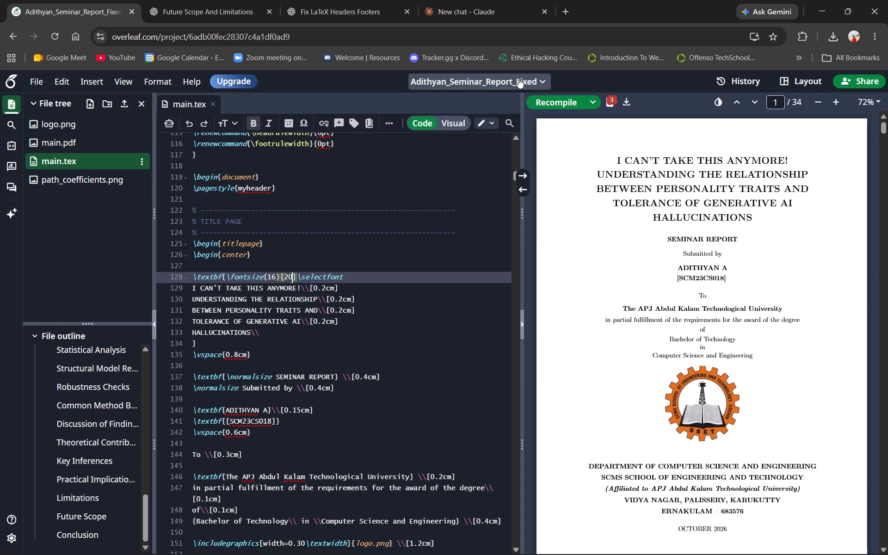
# Download the compiled report as a PDF and open the downloaded file.
pyautogui.click(626, 104)
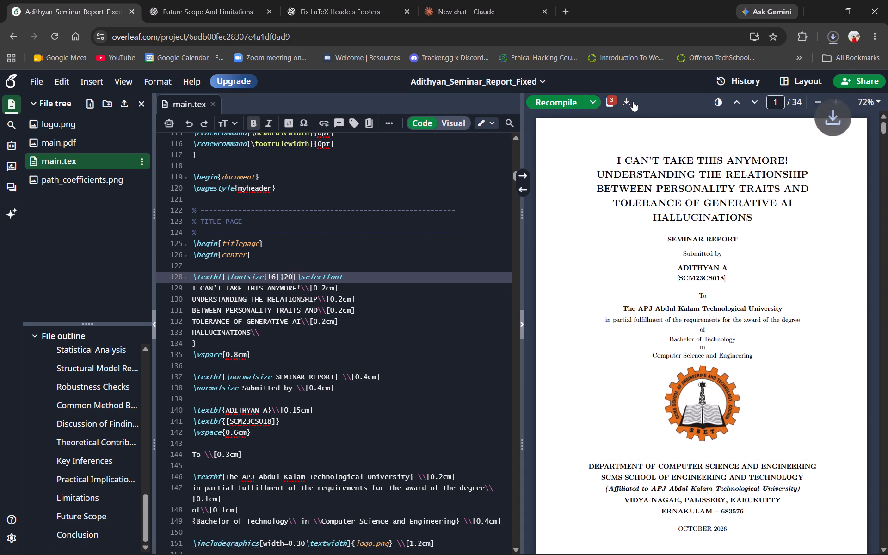
pyautogui.click(752, 61)
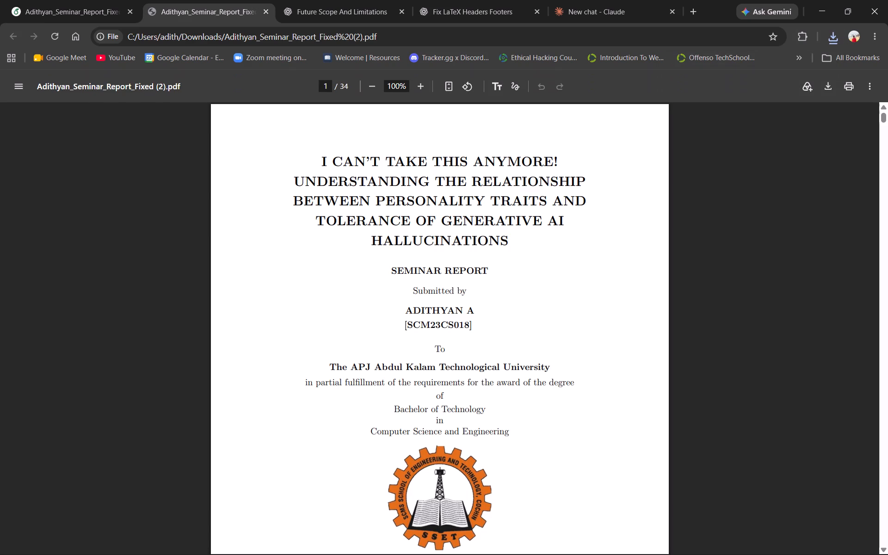
# Review the downloaded PDF's front matter from the title page through the table of contents, List of Figures and List of Tables.
pyautogui.scroll(-11, 451, 235)
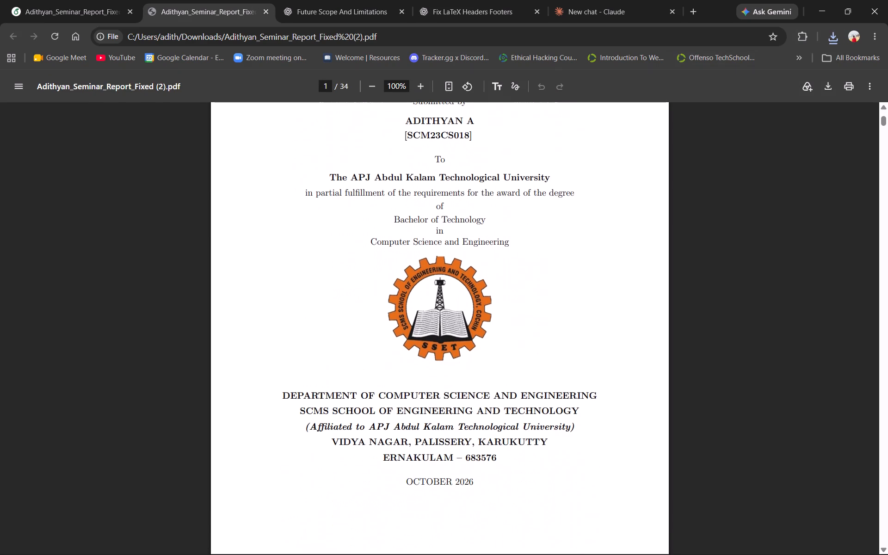
pyautogui.scroll(-15, 451, 235)
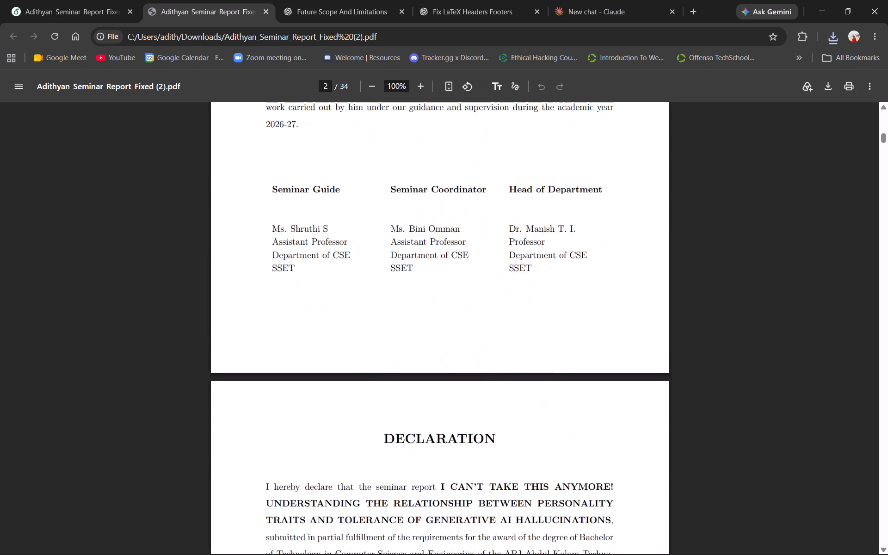
pyautogui.scroll(-15, 451, 235)
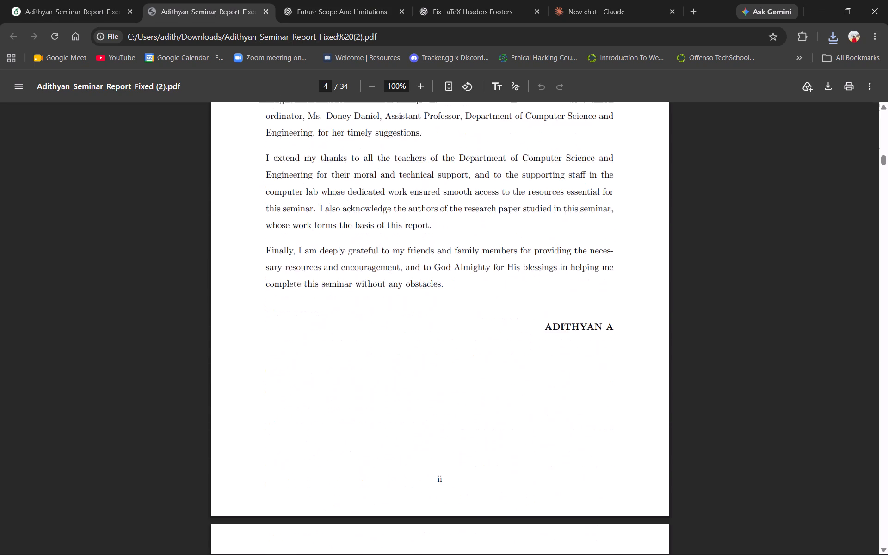
pyautogui.scroll(-14, 451, 235)
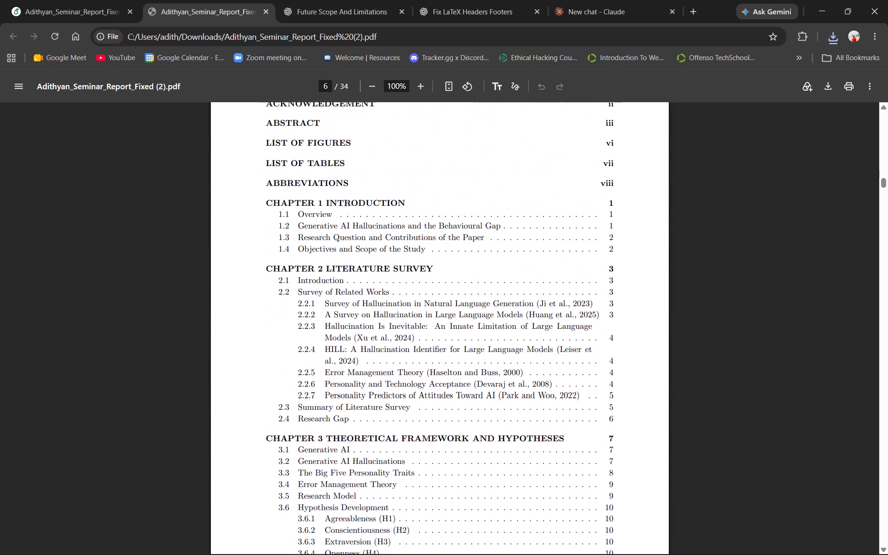
pyautogui.scroll(-12, 451, 235)
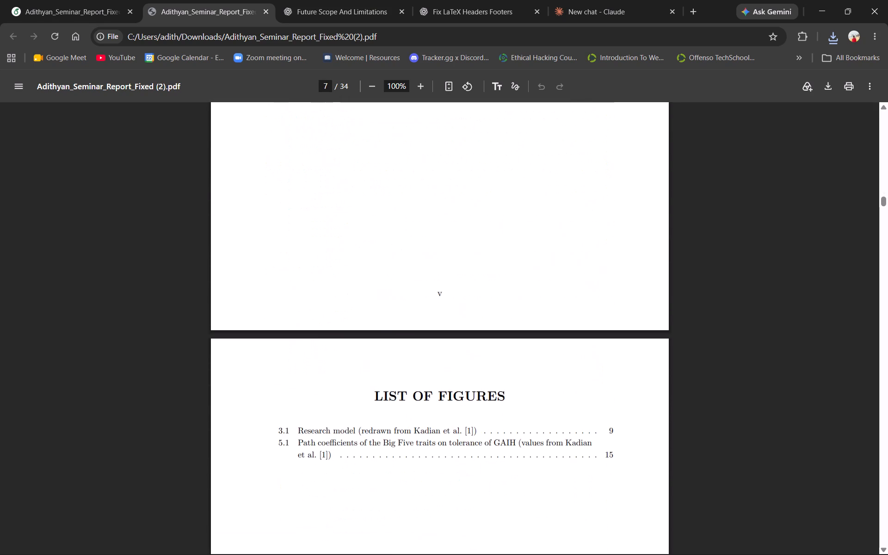
pyautogui.scroll(-12, 451, 235)
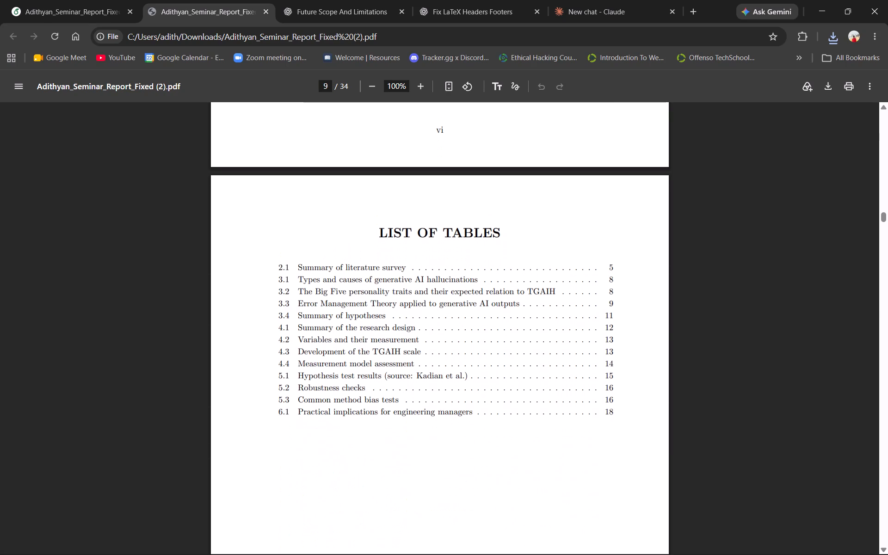
pyautogui.scroll(-2, 451, 235)
pyautogui.scroll(4, 451, 235)
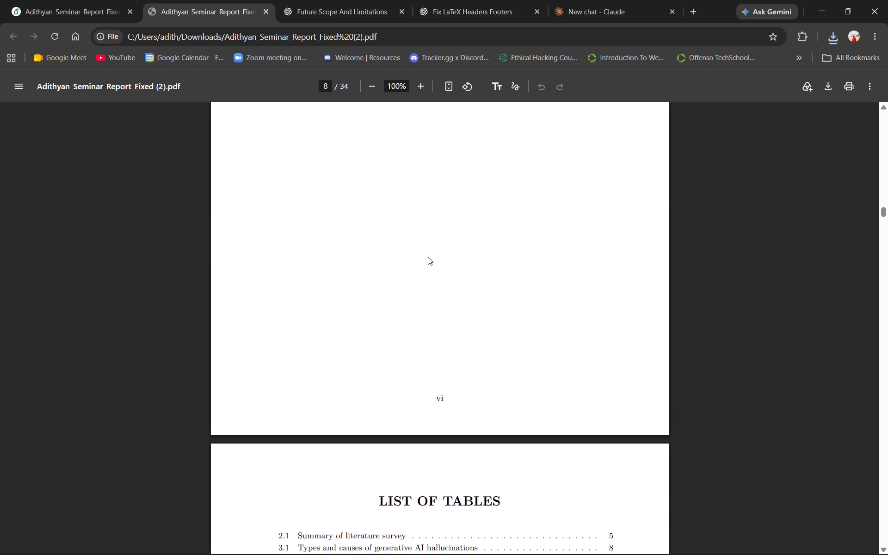
pyautogui.scroll(6, 478, 344)
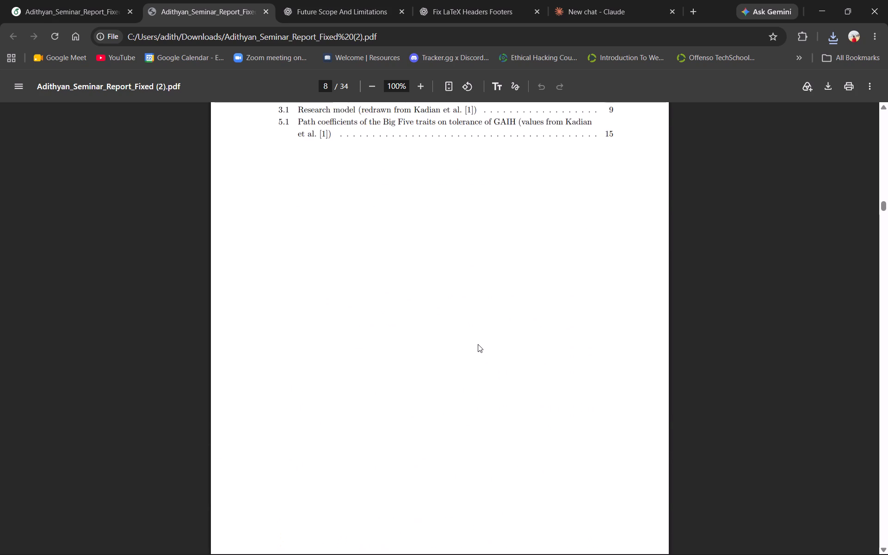
pyautogui.scroll(5, 478, 344)
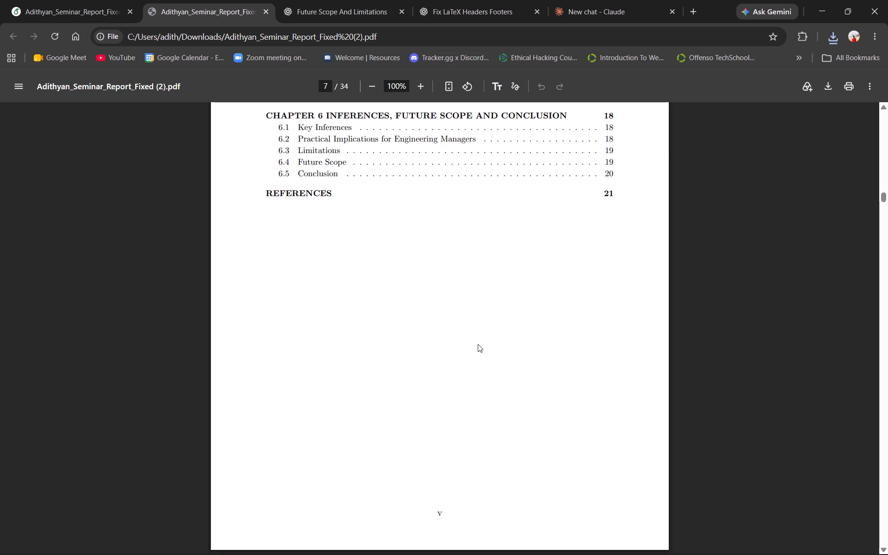
pyautogui.scroll(1, 478, 344)
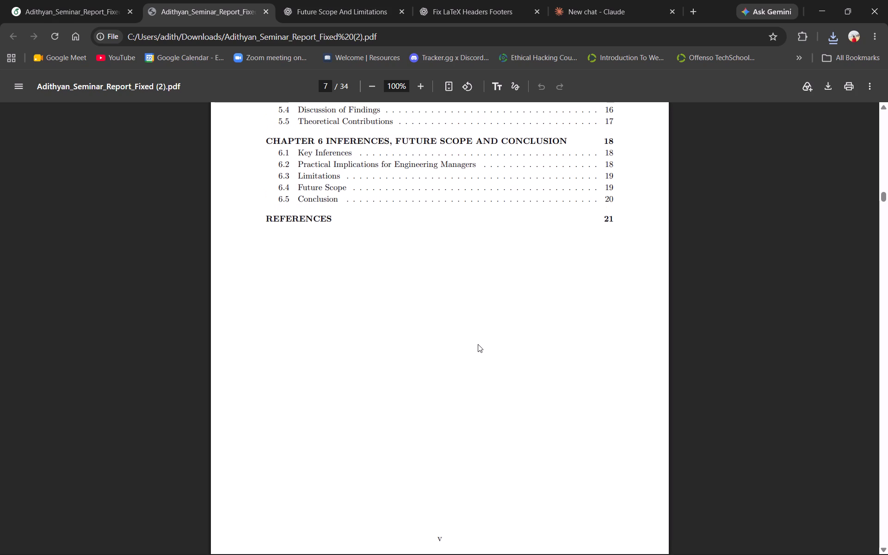
pyautogui.scroll(-7, 478, 344)
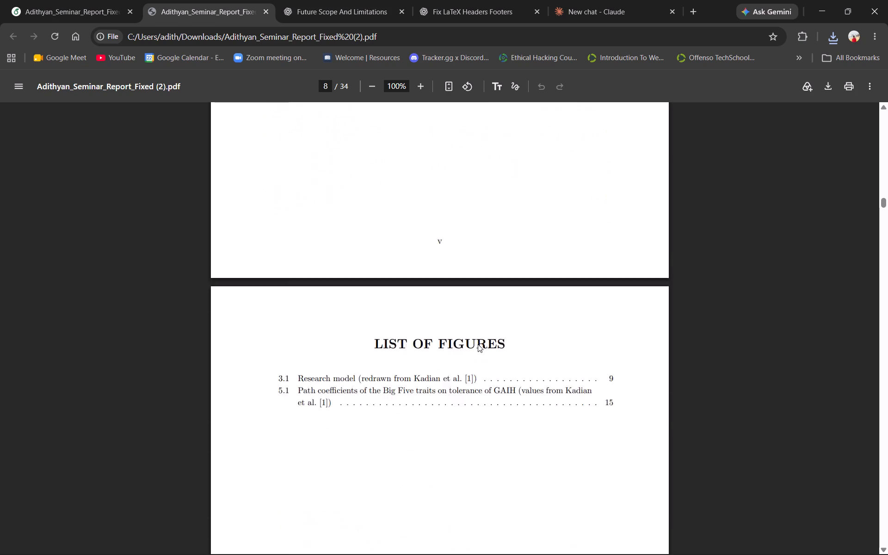
pyautogui.scroll(-6, 478, 344)
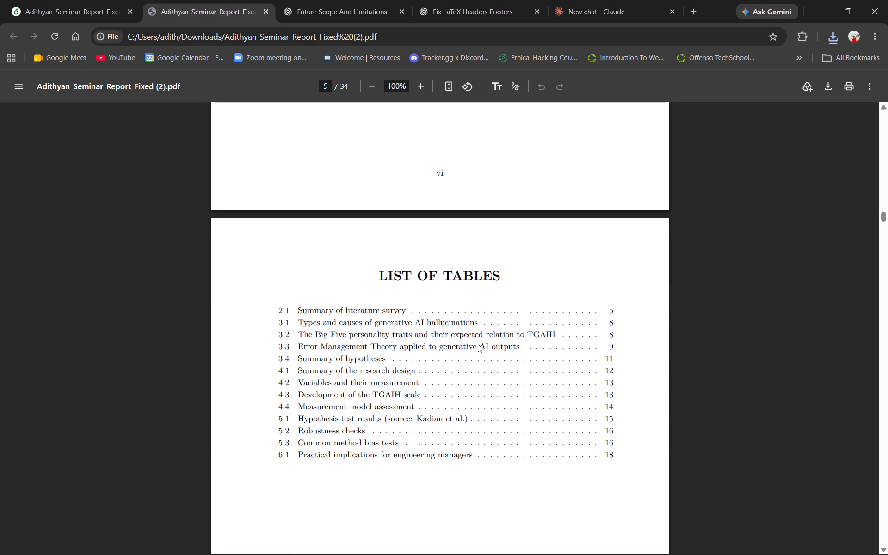
pyautogui.scroll(5, 309, 296)
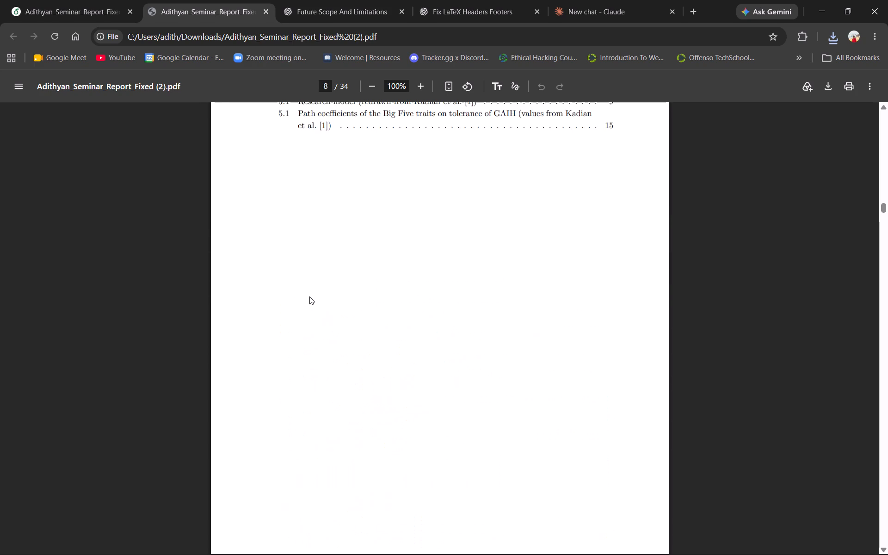
pyautogui.scroll(2, 309, 296)
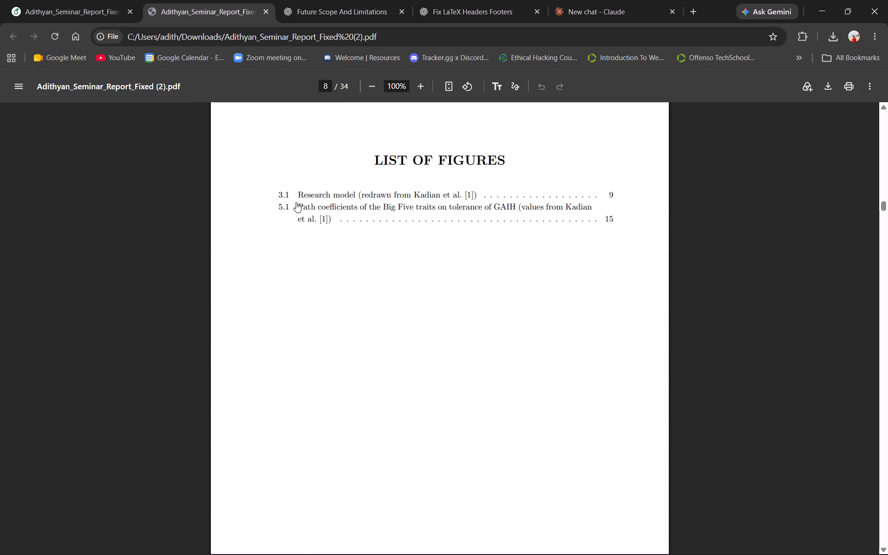
# Return to the Overleaf project, find the List of Figures page in the compiled preview and jump to its heading in main.tex.
pyautogui.click(84, 0)
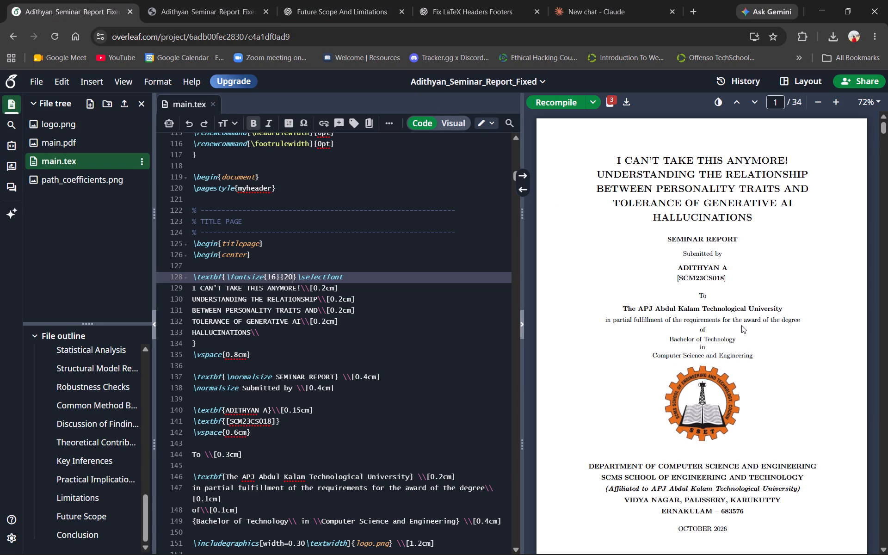
pyautogui.scroll(-15, 741, 325)
pyautogui.scroll(-7, 731, 361)
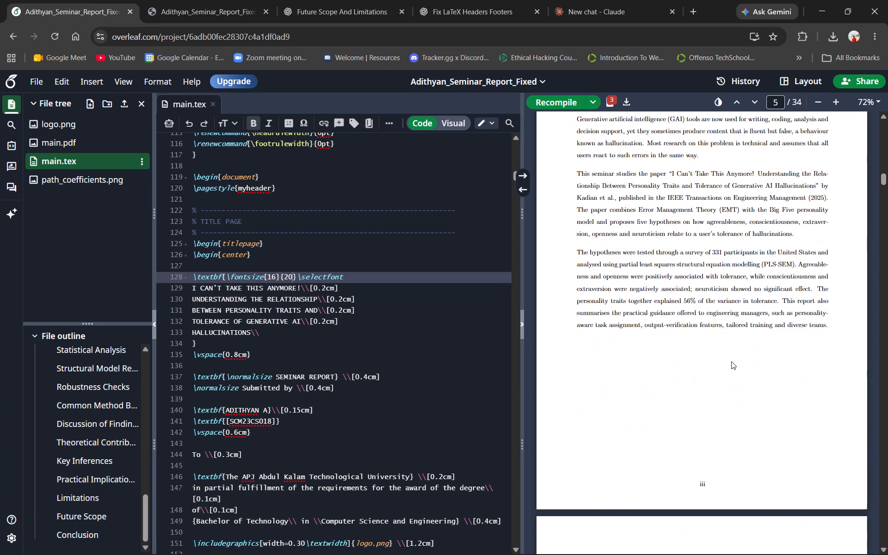
pyautogui.scroll(-6, 705, 426)
pyautogui.scroll(-5, 689, 377)
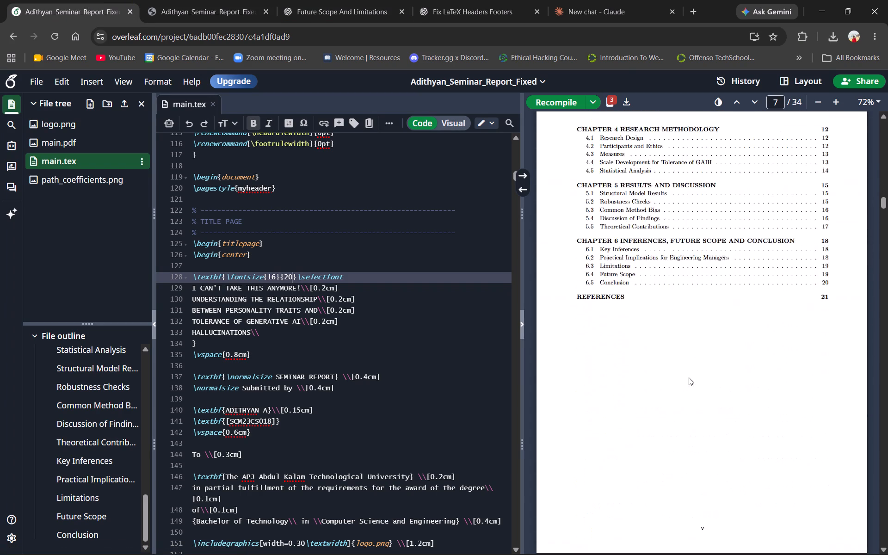
pyautogui.scroll(-6, 689, 377)
pyautogui.doubleClick(623, 451)
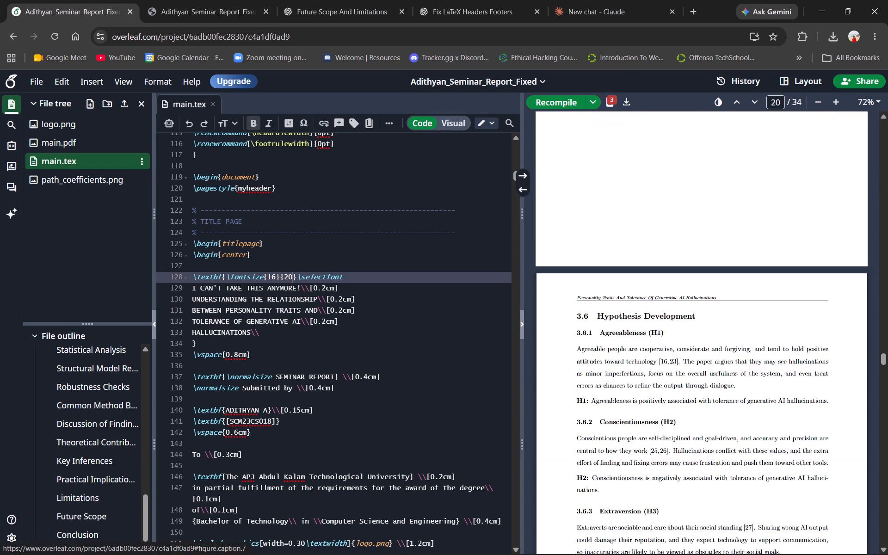
pyautogui.scroll(19, 623, 451)
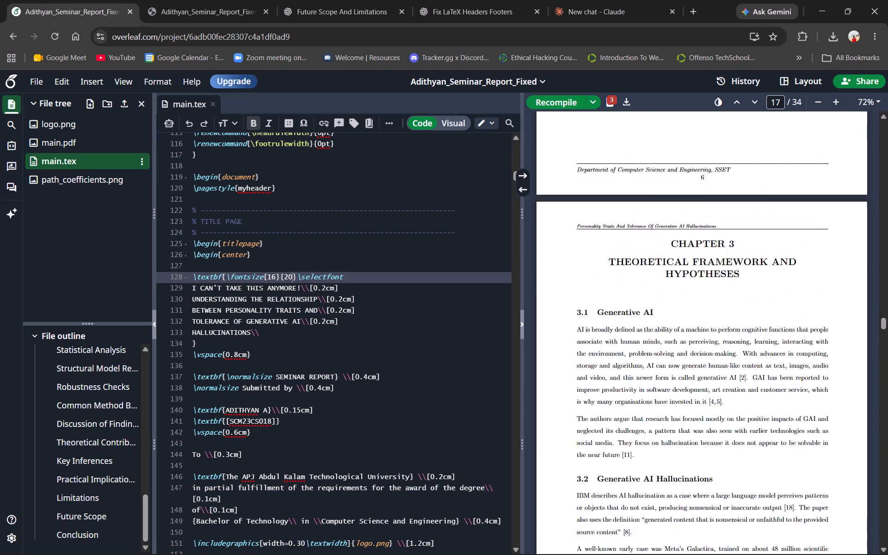
pyautogui.scroll(2, 623, 451)
pyautogui.scroll(20, 623, 451)
pyautogui.scroll(3, 623, 451)
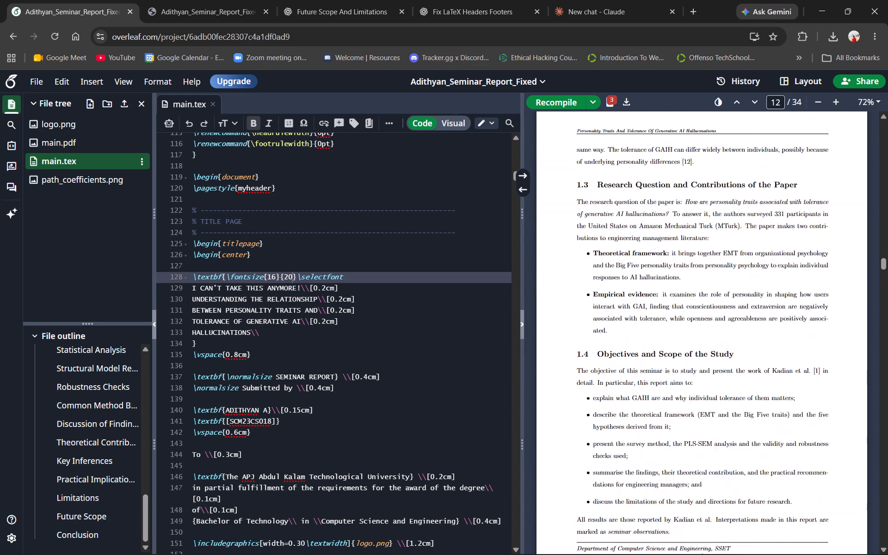
pyautogui.scroll(12, 623, 451)
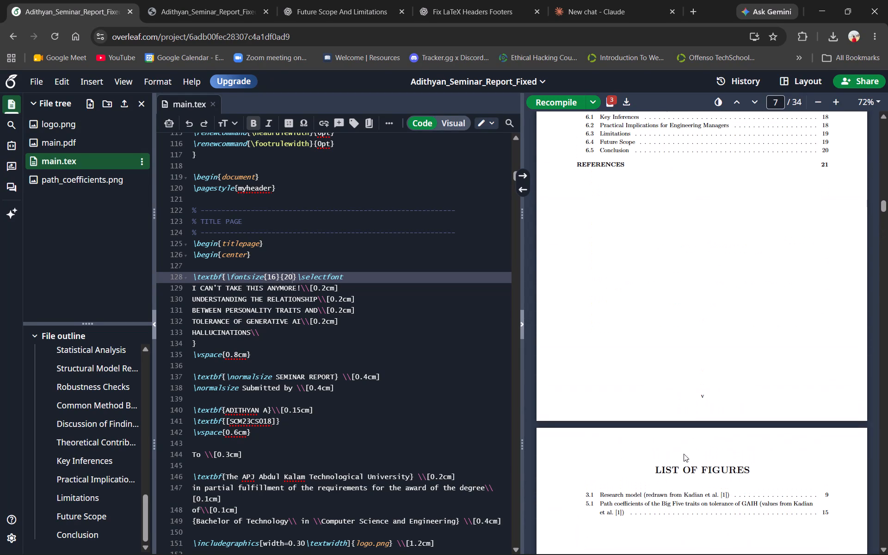
pyautogui.doubleClick(690, 471)
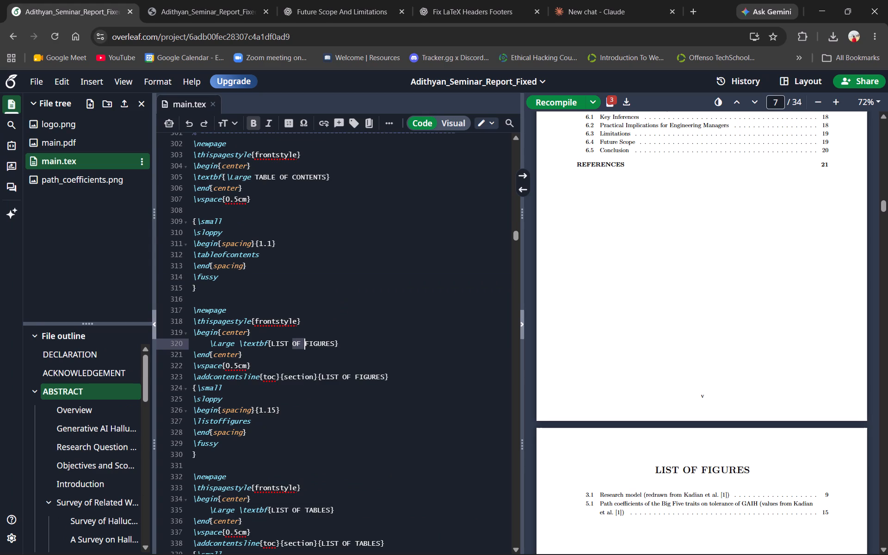
# Examine the main.tex source for the List of Figures, List of Tables and Abbreviations pages against the compiled List of Figures.
pyautogui.scroll(-2, 396, 339)
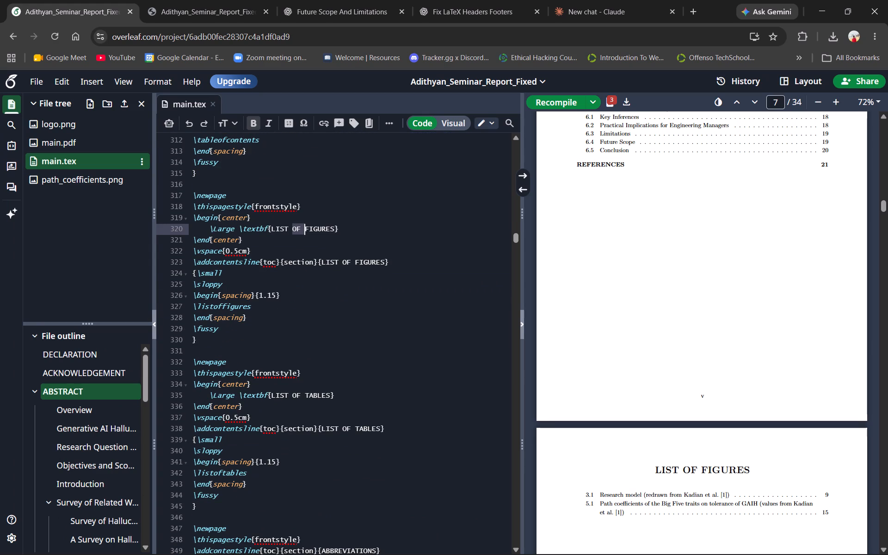
pyautogui.scroll(-1, 402, 296)
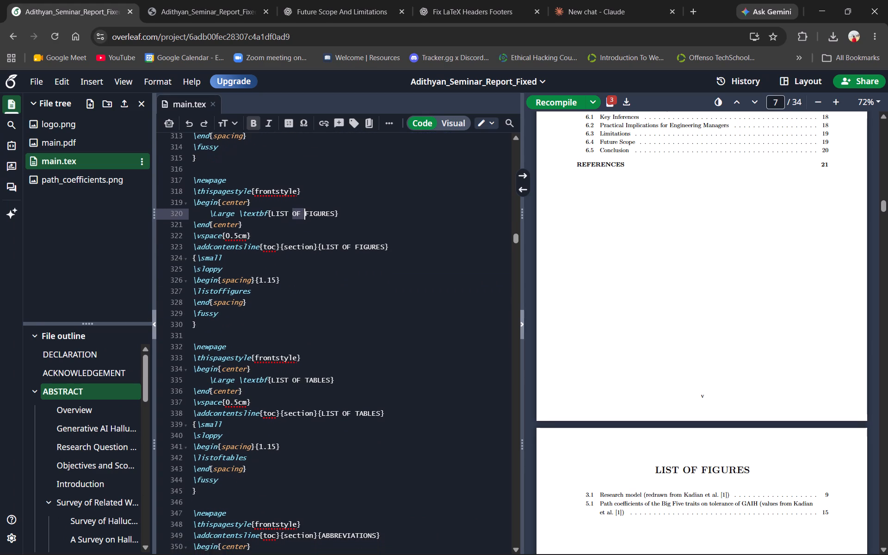
pyautogui.scroll(-1, 402, 296)
pyautogui.scroll(-1, 309, 347)
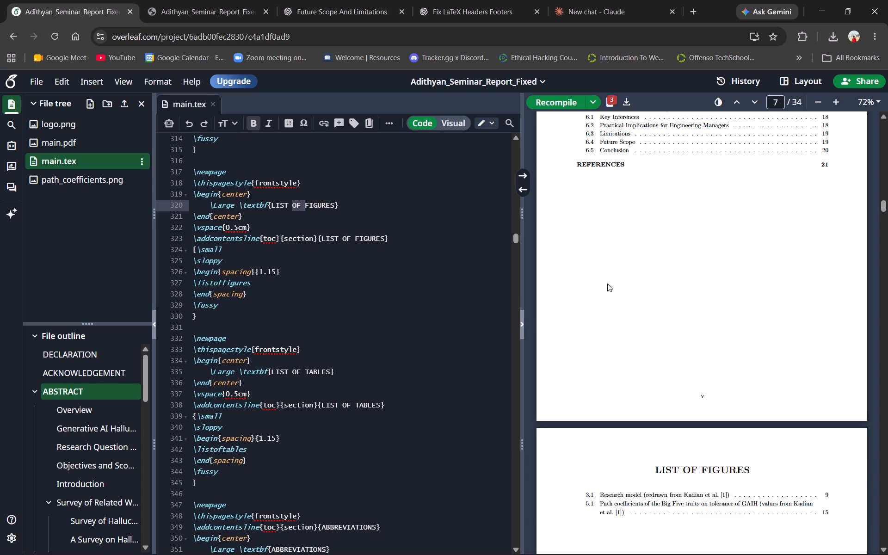
pyautogui.scroll(2, 607, 284)
pyautogui.scroll(-3, 607, 284)
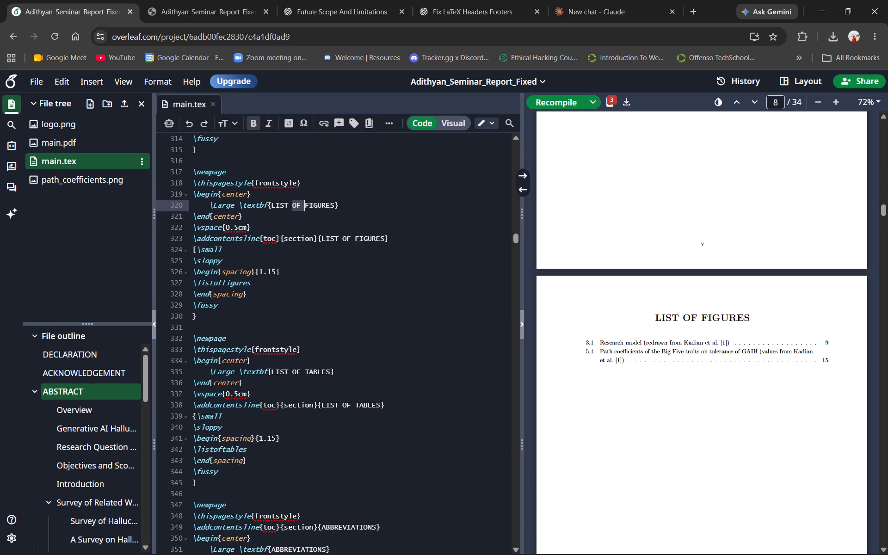
pyautogui.scroll(-1, 312, 318)
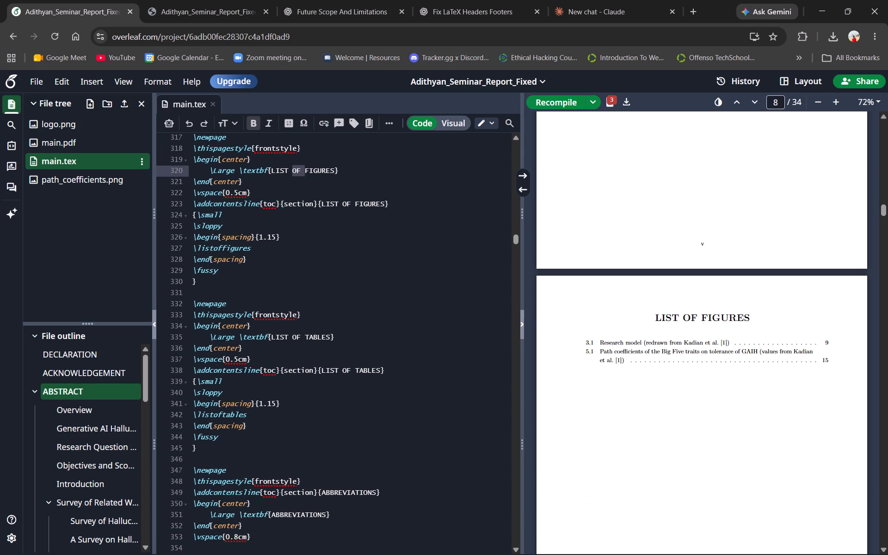
pyautogui.scroll(2, 376, 408)
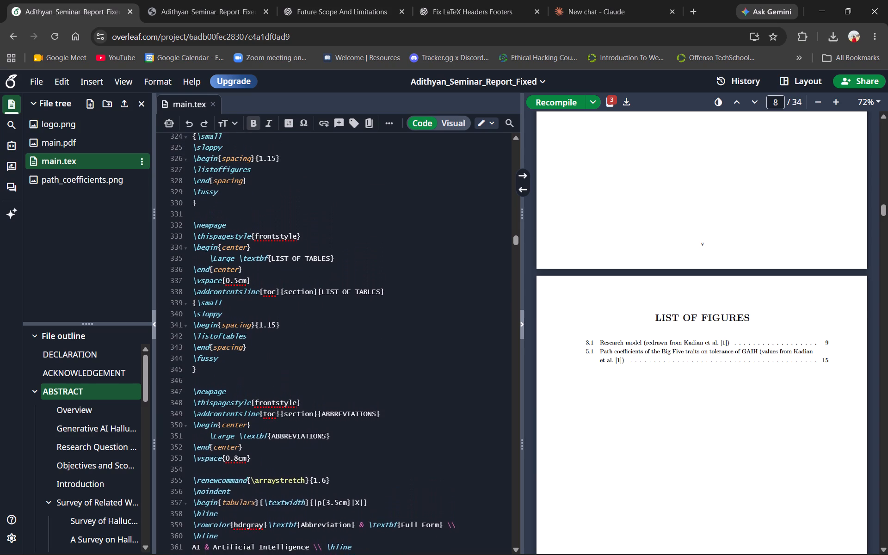
pyautogui.scroll(2, 376, 408)
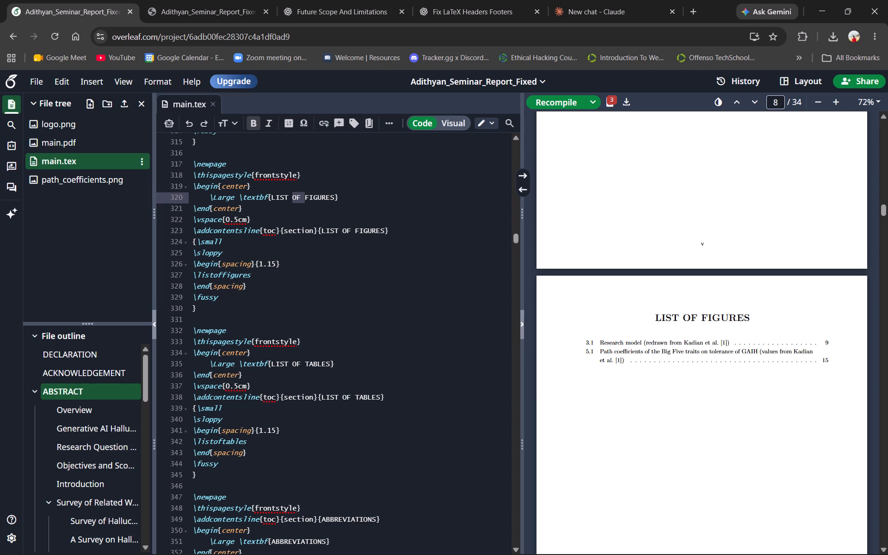
pyautogui.scroll(-2, 259, 226)
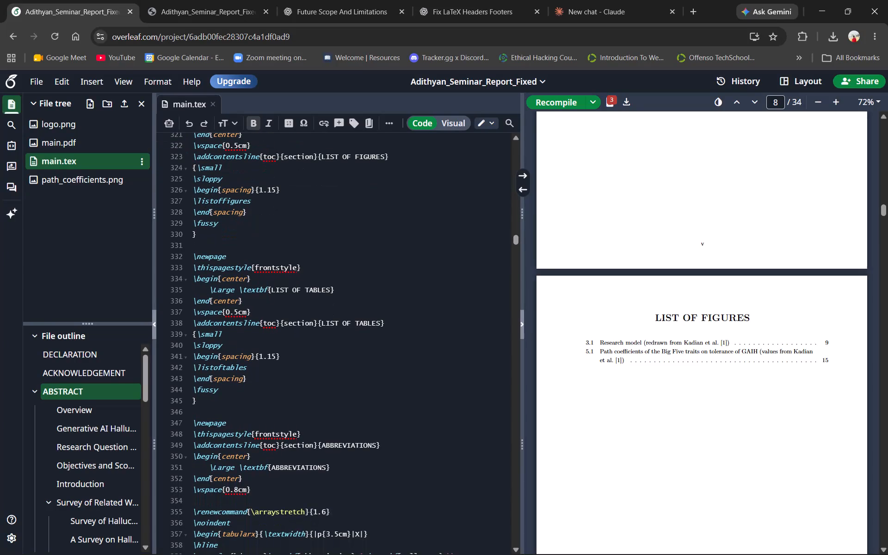
pyautogui.scroll(-2, 259, 226)
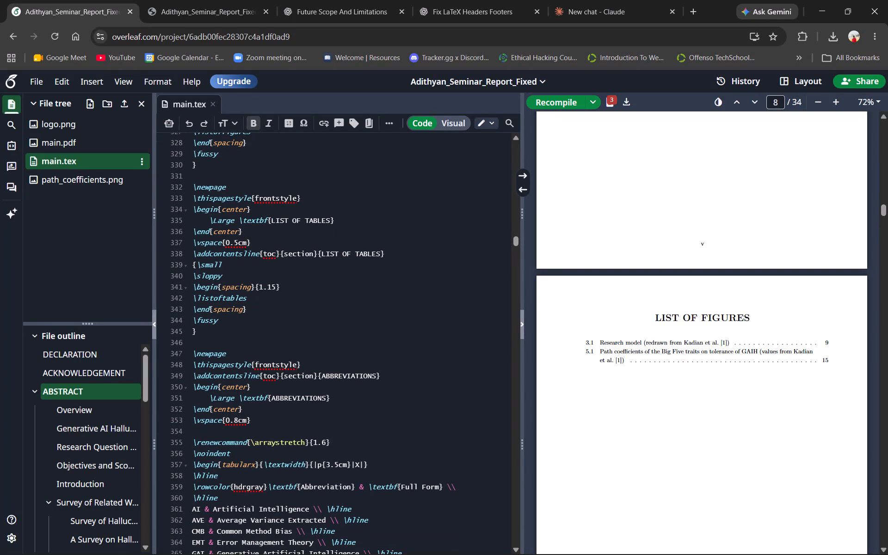
pyautogui.scroll(1, 259, 226)
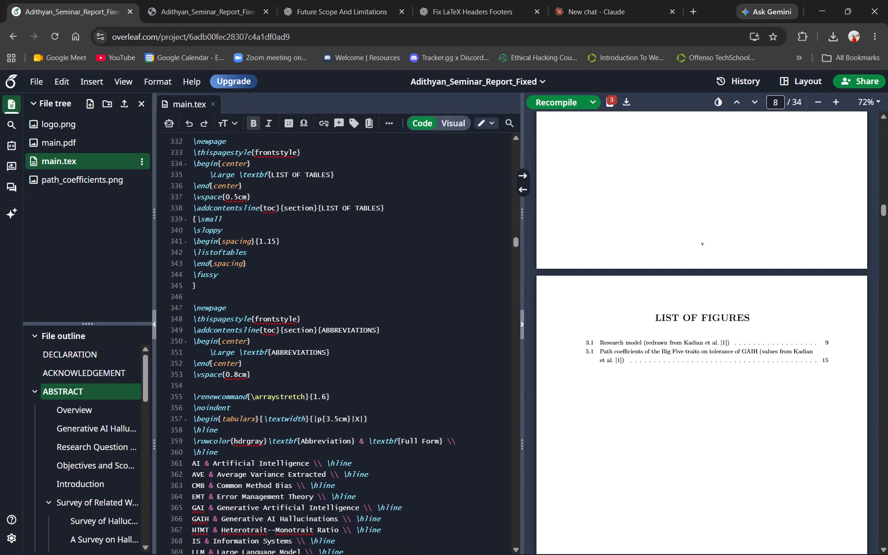
pyautogui.scroll(2, 259, 226)
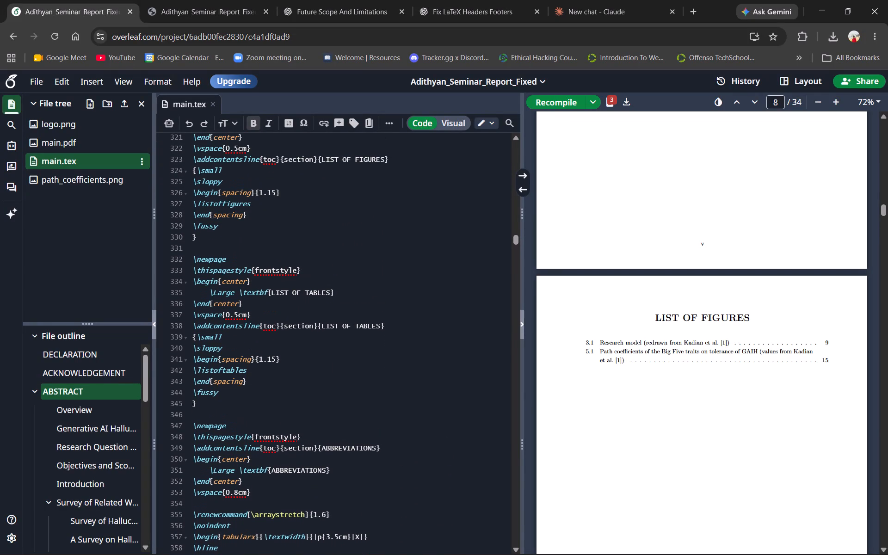
pyautogui.scroll(1, 259, 226)
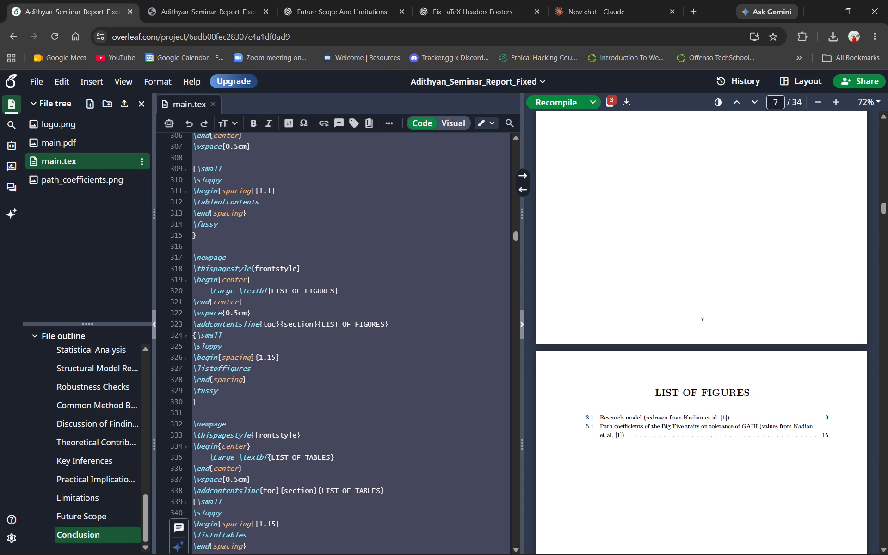
pyautogui.moveTo(193, 335); pyautogui.dragTo(201, 345)
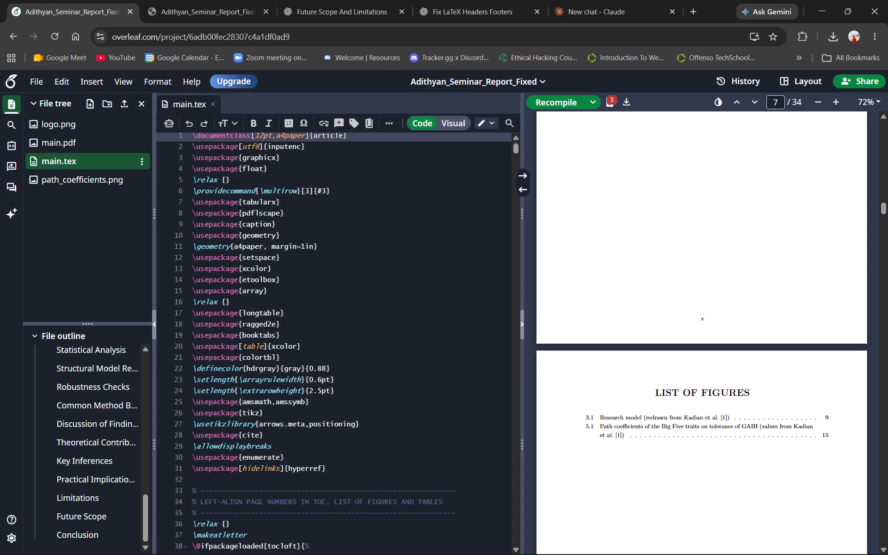
pyautogui.hotkey('ctrl', 'z')
pyautogui.scroll(10, 232, 294)
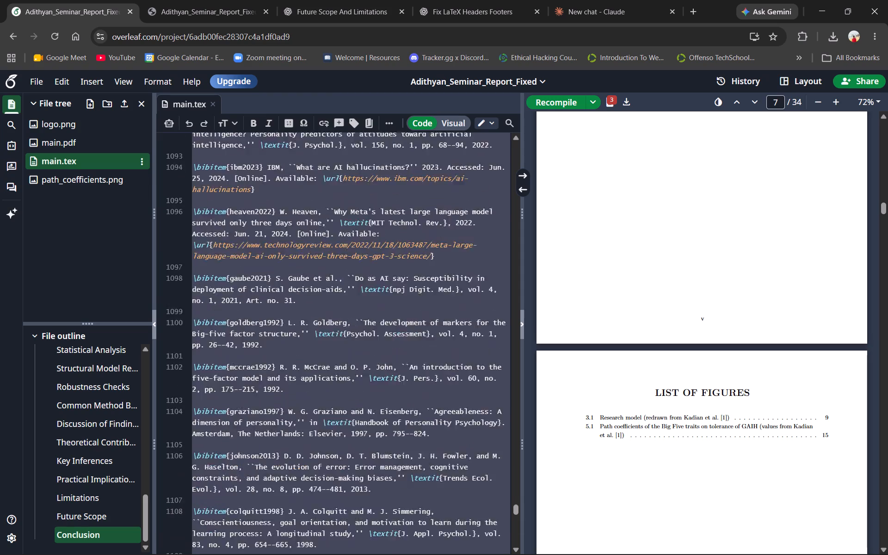
pyautogui.scroll(20, 232, 294)
pyautogui.scroll(10, 232, 294)
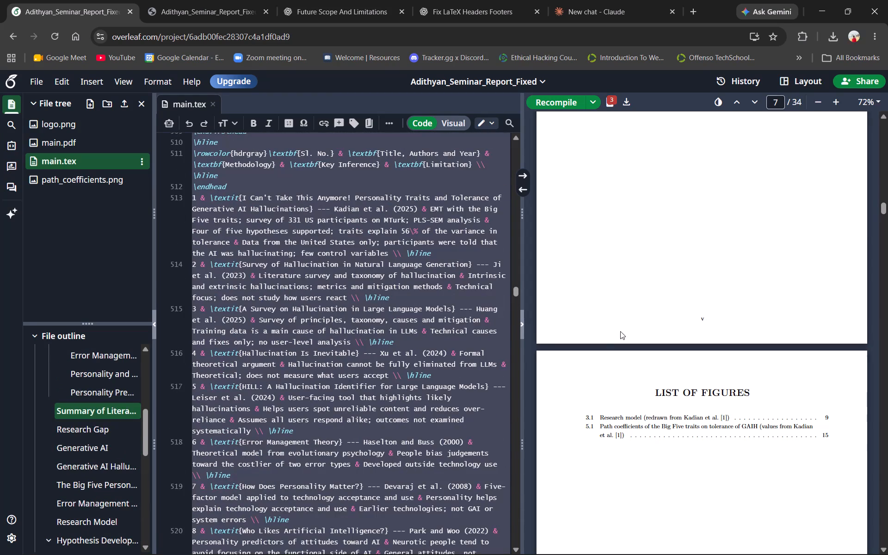
pyautogui.doubleClick(657, 394)
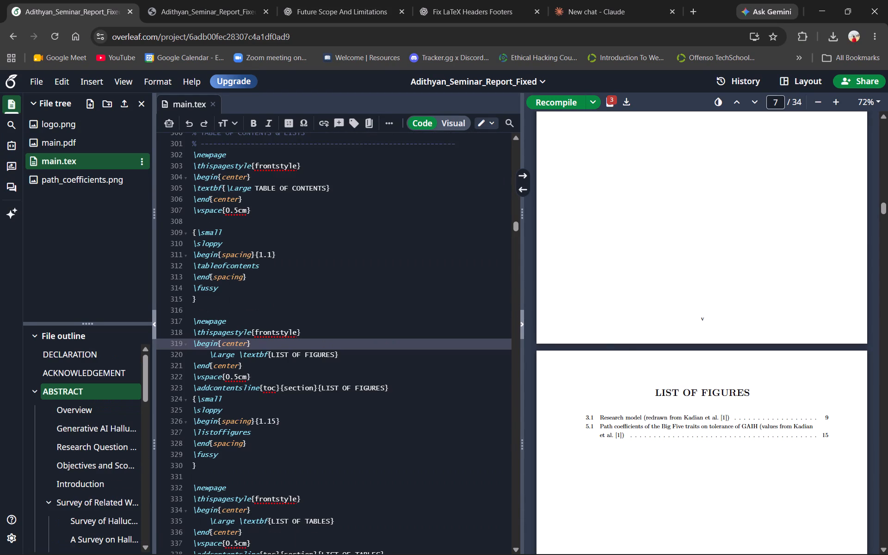
pyautogui.click(193, 398)
pyautogui.moveTo(193, 398); pyautogui.dragTo(196, 401)
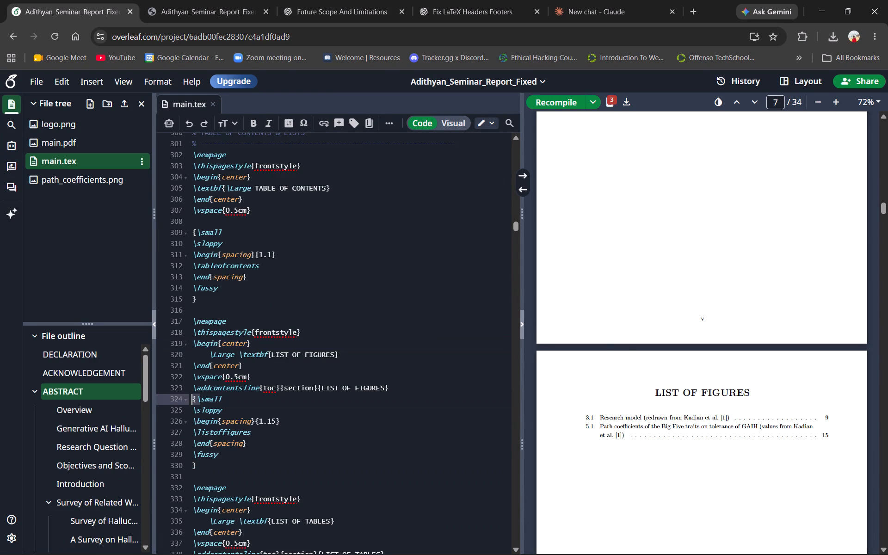
pyautogui.moveTo(196, 401); pyautogui.dragTo(207, 469)
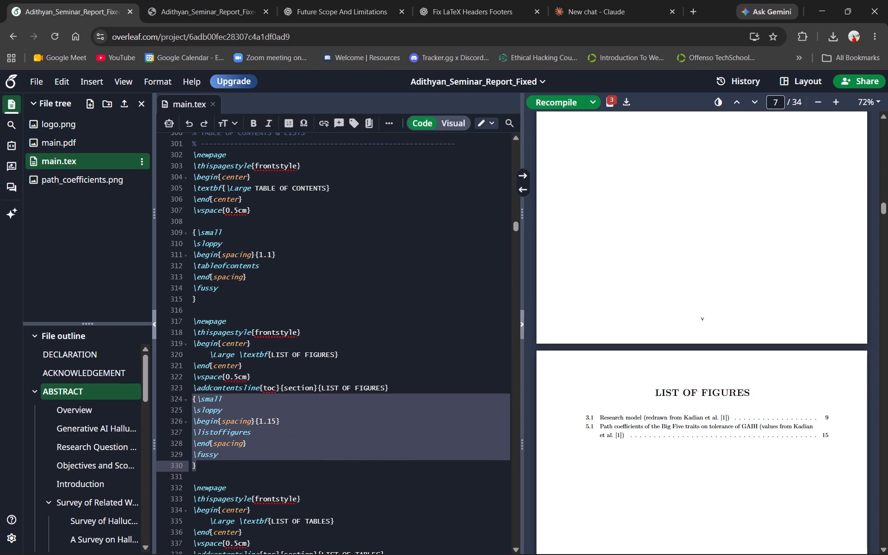
pyautogui.hotkey('ctrl', 'v')
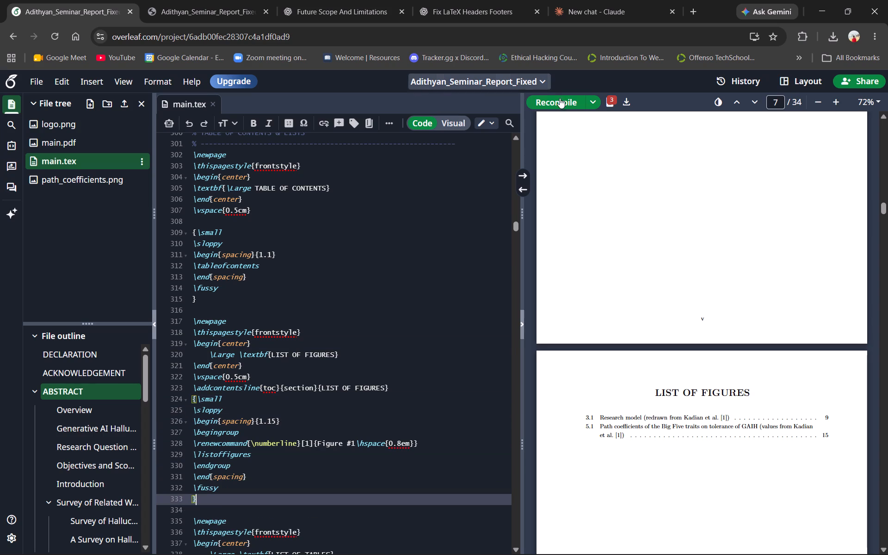
# Recompile the report with the replaced List of Figures code.
pyautogui.click(572, 99)
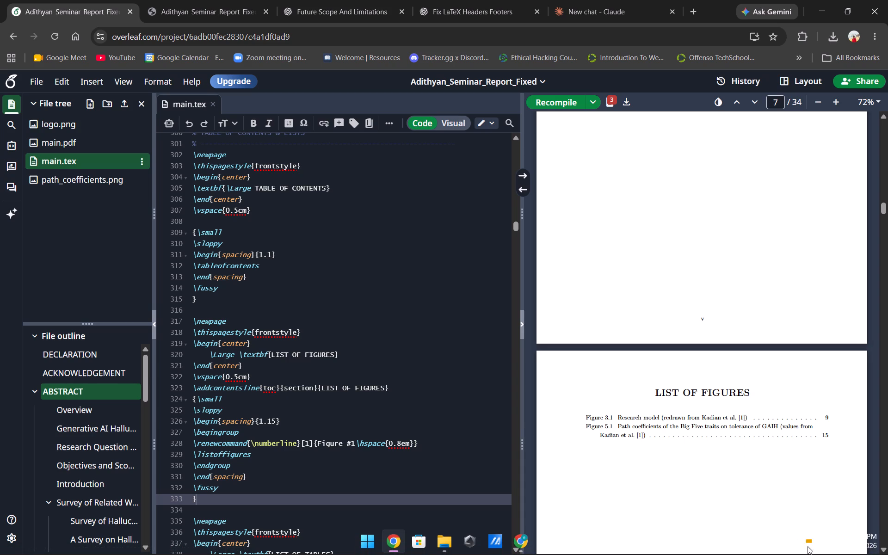
# Connect the computer to the Wi-Fi network Oneplusss and return to the Overleaf project.
pyautogui.click(805, 544)
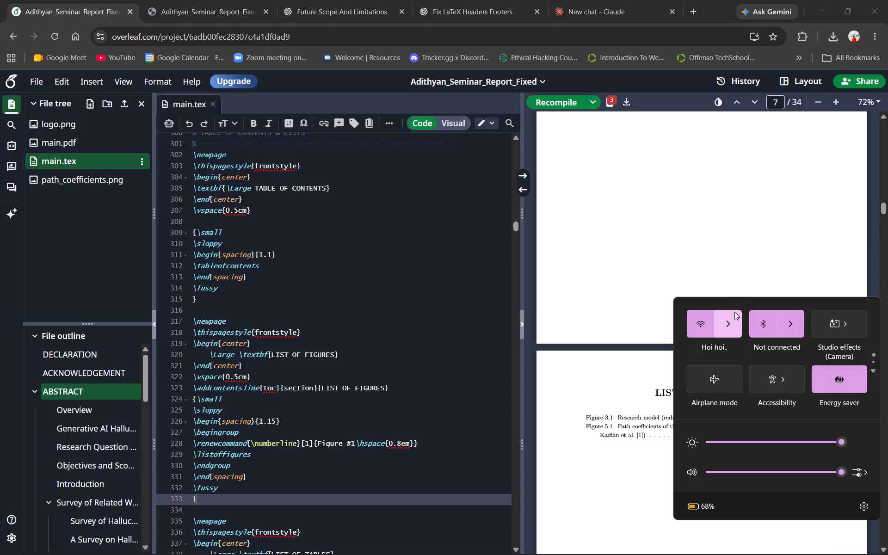
pyautogui.click(734, 314)
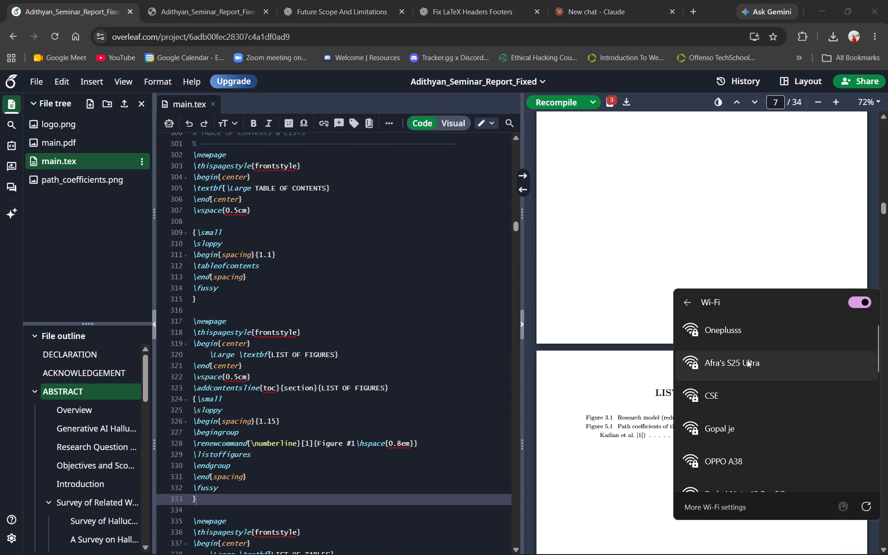
pyautogui.click(747, 344)
pyautogui.click(801, 372)
pyautogui.click(799, 381)
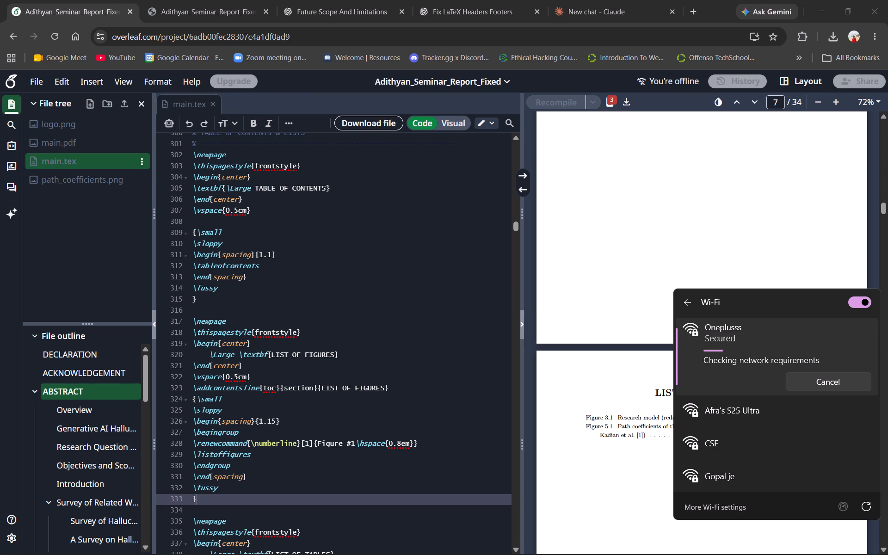
pyautogui.click(443, 380)
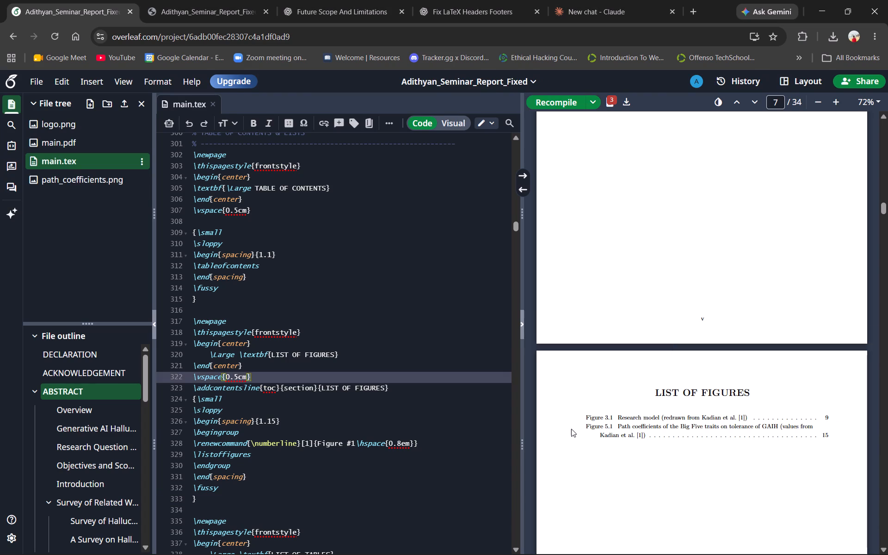
# Look through the main.tex source after the List of Figures block, covering the List of Tables and Abbreviations sections.
pyautogui.scroll(-7, 327, 414)
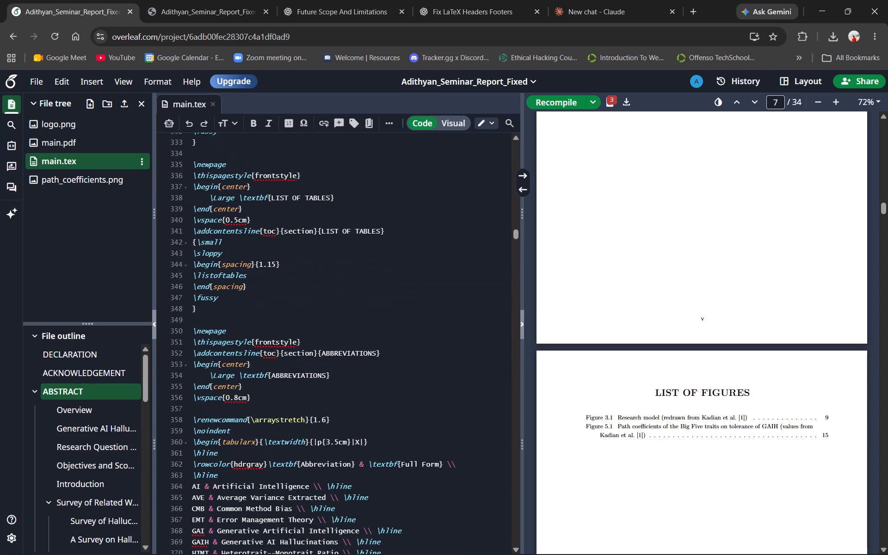
pyautogui.scroll(-2, 327, 414)
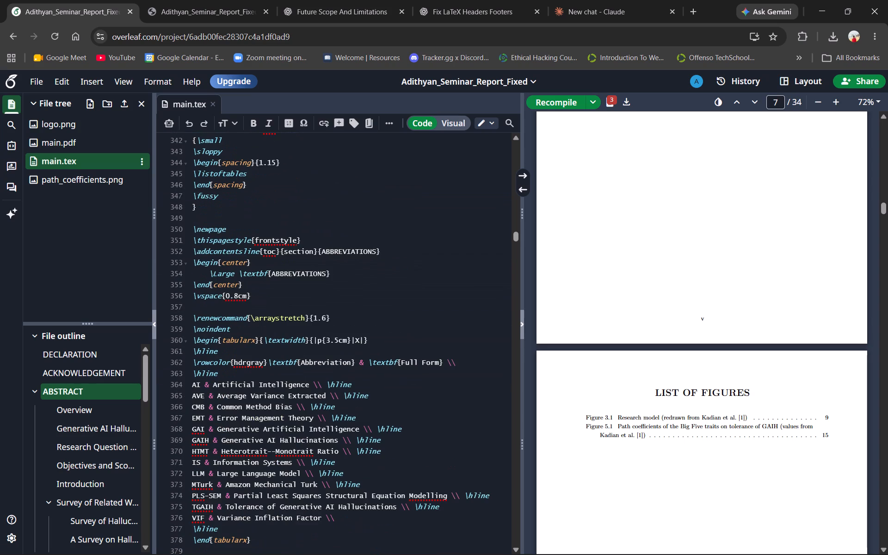
# Shorten the Figure 3.1 caption in the source to "Research model" by deleting the "(redrawn from Kadian et al. \cite{kadian2025})" part, and recompile.
pyautogui.scroll(-15, 327, 414)
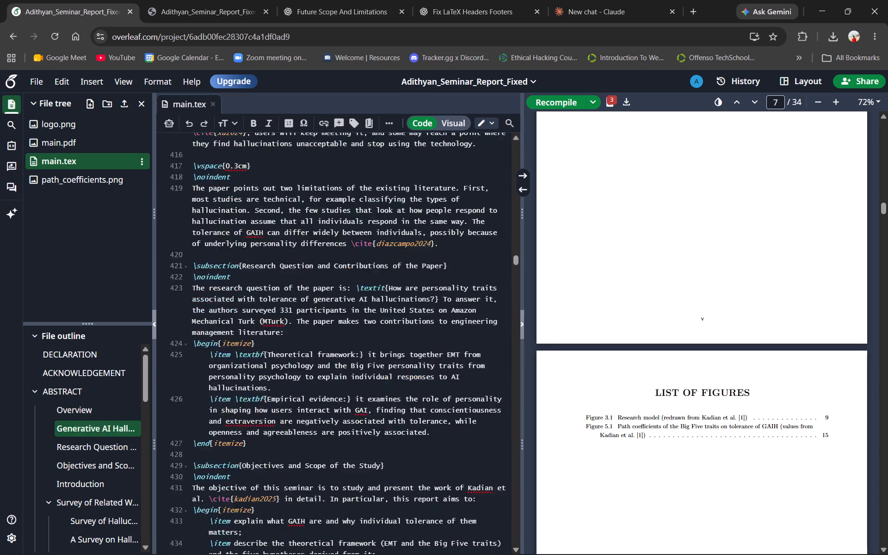
pyautogui.scroll(-9, 327, 414)
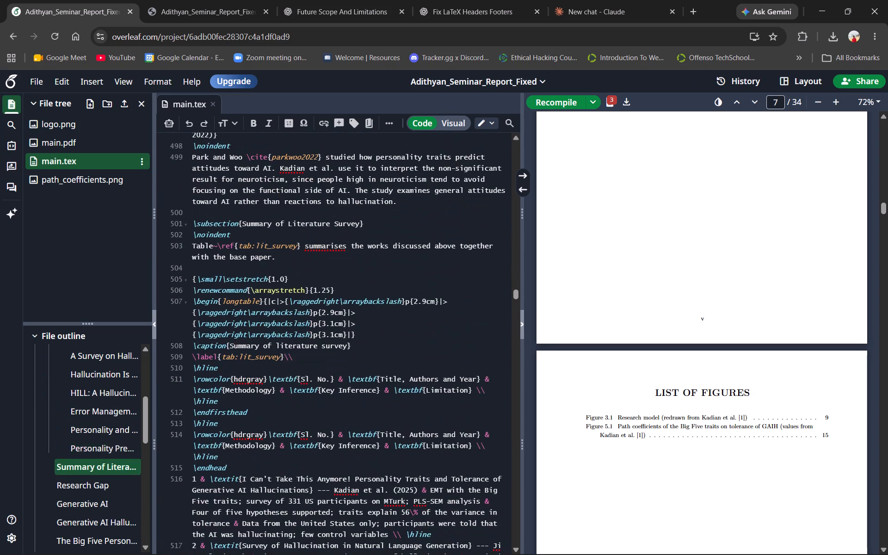
pyautogui.scroll(-6, 327, 414)
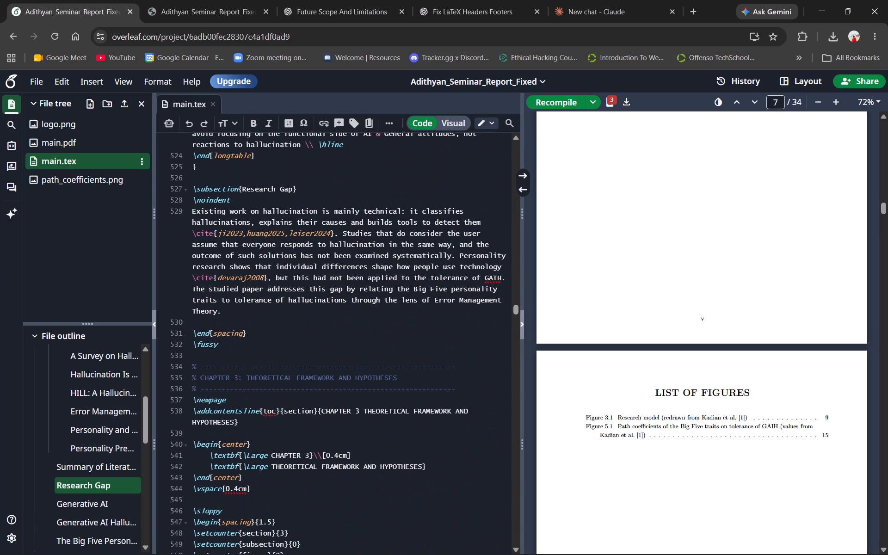
pyautogui.scroll(-15, 327, 414)
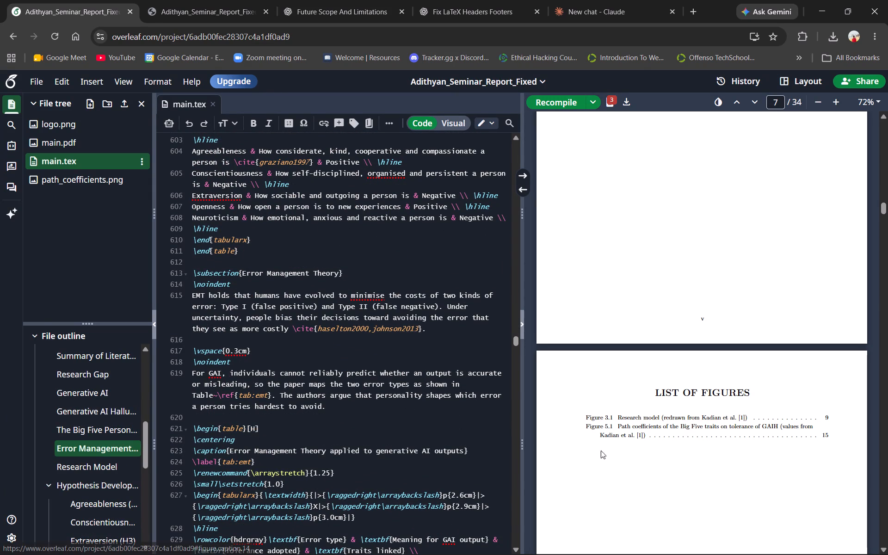
pyautogui.tripleClick(584, 419)
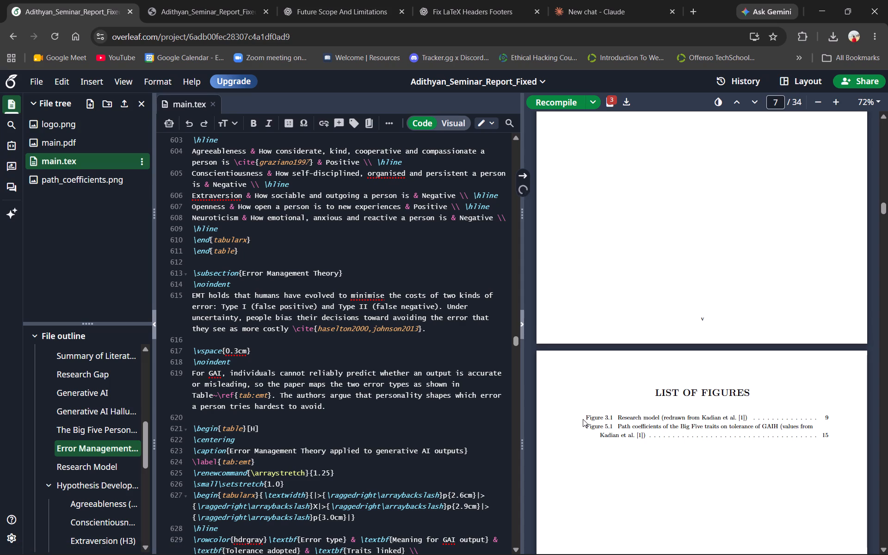
pyautogui.click(614, 414)
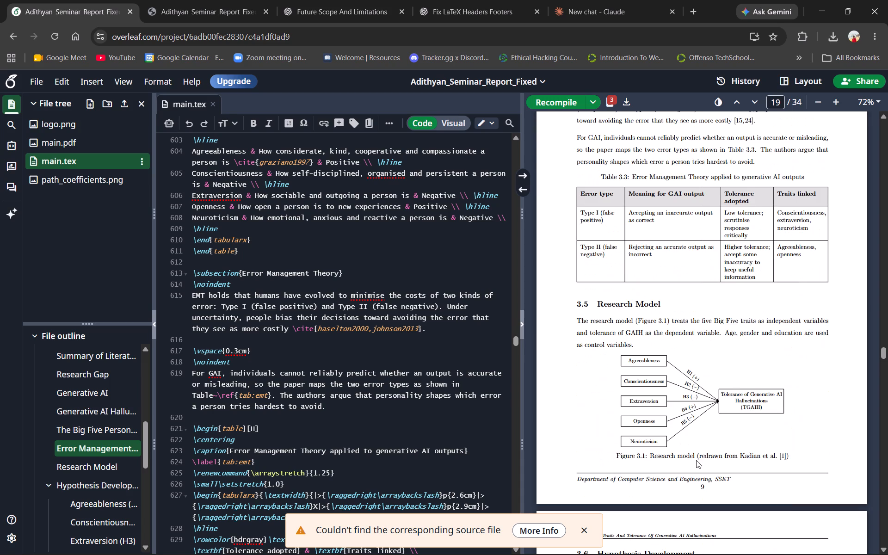
pyautogui.doubleClick(709, 455)
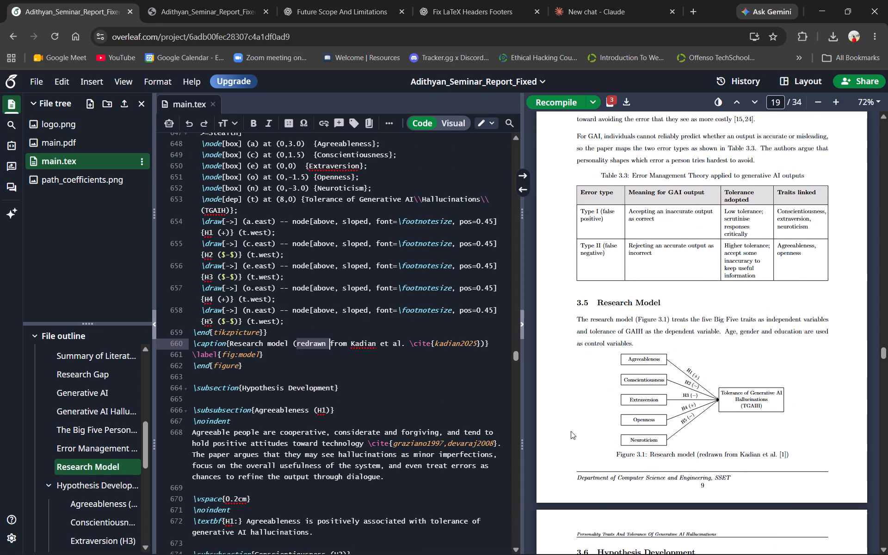
pyautogui.moveTo(290, 344); pyautogui.dragTo(302, 347)
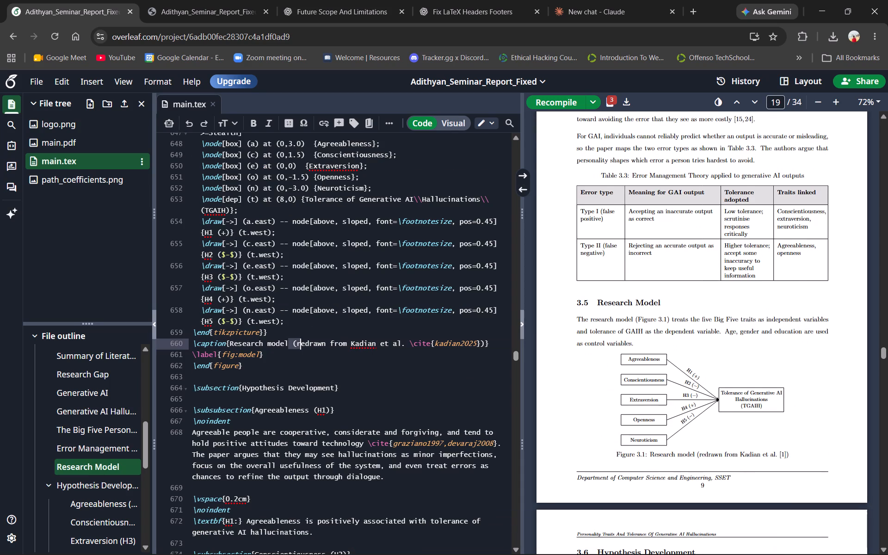
pyautogui.moveTo(302, 347); pyautogui.dragTo(411, 344)
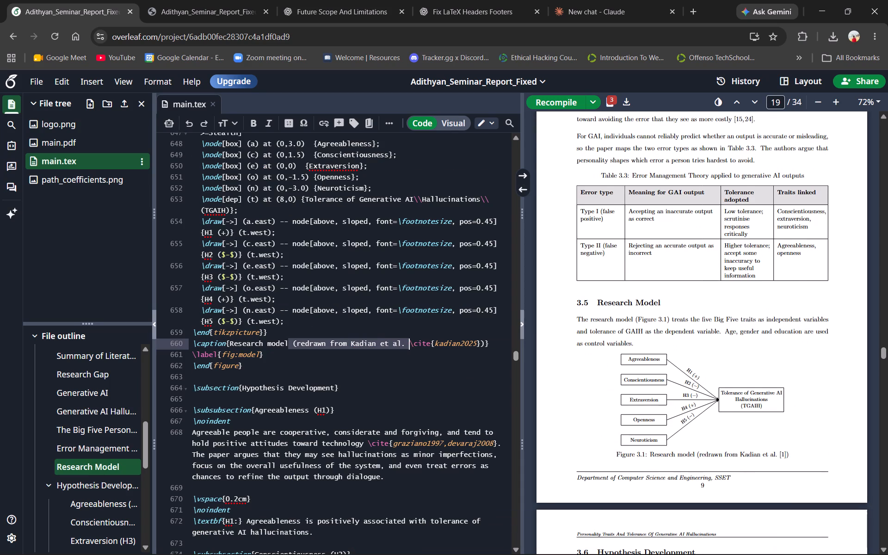
pyautogui.moveTo(411, 344); pyautogui.dragTo(481, 349)
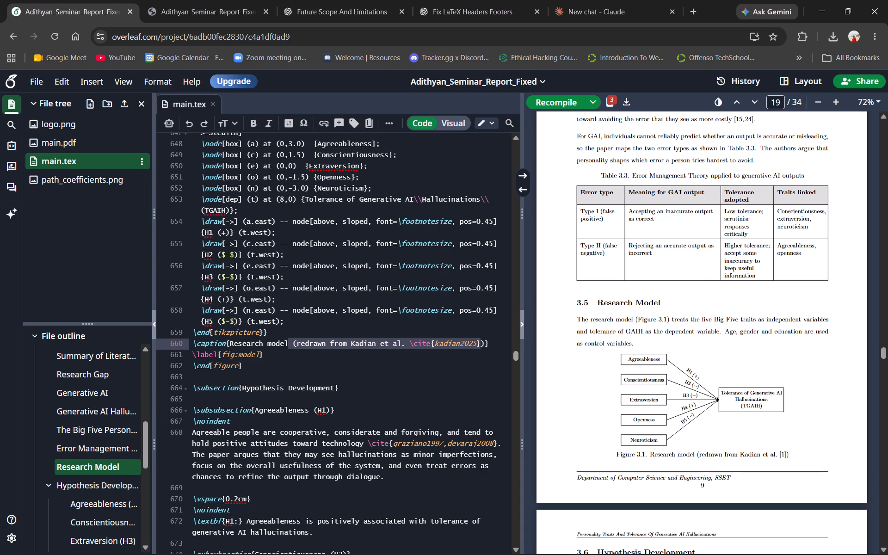
pyautogui.moveTo(481, 349); pyautogui.dragTo(484, 350)
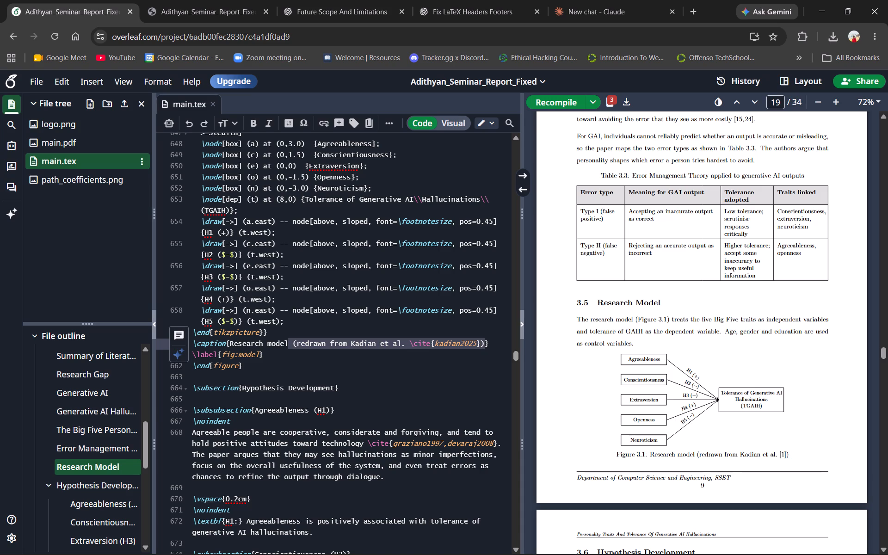
pyautogui.press('BackSpace')
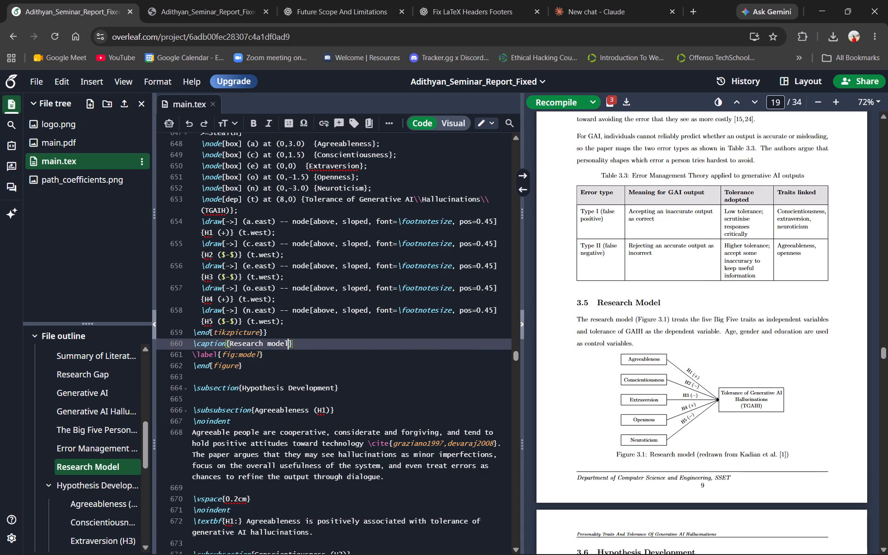
pyautogui.press('space')
pyautogui.hotkey('ctrl', 's')
# Check the report's front matter from the title page through to the List of Figures, along with the title page source.
pyautogui.scroll(20, 663, 269)
pyautogui.scroll(11, 663, 269)
pyautogui.scroll(6, 249, 183)
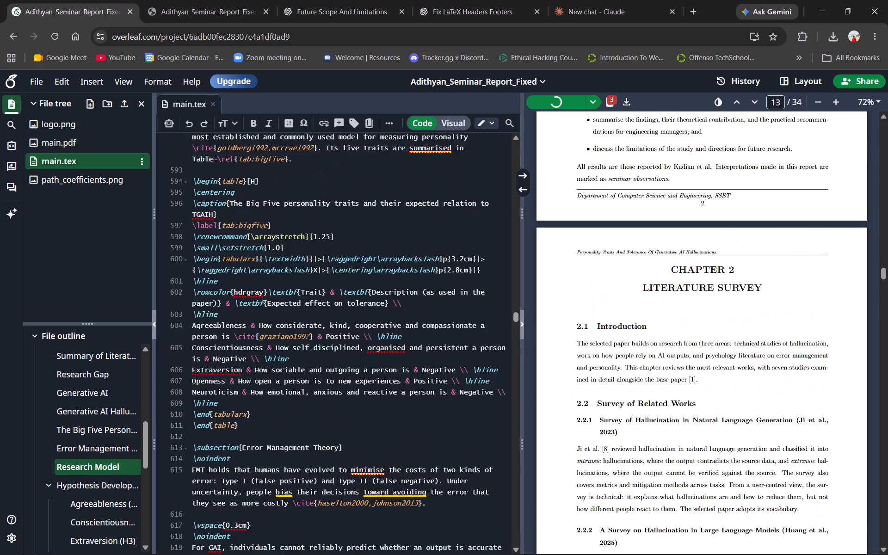
pyautogui.scroll(14, 249, 183)
pyautogui.scroll(20, 790, 158)
pyautogui.scroll(6, 790, 158)
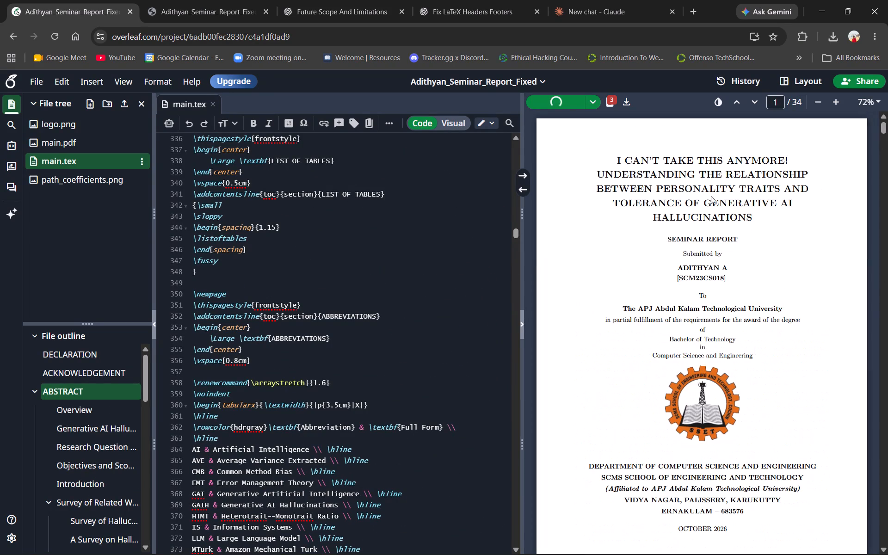
pyautogui.doubleClick(693, 197)
pyautogui.doubleClick(695, 188)
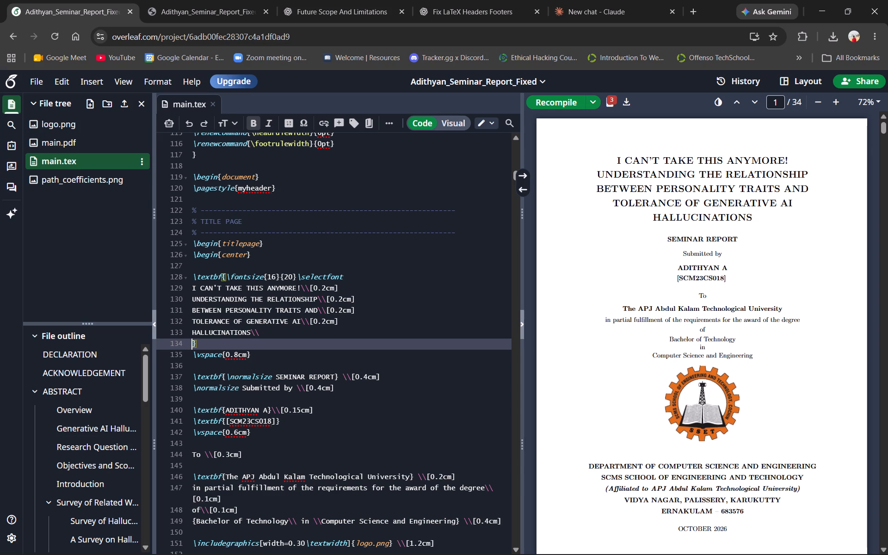
pyautogui.scroll(-4, 318, 453)
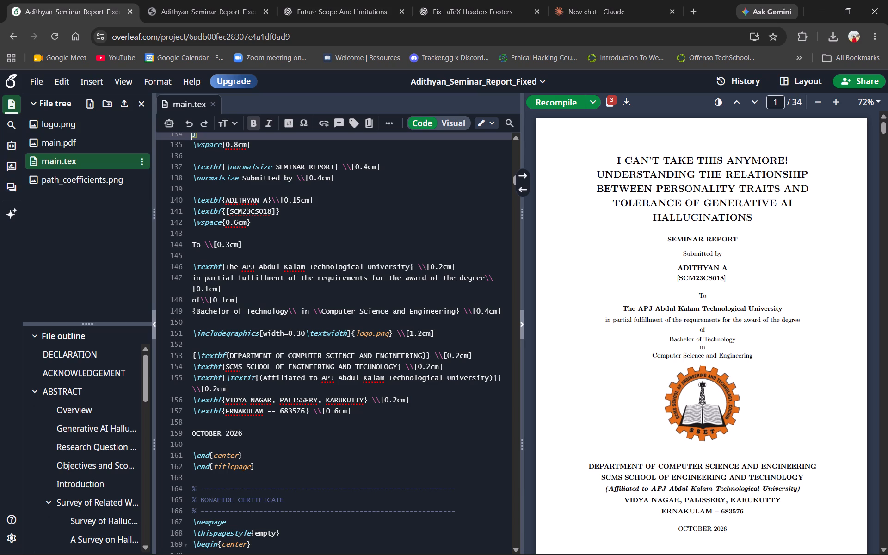
pyautogui.scroll(-5, 337, 414)
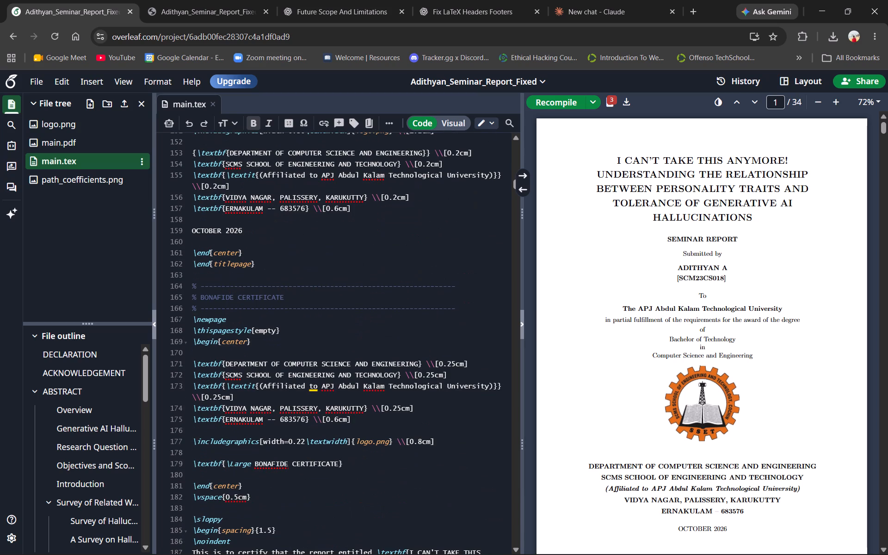
pyautogui.scroll(-11, 720, 314)
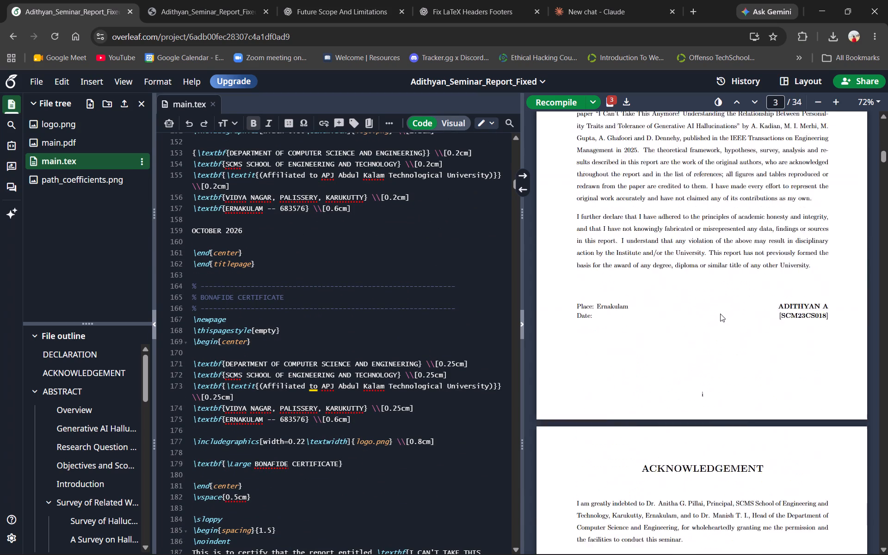
pyautogui.scroll(-18, 720, 314)
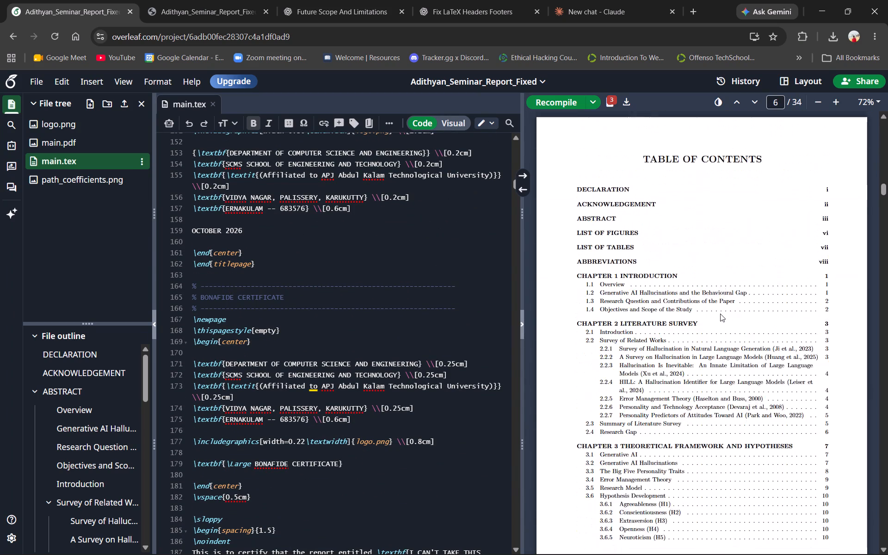
pyautogui.scroll(-13, 720, 314)
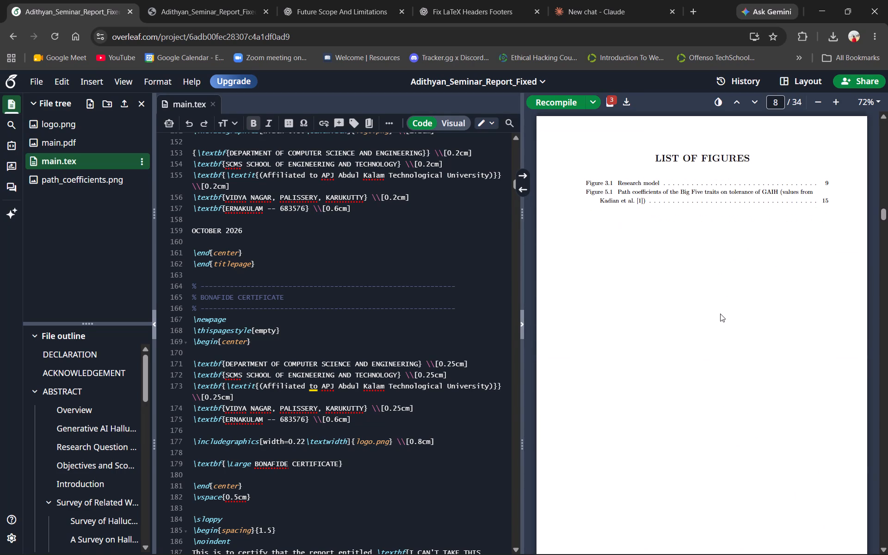
# Delete "(values from Kadian et al. \cite{kadian2025})" from the Figure 5.1 caption in the source, and recompile.
pyautogui.click(651, 191)
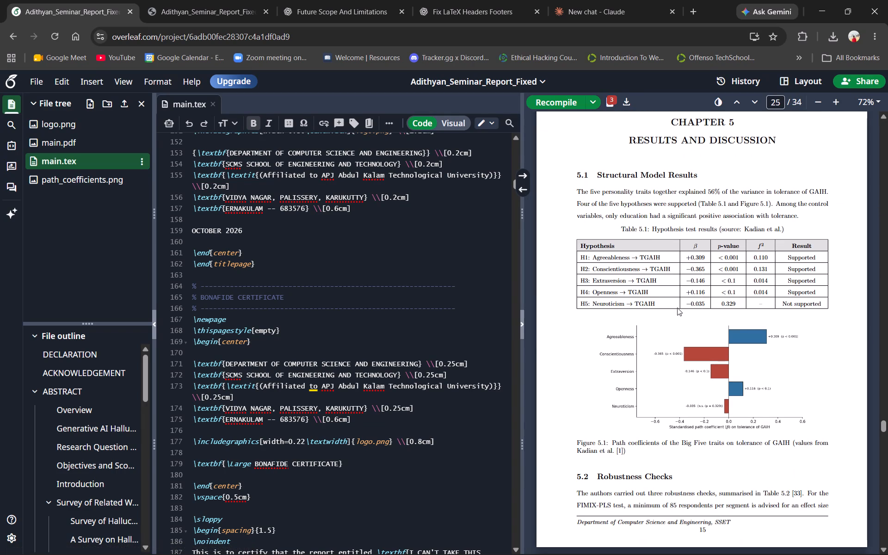
pyautogui.doubleClick(708, 444)
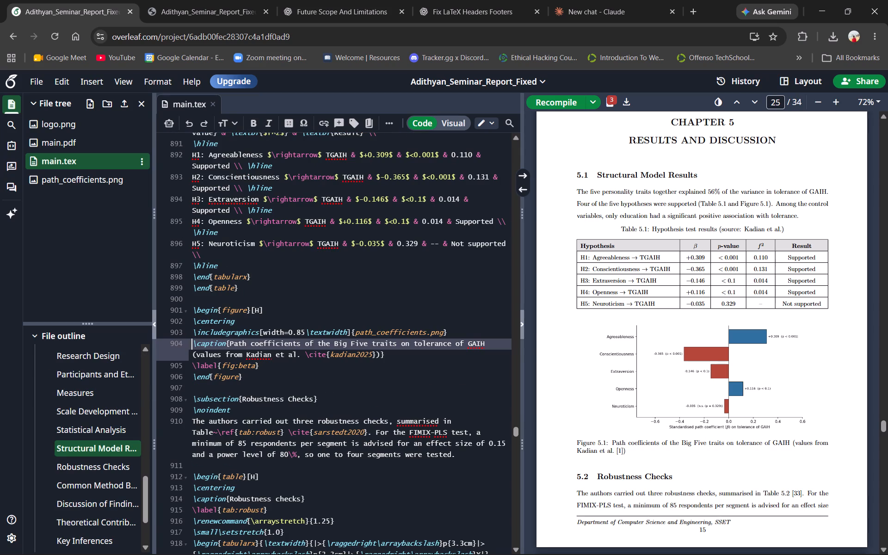
pyautogui.moveTo(379, 356); pyautogui.dragTo(348, 352)
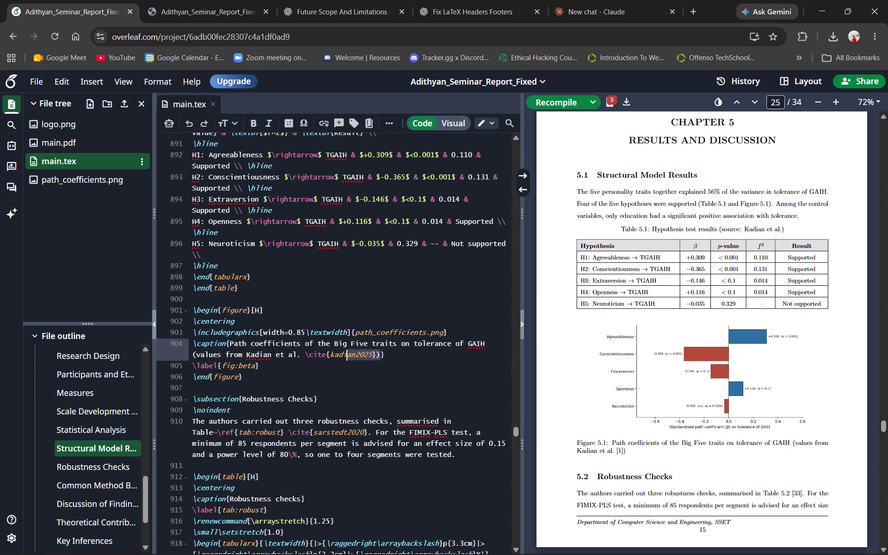
pyautogui.moveTo(348, 352); pyautogui.dragTo(187, 352)
pyautogui.press('BackSpace')
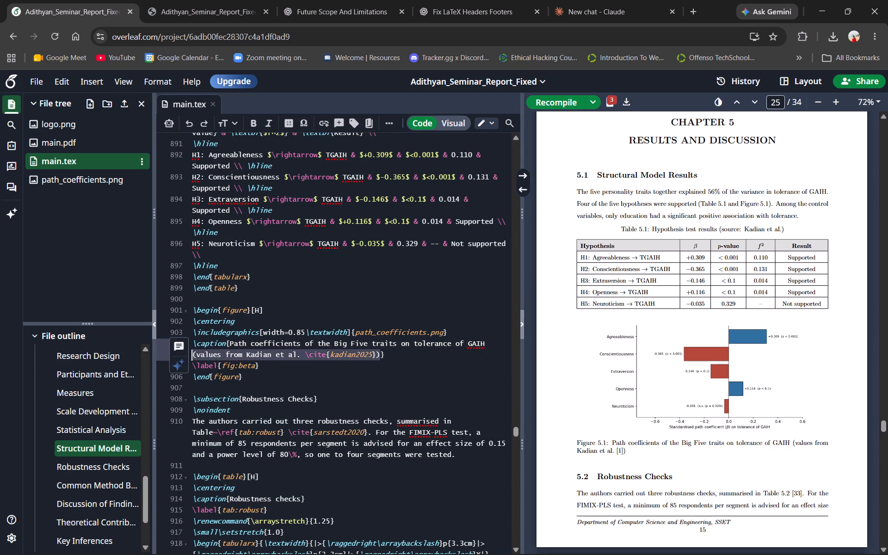
pyautogui.press('BackSpace')
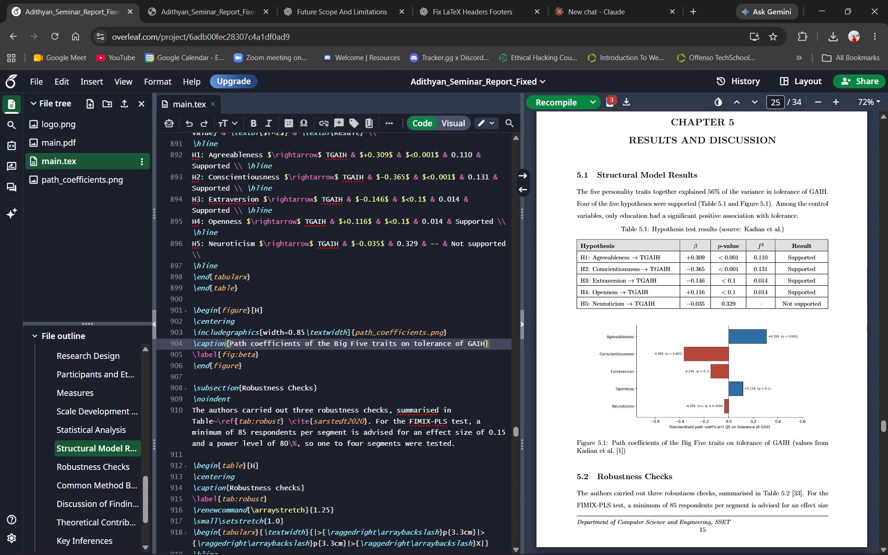
pyautogui.hotkey('ctrl', 's')
# Review the compiled report from Chapter 5 back through the literature survey and front matter to the Bonafide Certificate.
pyautogui.scroll(3, 649, 380)
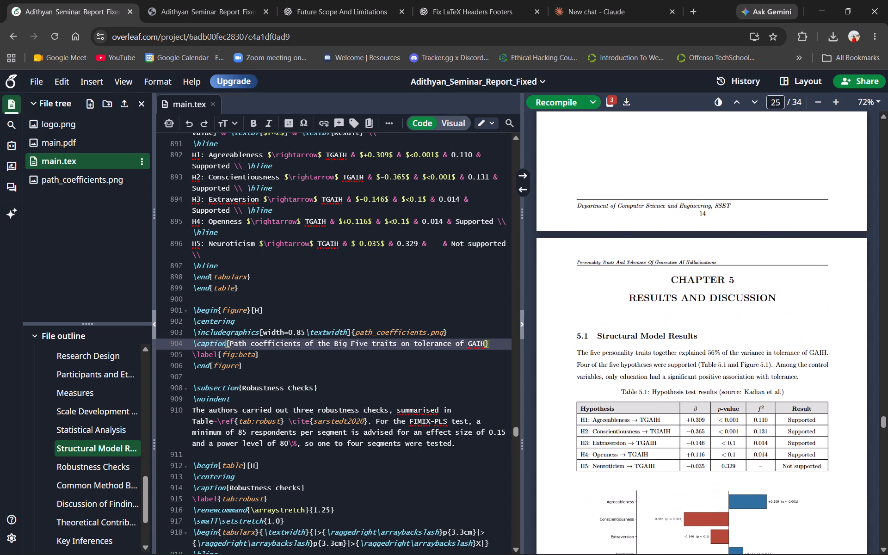
pyautogui.scroll(-2, 649, 380)
pyautogui.scroll(11, 649, 380)
pyautogui.scroll(13, 649, 380)
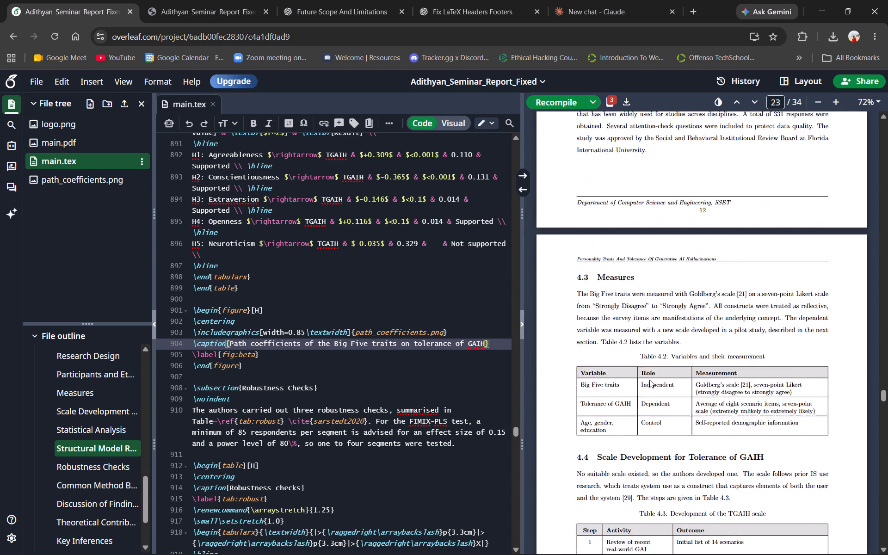
pyautogui.scroll(19, 649, 380)
pyautogui.scroll(16, 649, 380)
pyautogui.scroll(-5, 649, 380)
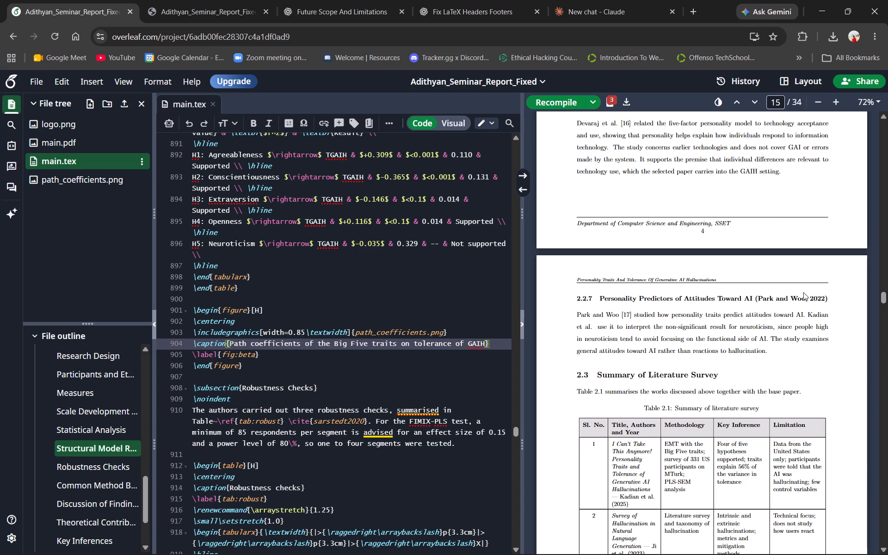
pyautogui.scroll(20, 777, 274)
pyautogui.scroll(20, 777, 274)
pyautogui.scroll(4, 777, 274)
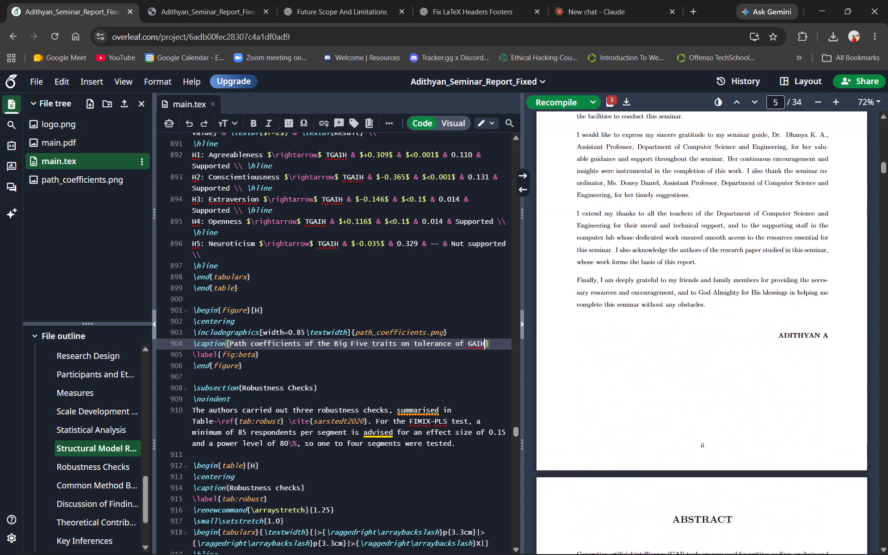
pyautogui.scroll(7, 777, 274)
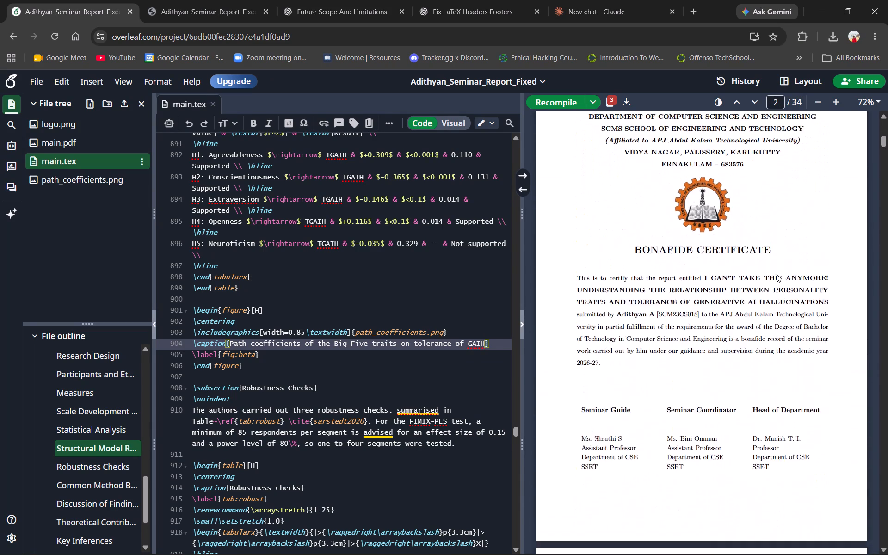
pyautogui.scroll(-3, 777, 274)
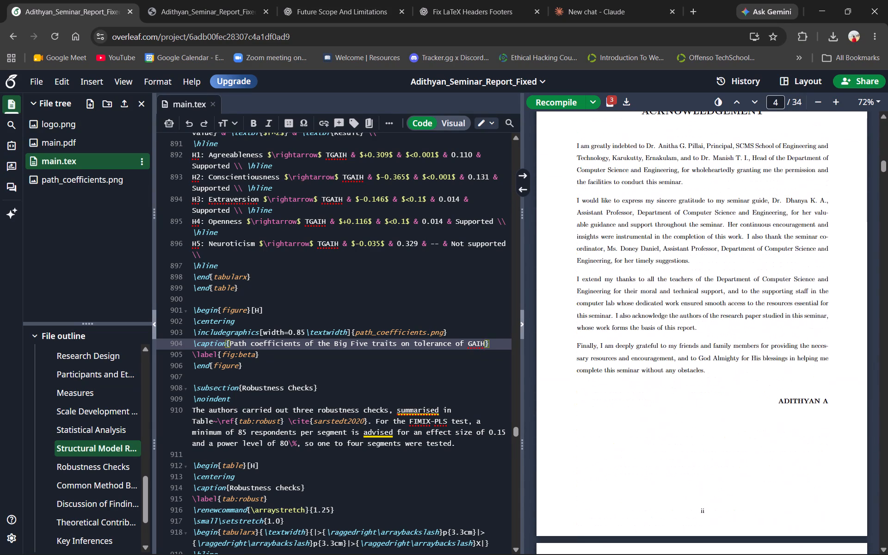
# Enter the date 31/10/2026 after "Date:" in the Declaration's signature block in the source, and recompile.
pyautogui.scroll(2, 761, 267)
pyautogui.scroll(2, 666, 428)
pyautogui.doubleClick(600, 146)
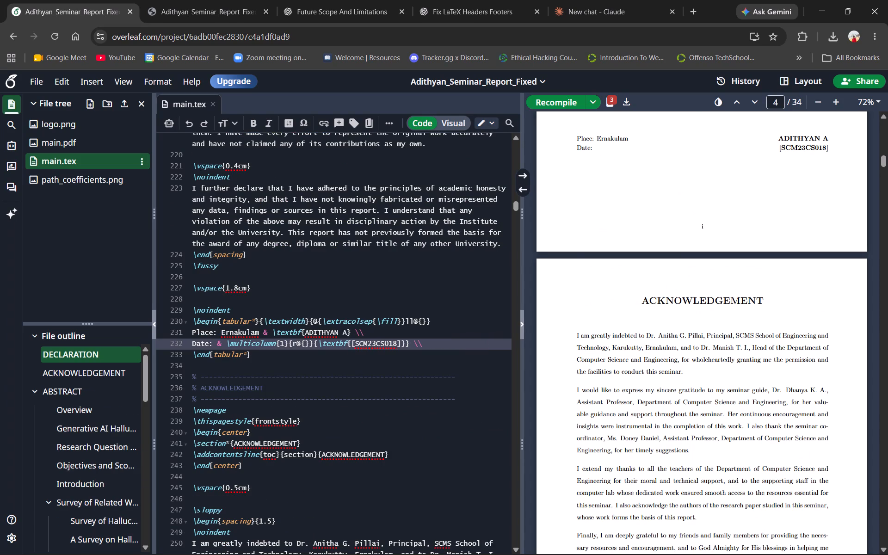
pyautogui.click(214, 343)
pyautogui.press('space')
pyautogui.write('31/')
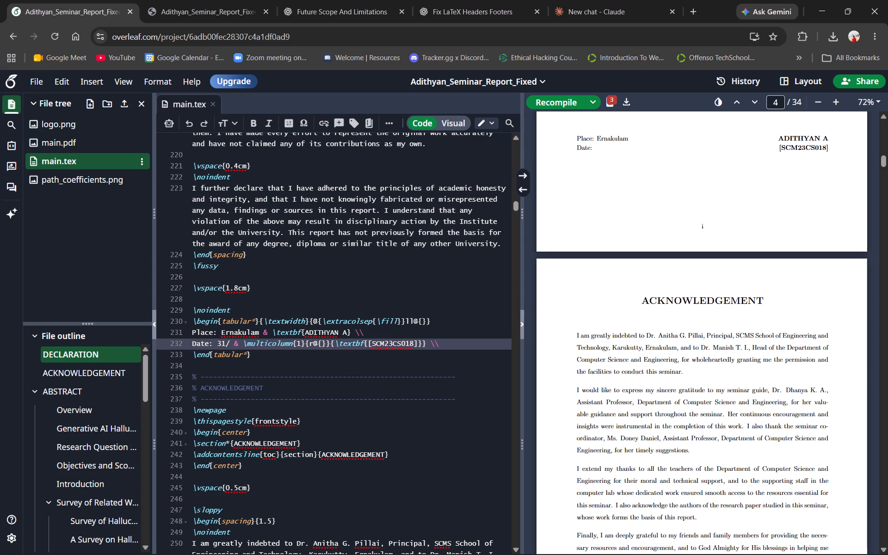
pyautogui.write('10/2020')
pyautogui.press('BackSpace')
pyautogui.press('6')
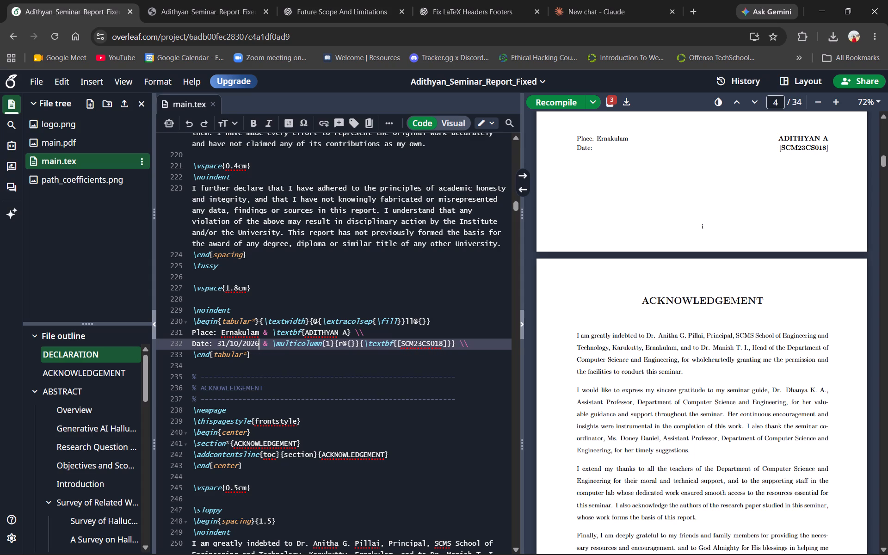
pyautogui.hotkey('ctrl', 's')
# Check the recompiled Declaration and Acknowledgement pages.
pyautogui.scroll(7, 593, 314)
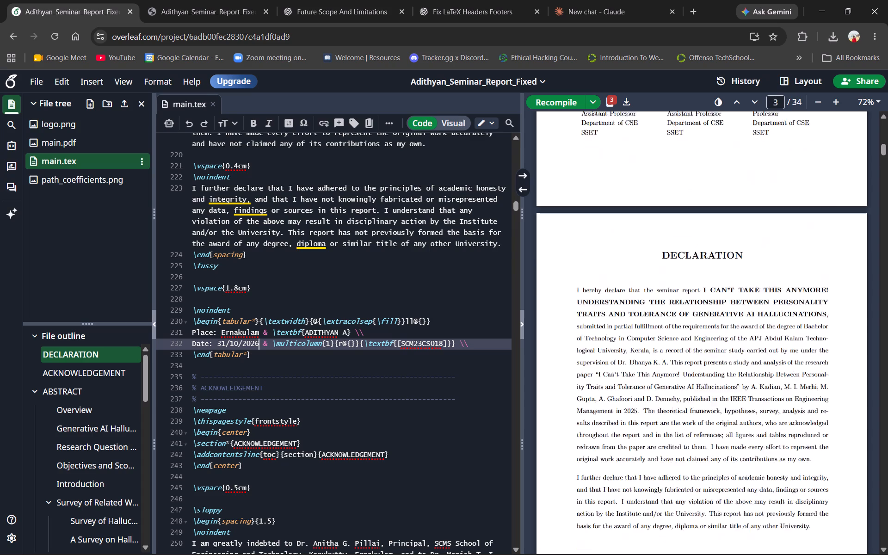
pyautogui.scroll(-9, 593, 314)
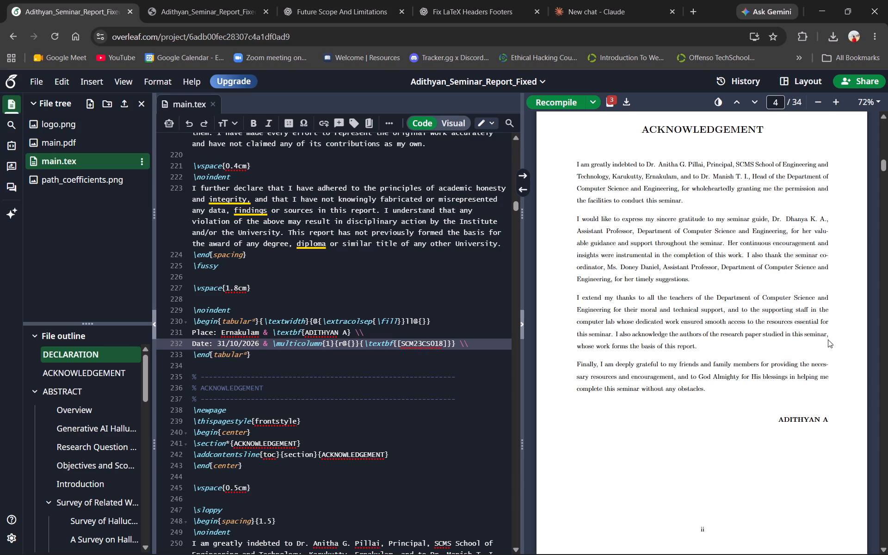
# Replace the seminar guide's title and name in the Acknowledgement source with "Ms." and the correct guide's name, and recompile.
pyautogui.doubleClick(799, 216)
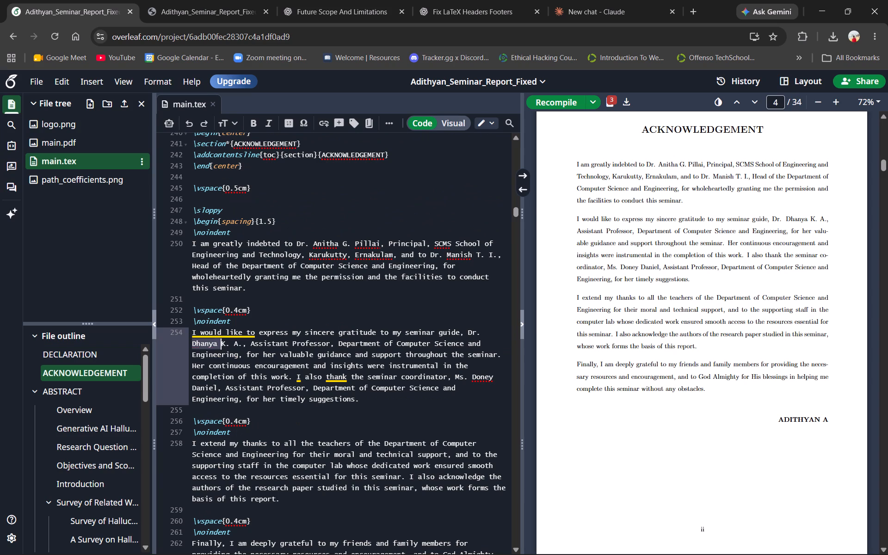
pyautogui.press('Left')
pyautogui.press('Left')
pyautogui.press('Left')
pyautogui.press('Left')
pyautogui.press('Left')
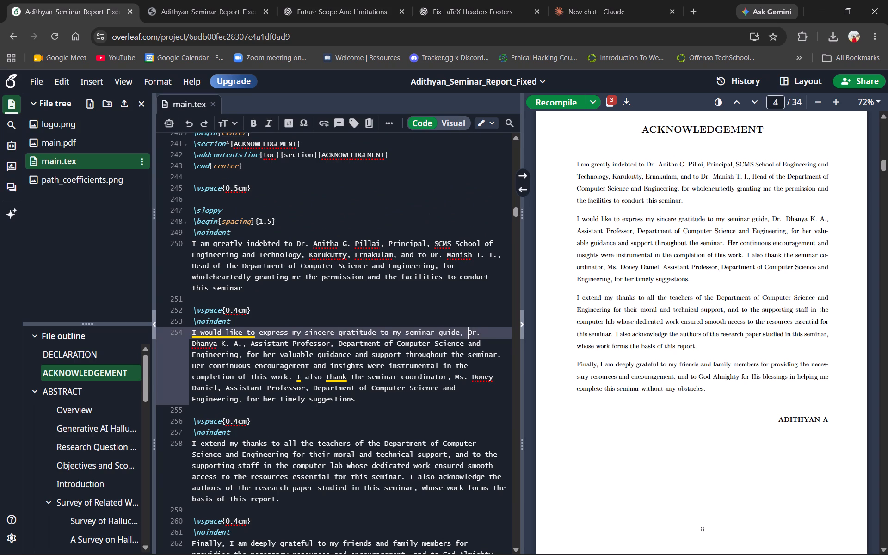
pyautogui.hotkey('ctrl', 'shift', 'Down')
pyautogui.press('Down')
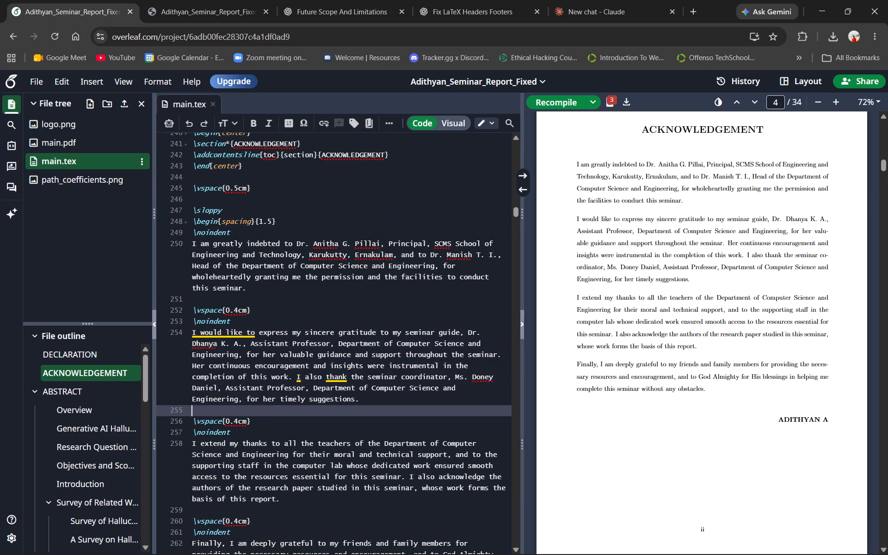
pyautogui.press('Left')
pyautogui.press('Up')
pyautogui.press('Up')
pyautogui.press('Up')
pyautogui.press('Left')
pyautogui.press('Up')
pyautogui.press('Left')
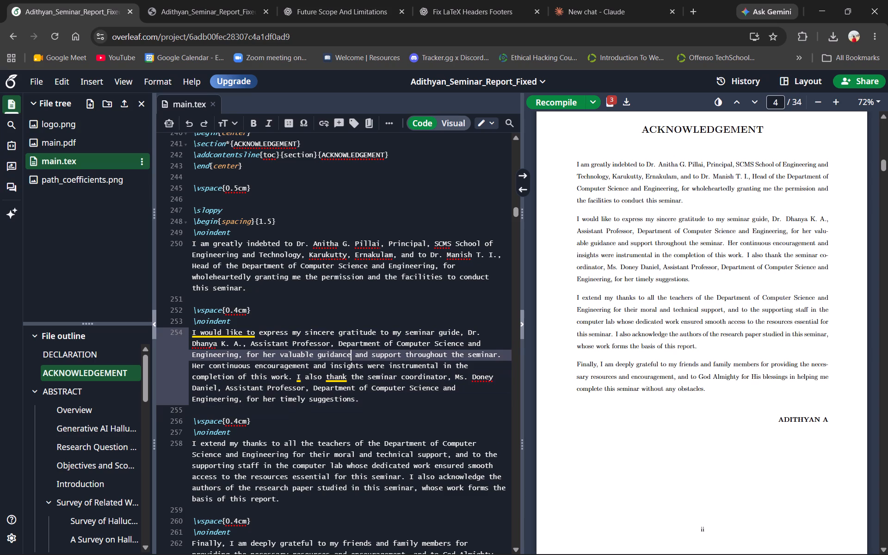
pyautogui.press('Up')
pyautogui.press('Left')
pyautogui.press('Left')
pyautogui.press('Left')
pyautogui.press('Left')
pyautogui.press('Left')
pyautogui.press('Left')
pyautogui.press('Left')
pyautogui.press('Left')
pyautogui.press('Left')
pyautogui.press('Left')
pyautogui.press('Left')
pyautogui.press('Left')
pyautogui.press('Left')
pyautogui.press('Left')
pyautogui.press('Left')
pyautogui.press('Left')
pyautogui.press('Left')
pyautogui.press('Left')
pyautogui.press('Left')
pyautogui.press('Left')
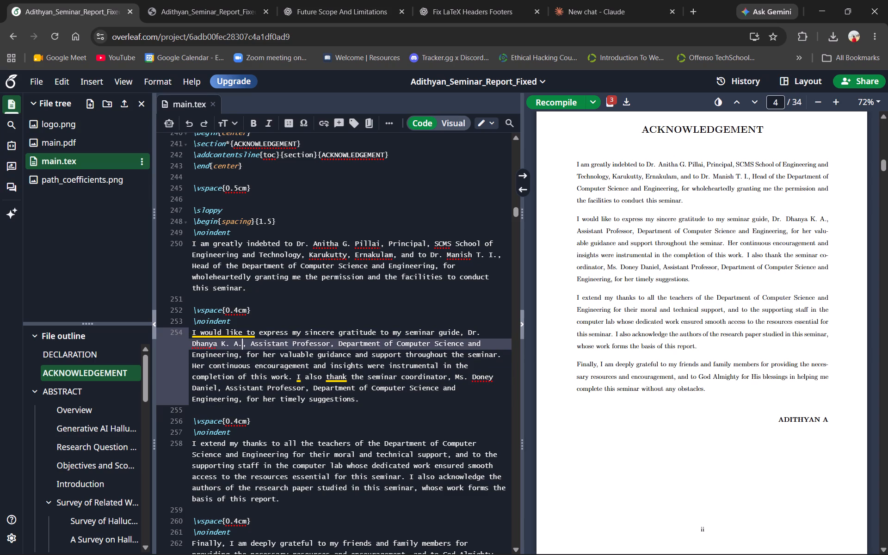
pyautogui.press('Right')
pyautogui.hotkey('ctrl', 'shift', 'Left')
pyautogui.hotkey('ctrl', 'shift', 'Left')
pyautogui.hotkey('ctrl', 'shift', 'Left')
pyautogui.hotkey('ctrl', 'shift', 'Left')
pyautogui.hotkey('ctrl', 'shift', 'Left')
pyautogui.hotkey('ctrl', 'shift', 'Left')
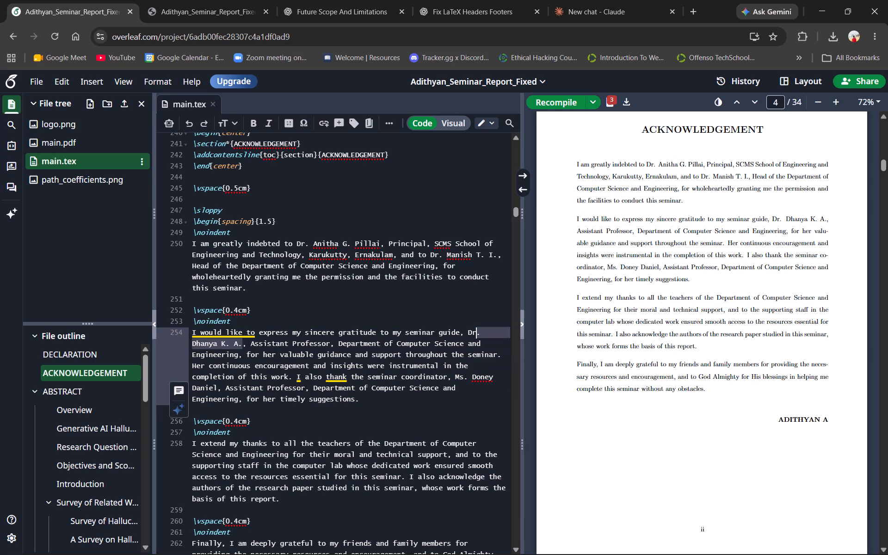
pyautogui.hotkey('ctrl', 'shift', 'Left')
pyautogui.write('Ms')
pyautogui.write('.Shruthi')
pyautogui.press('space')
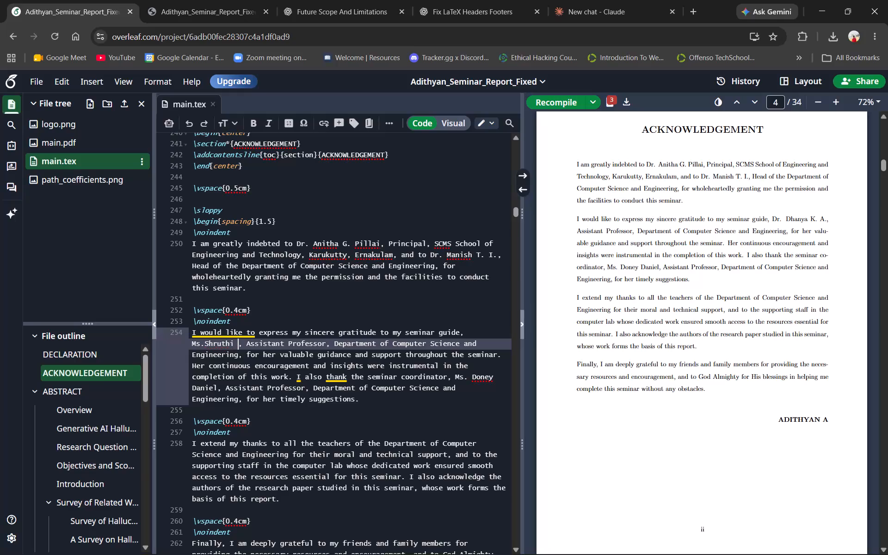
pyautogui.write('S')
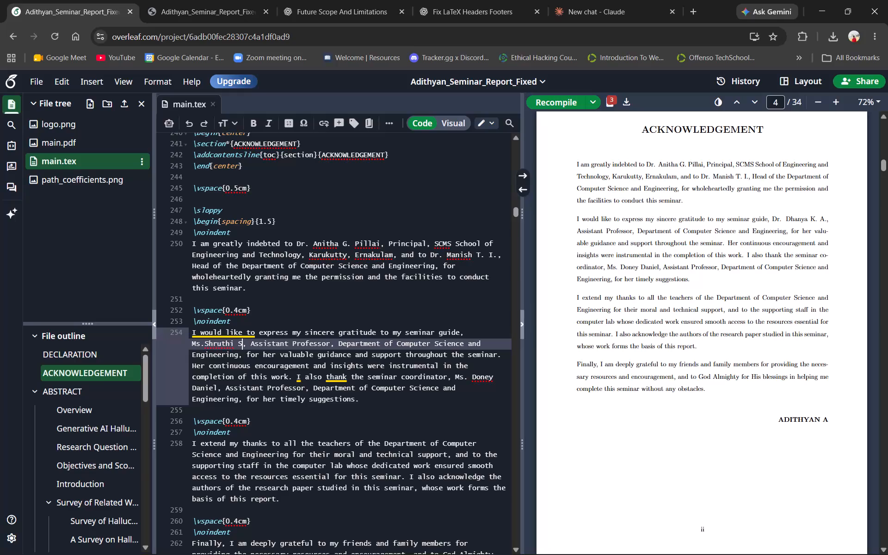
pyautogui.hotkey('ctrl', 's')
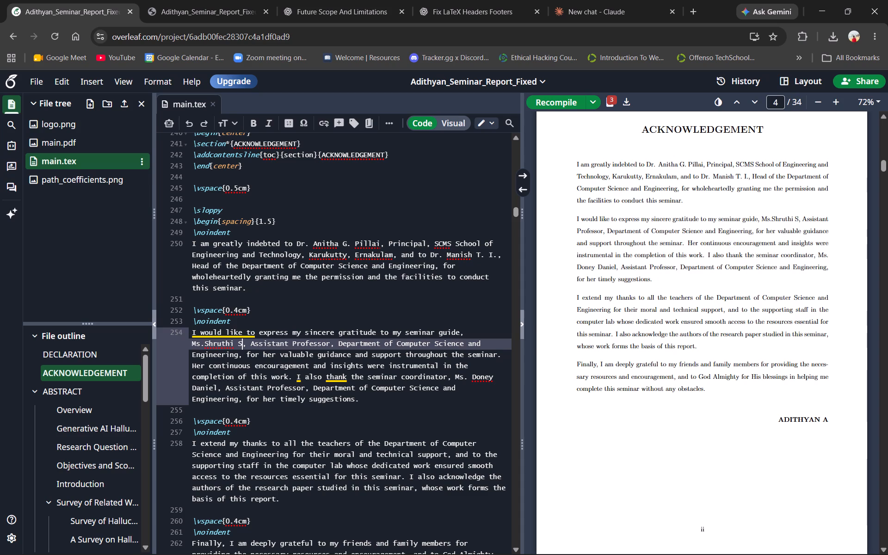
# Replace the seminar coordinator's name after "Ms." in the same Acknowledgement paragraph with the correct coordinator's name, and recompile.
pyautogui.doubleClick(607, 266)
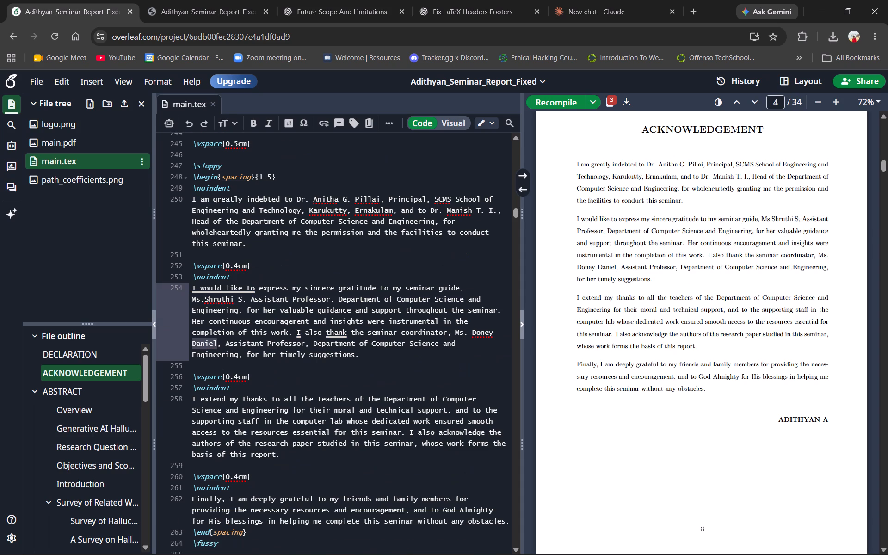
pyautogui.hotkey('ctrl', 'shift', 'Left')
pyautogui.hotkey('ctrl', 'shift', 'Left')
pyautogui.press('Down')
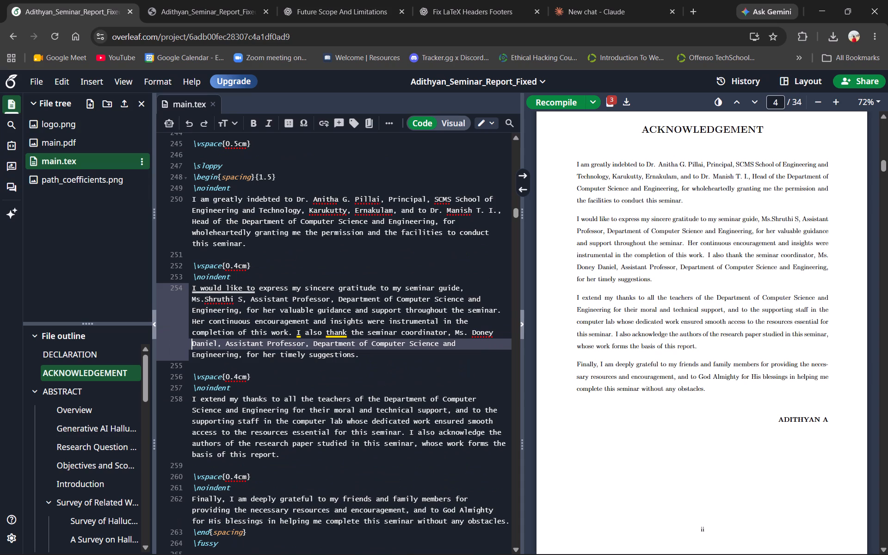
pyautogui.press('Right')
pyautogui.press('Right')
pyautogui.press('Right')
pyautogui.press('Right')
pyautogui.press('Right')
pyautogui.press('Right')
pyautogui.press('Right')
pyautogui.press('Left')
pyautogui.hotkey('ctrl', 'shift', 'Left')
pyautogui.hotkey('ctrl', 'shift', 'Left')
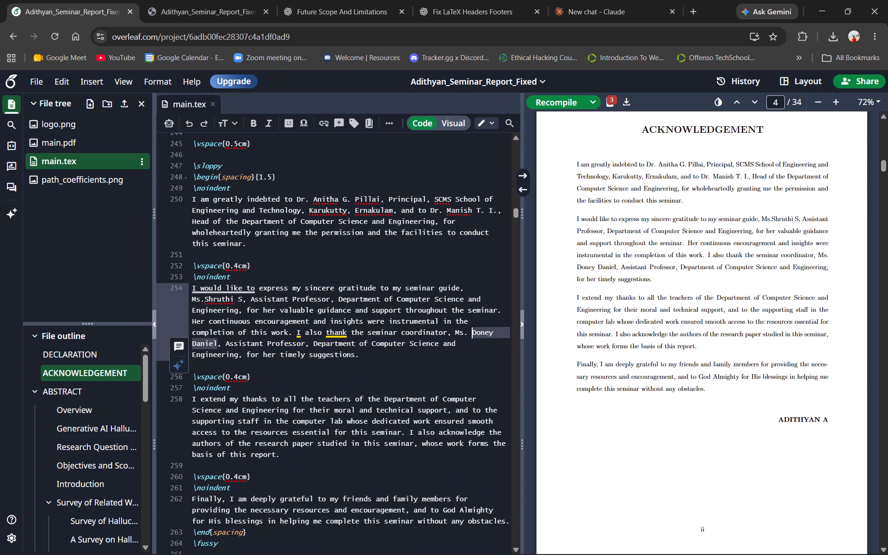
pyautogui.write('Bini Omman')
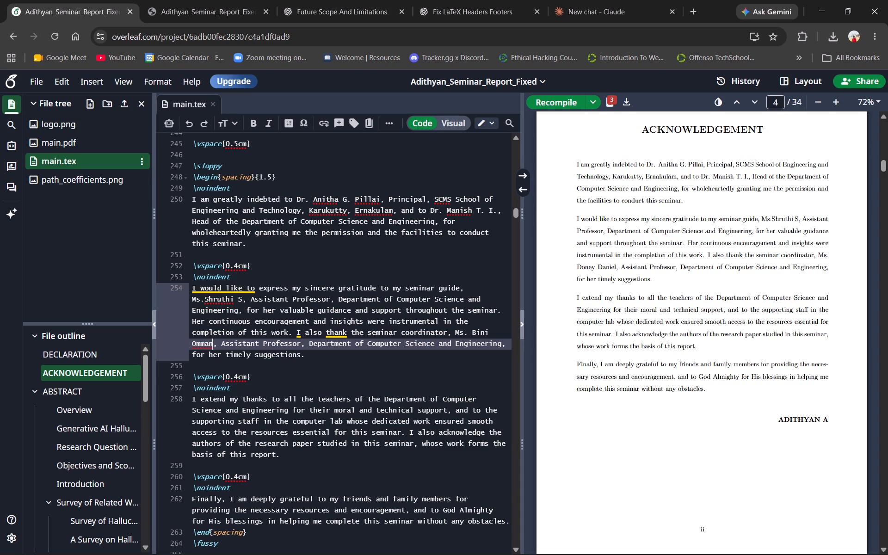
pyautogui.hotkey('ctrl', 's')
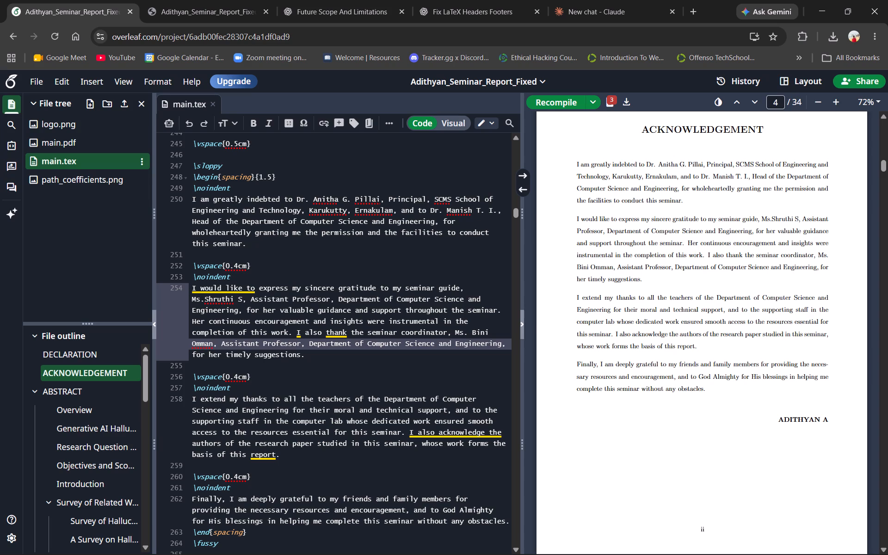
# Review the compiled Abstract and Table of Contents pages through to the References entry.
pyautogui.scroll(-6, 631, 376)
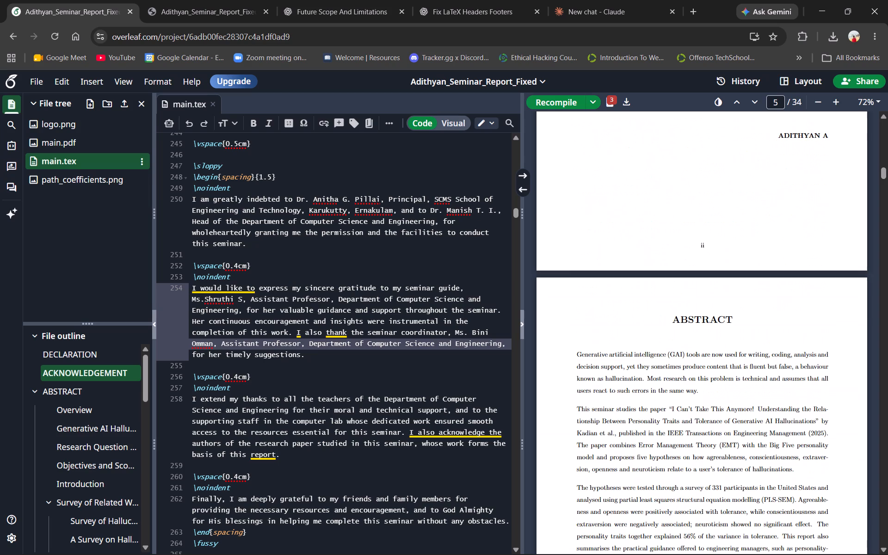
pyautogui.scroll(-6, 631, 376)
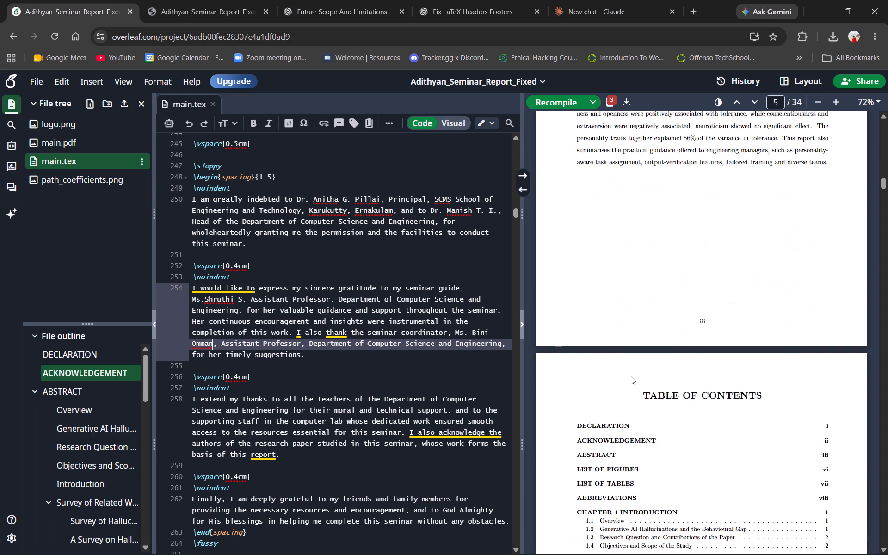
pyautogui.scroll(-9, 631, 376)
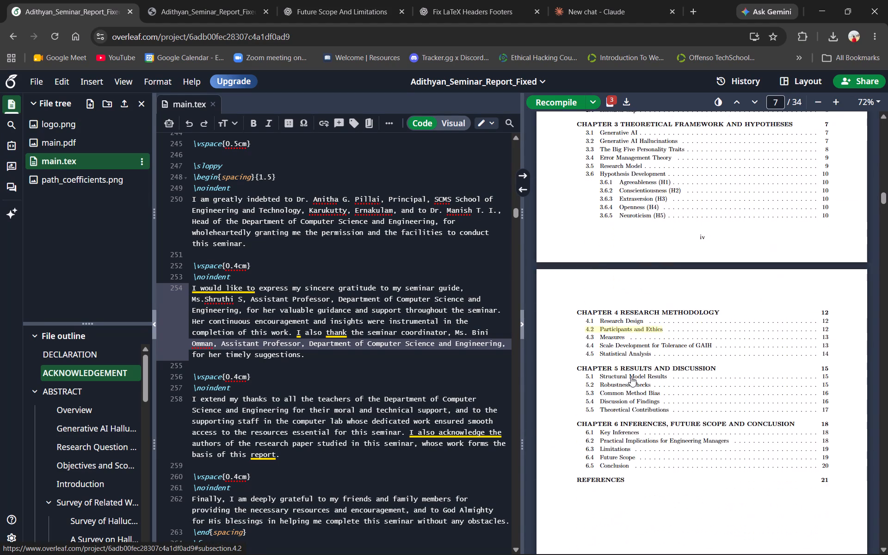
pyautogui.scroll(-4, 631, 376)
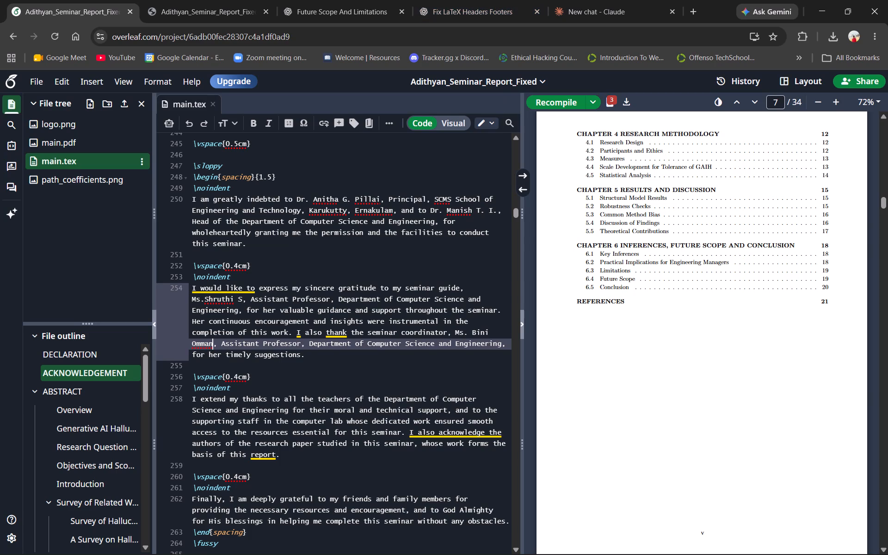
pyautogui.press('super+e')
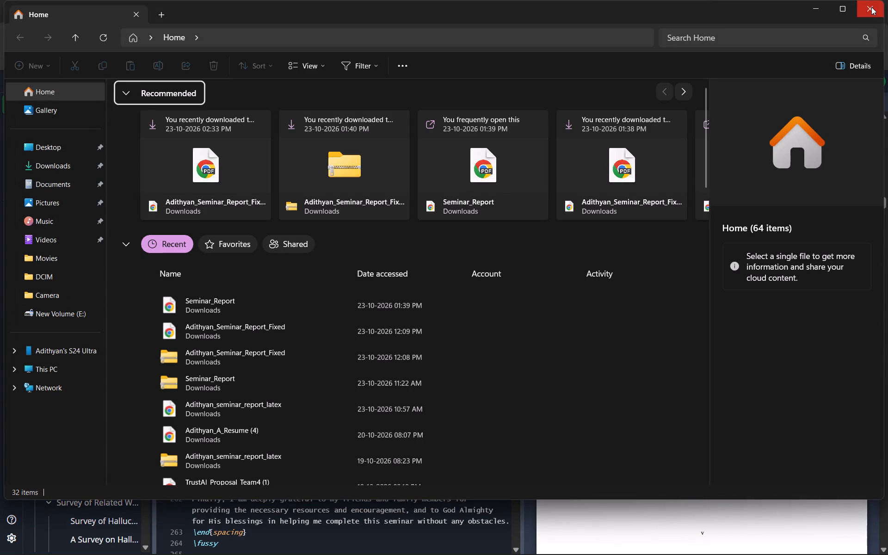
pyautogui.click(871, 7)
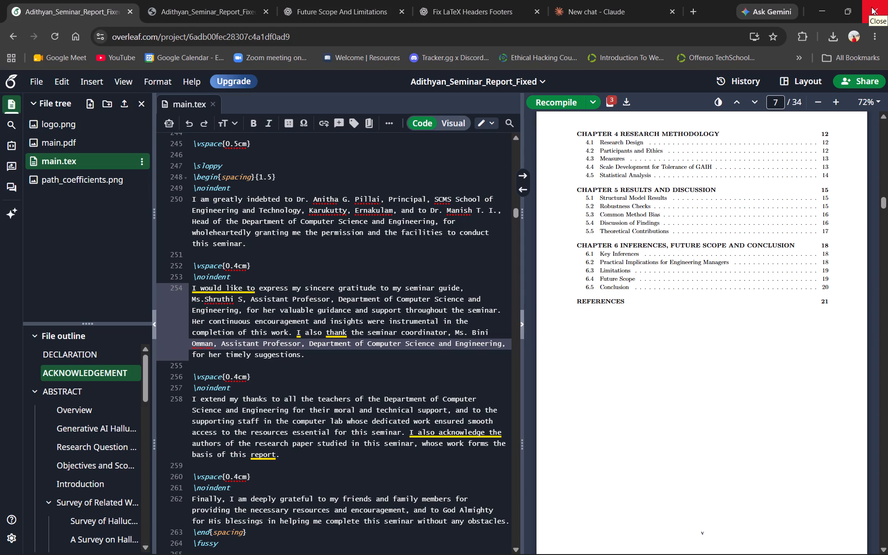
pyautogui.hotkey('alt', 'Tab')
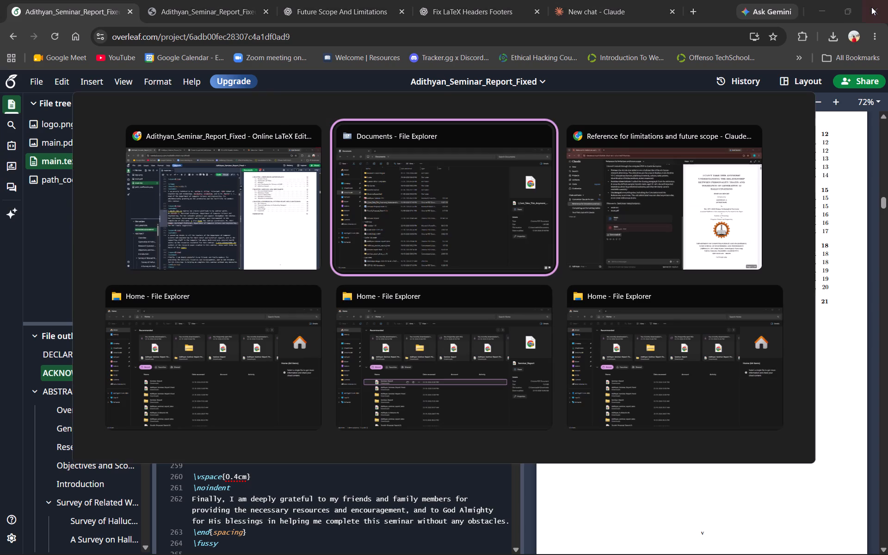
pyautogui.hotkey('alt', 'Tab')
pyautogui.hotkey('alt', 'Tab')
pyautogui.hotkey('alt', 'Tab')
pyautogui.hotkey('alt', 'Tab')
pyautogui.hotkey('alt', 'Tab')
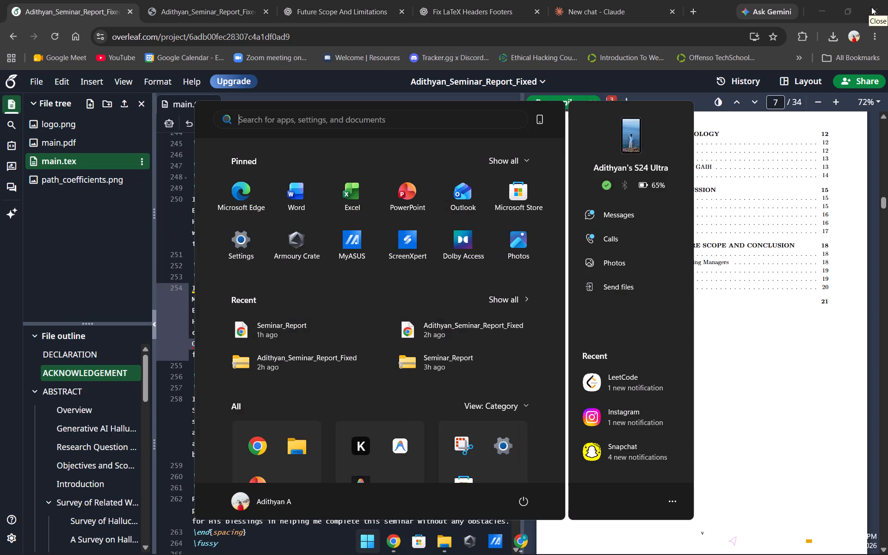
# Search the computer's installed apps for WhatsApp.
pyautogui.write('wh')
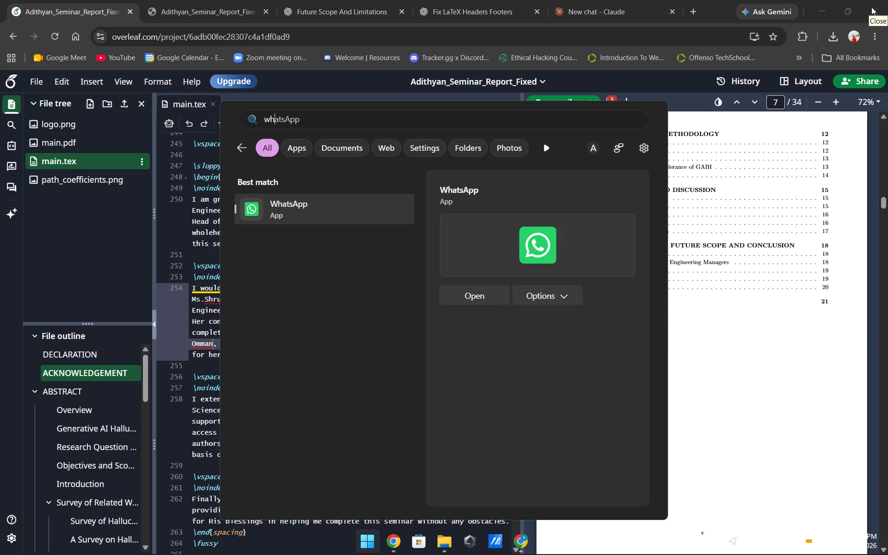
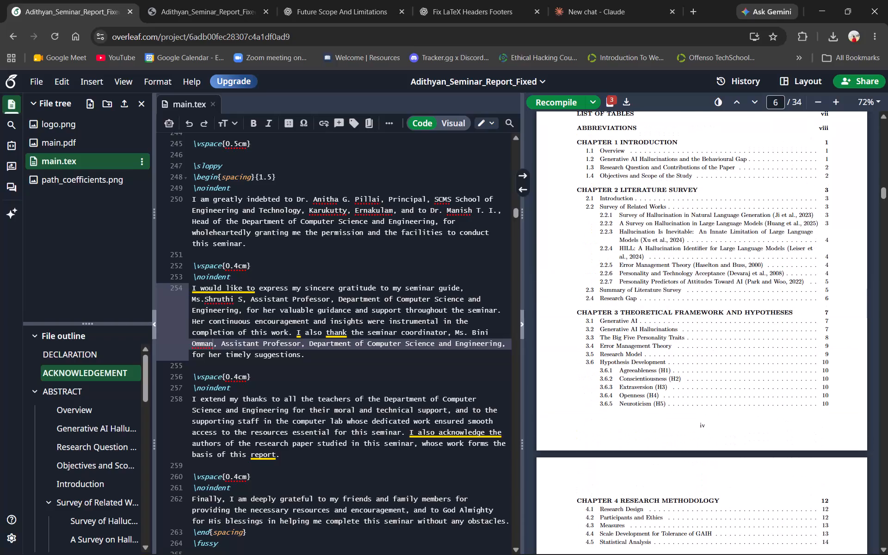
# Check the recompiled table of contents, List of Figures and start of the List of Tables in the PDF.
pyautogui.scroll(-13, 716, 350)
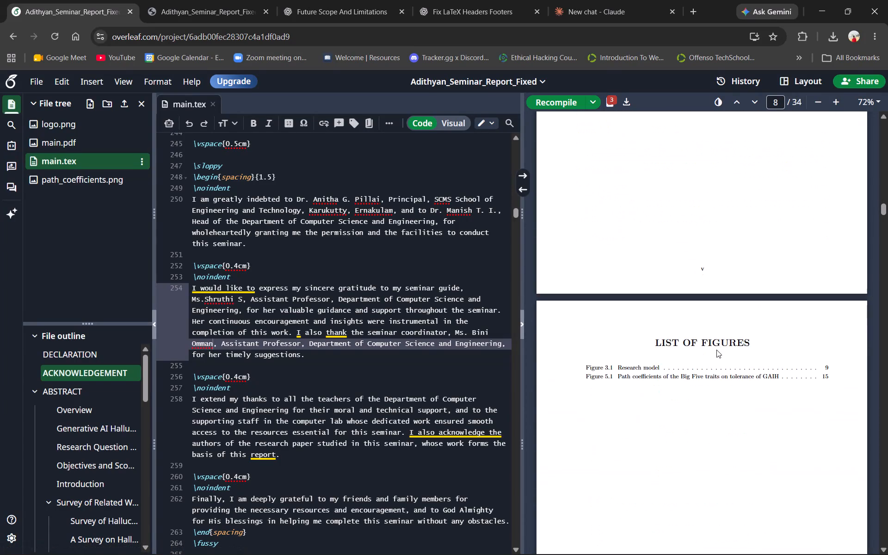
pyautogui.scroll(-6, 672, 375)
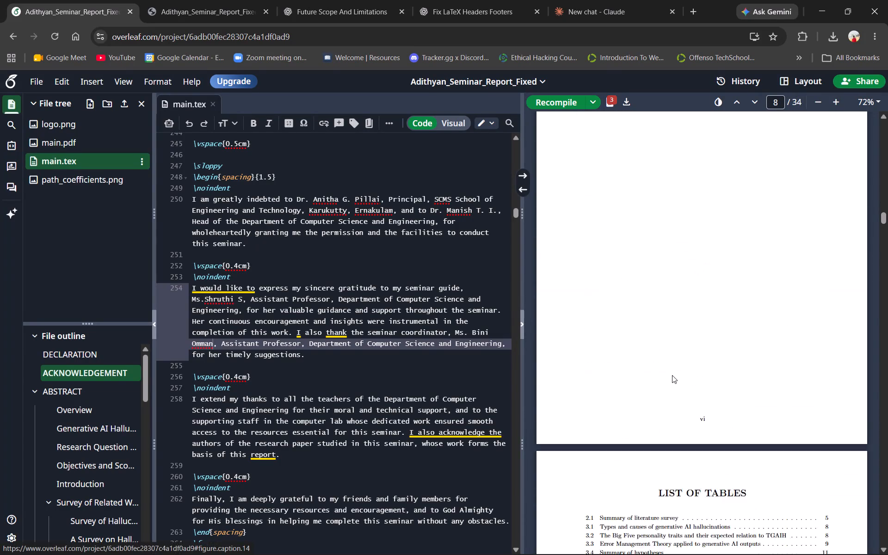
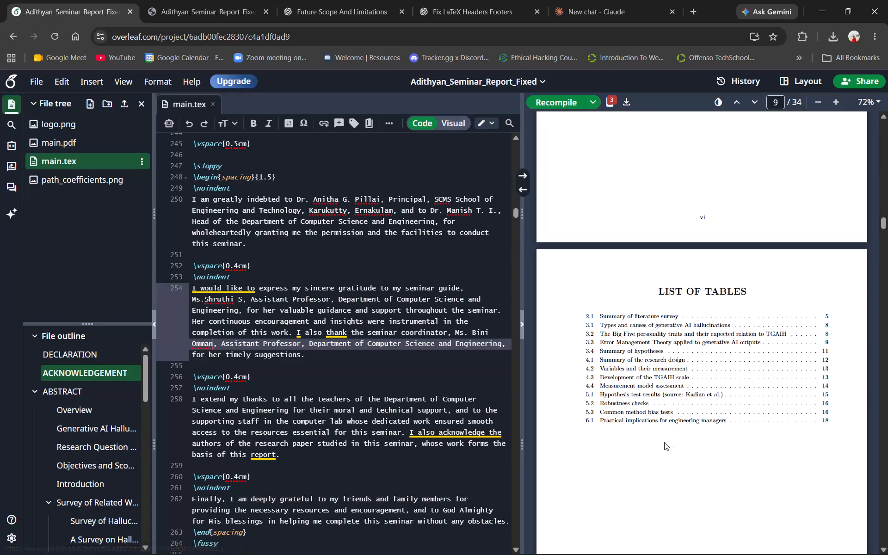
# Review the compiled report's front matter from the List of Tables back through the abstract, declaration and bonafide certificate to the title page.
pyautogui.scroll(1, 664, 442)
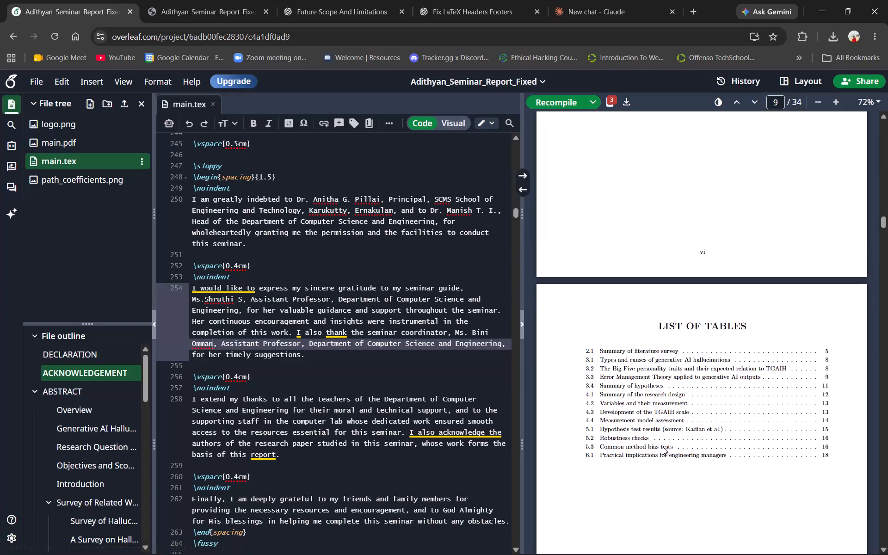
pyautogui.scroll(1, 663, 447)
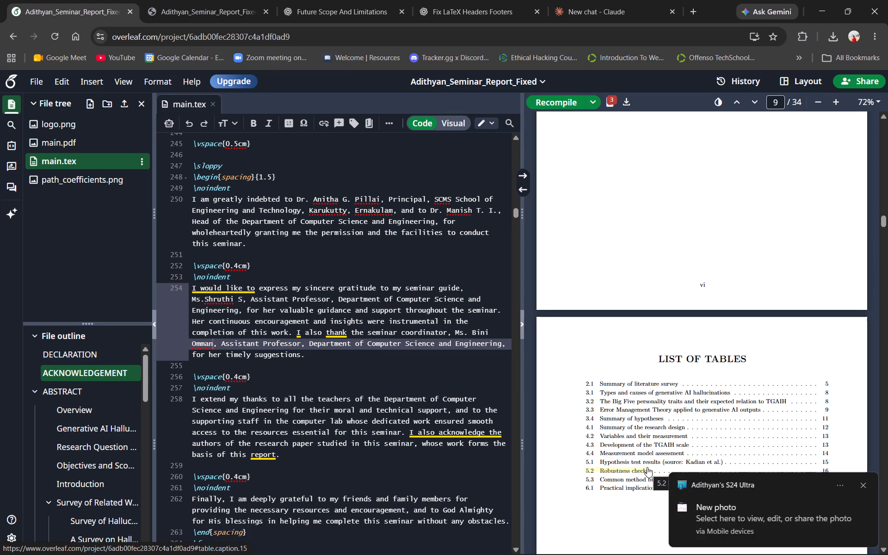
pyautogui.click(862, 483)
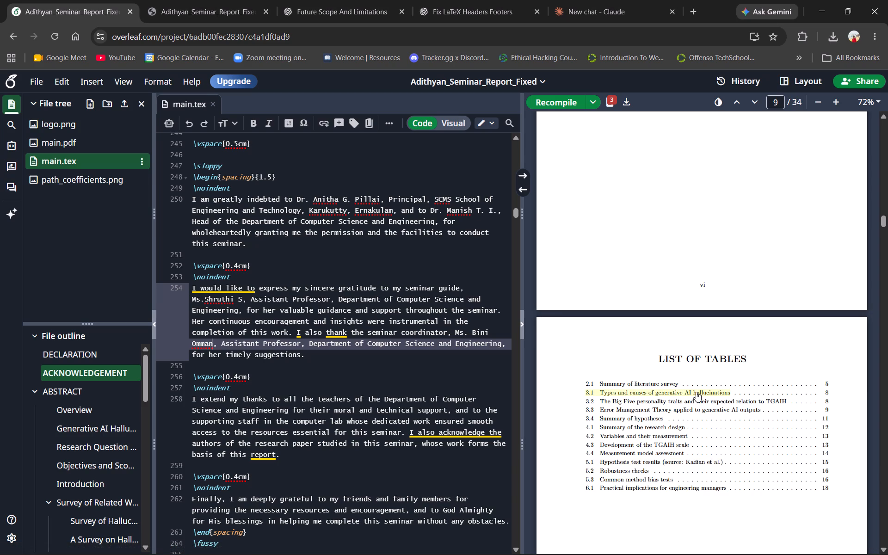
pyautogui.scroll(14, 697, 394)
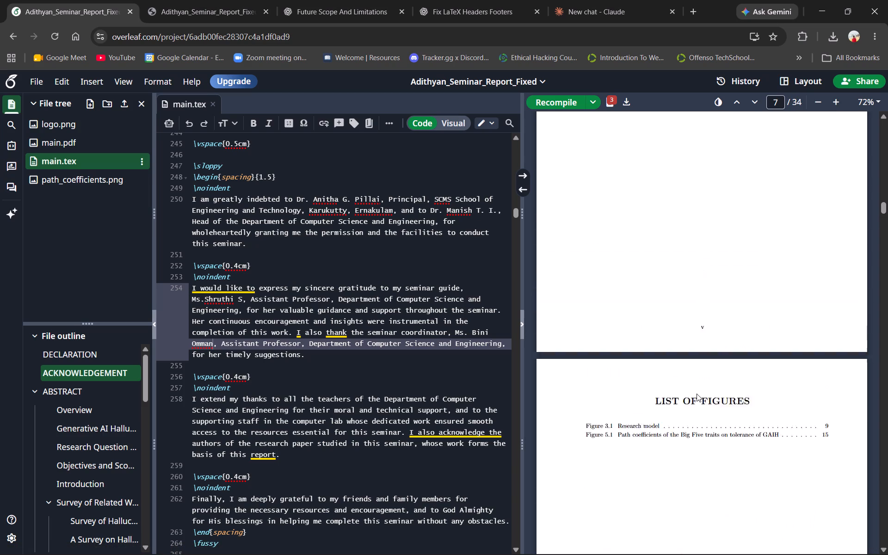
pyautogui.scroll(4, 697, 394)
pyautogui.scroll(-3, 697, 394)
pyautogui.scroll(2, 697, 394)
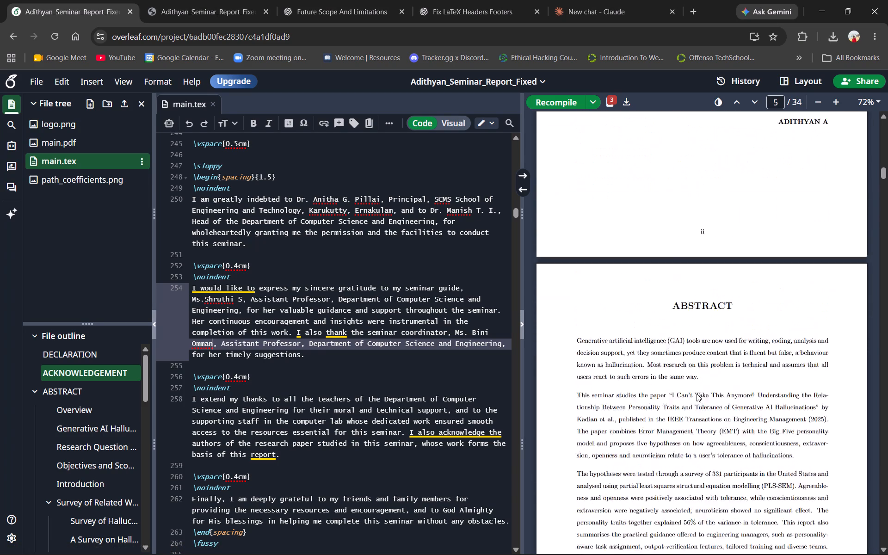
pyautogui.scroll(2, 697, 394)
pyautogui.scroll(-2, 697, 394)
pyautogui.scroll(10, 697, 394)
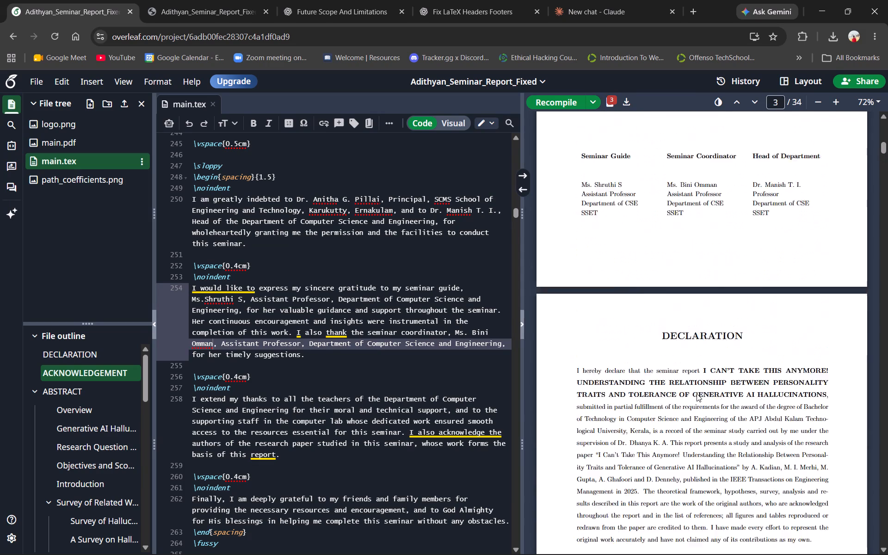
pyautogui.scroll(3, 697, 394)
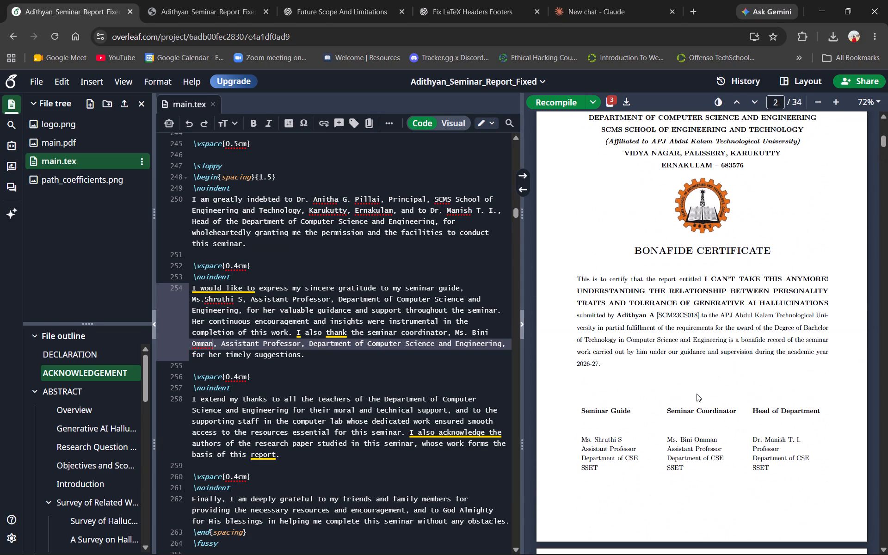
pyautogui.scroll(7, 697, 394)
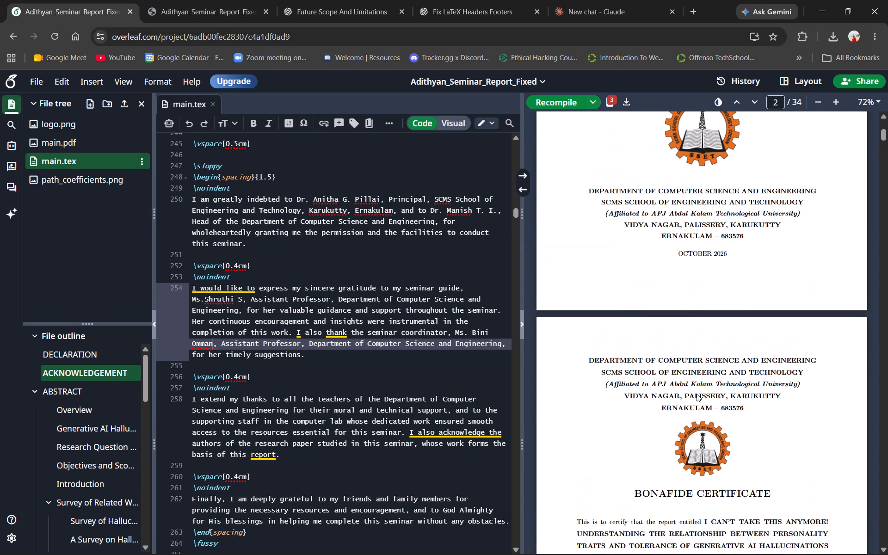
pyautogui.scroll(6, 697, 394)
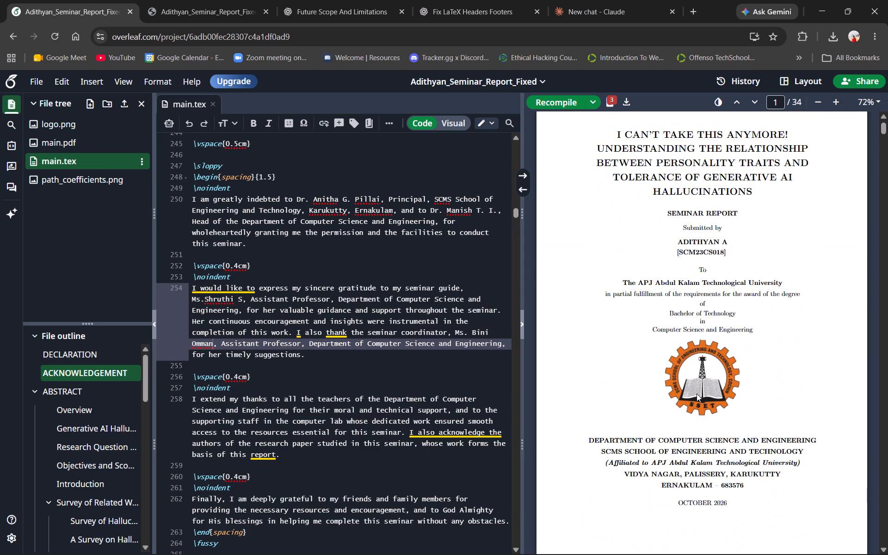
pyautogui.scroll(1, 697, 394)
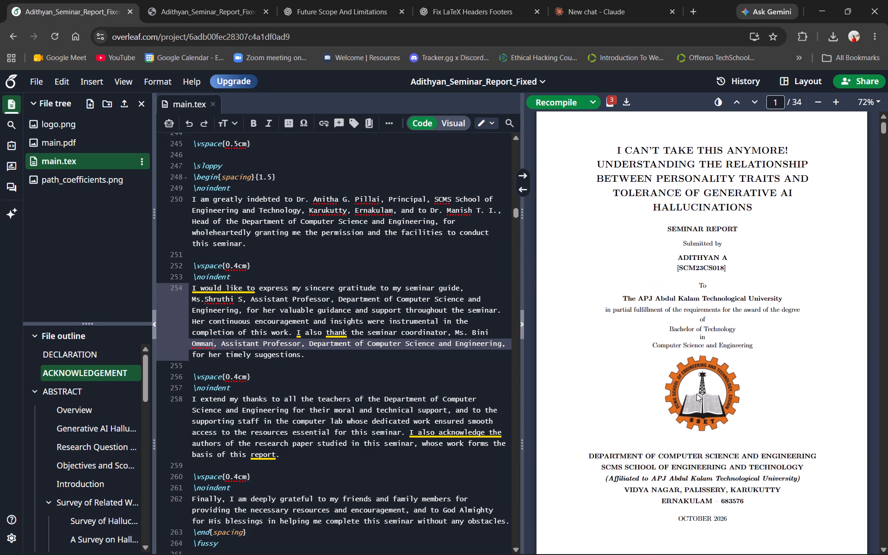
pyautogui.scroll(1, 697, 394)
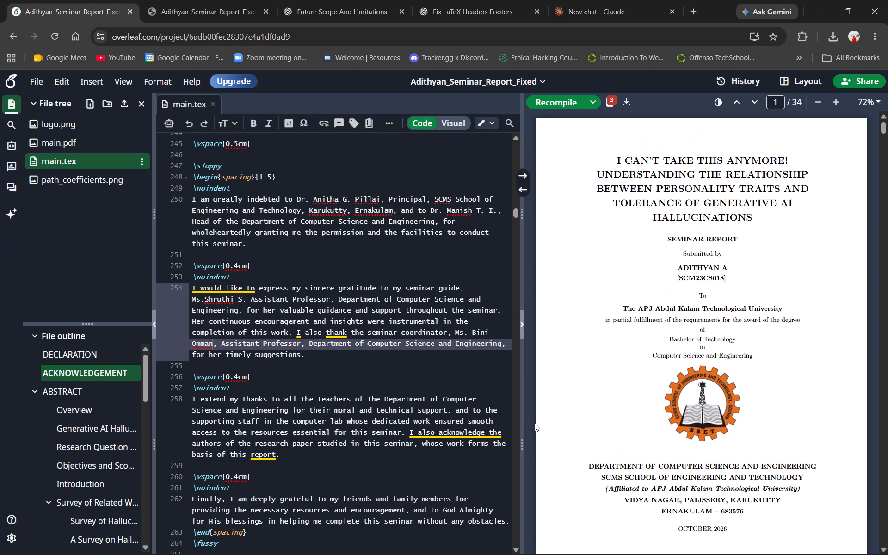
pyautogui.scroll(4, 376, 425)
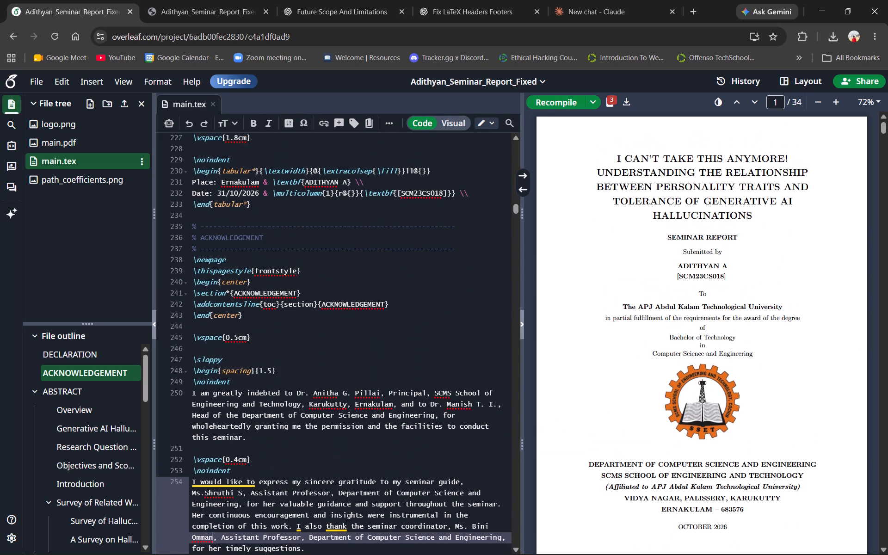
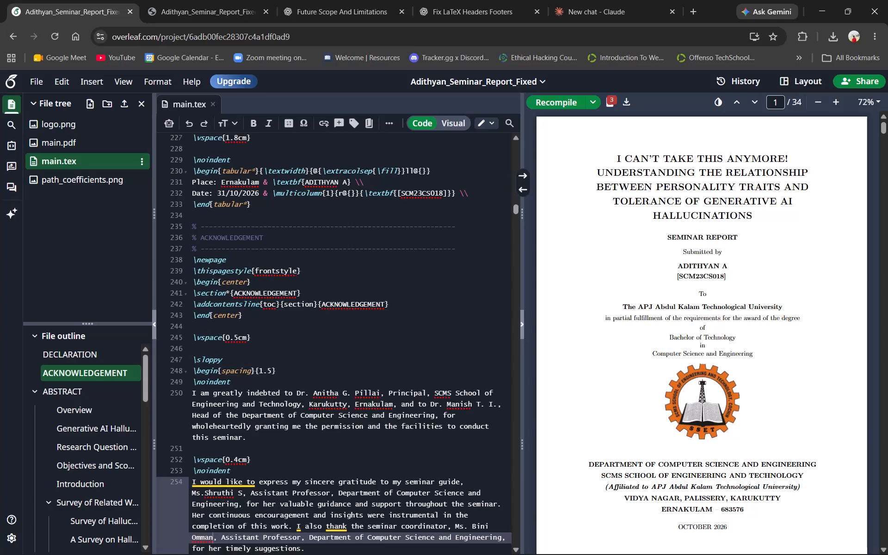
# Review the compiled report from the title page through the bonafide certificate, declaration, acknowledgement and abstract to the table of contents.
pyautogui.scroll(-6, 433, 423)
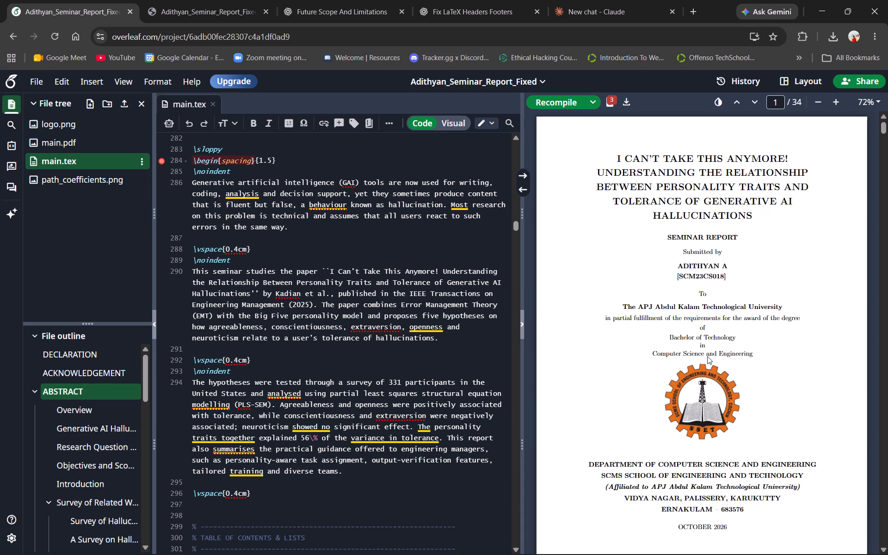
pyautogui.scroll(-1, 719, 368)
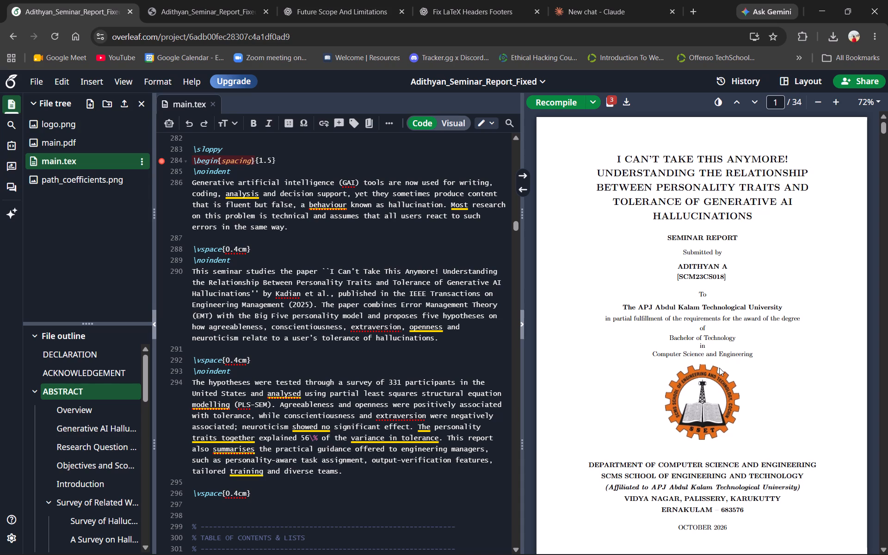
pyautogui.scroll(-1, 719, 368)
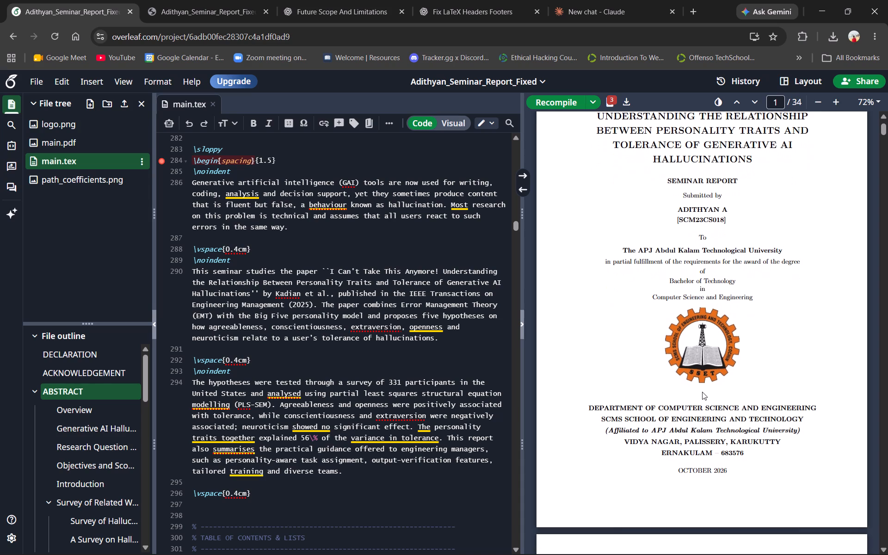
pyautogui.scroll(-7, 702, 392)
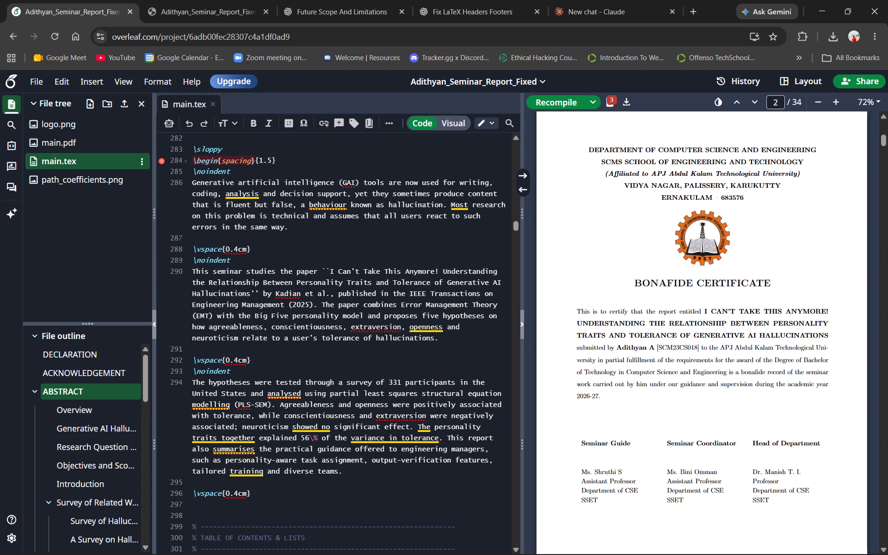
pyautogui.scroll(-4, 686, 349)
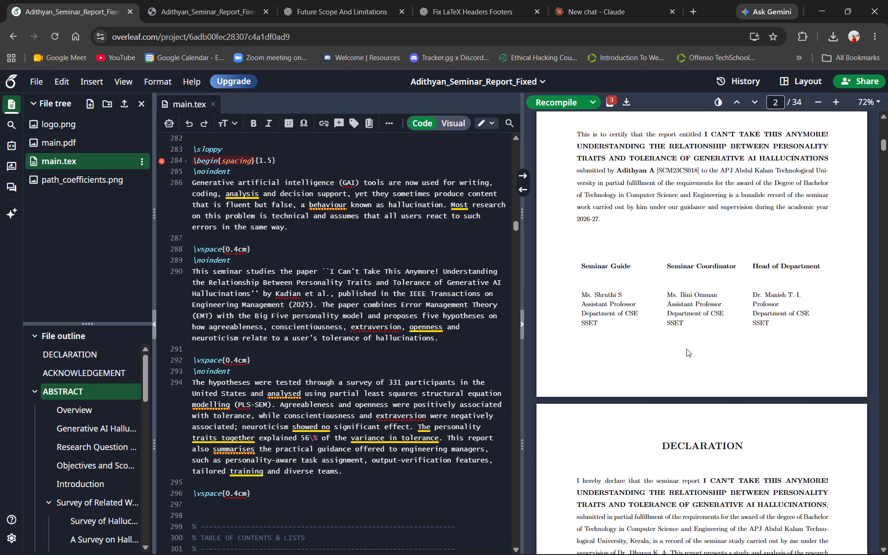
pyautogui.scroll(-3, 686, 349)
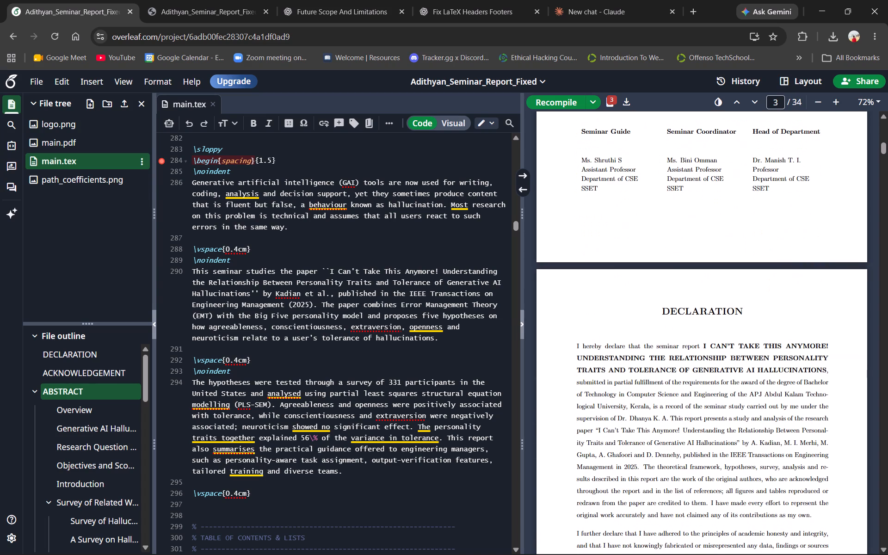
pyautogui.scroll(-6, 686, 349)
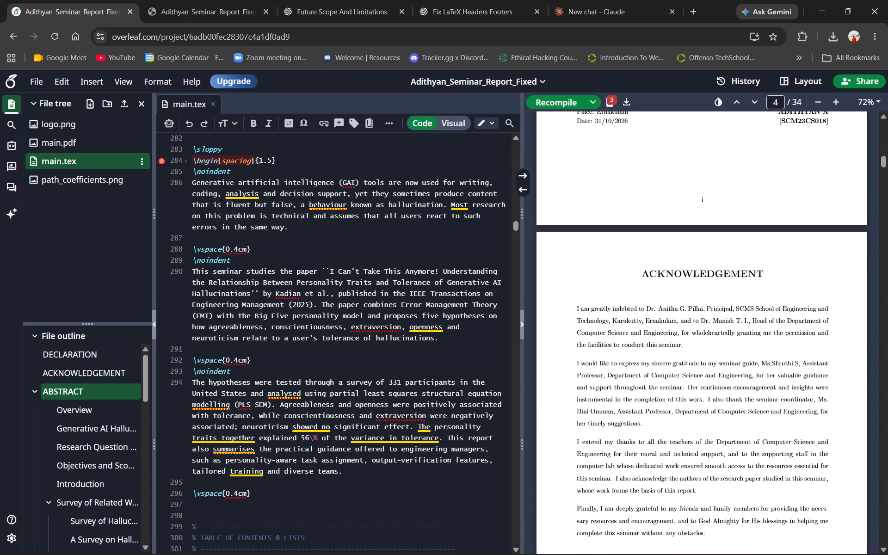
pyautogui.scroll(-6, 686, 349)
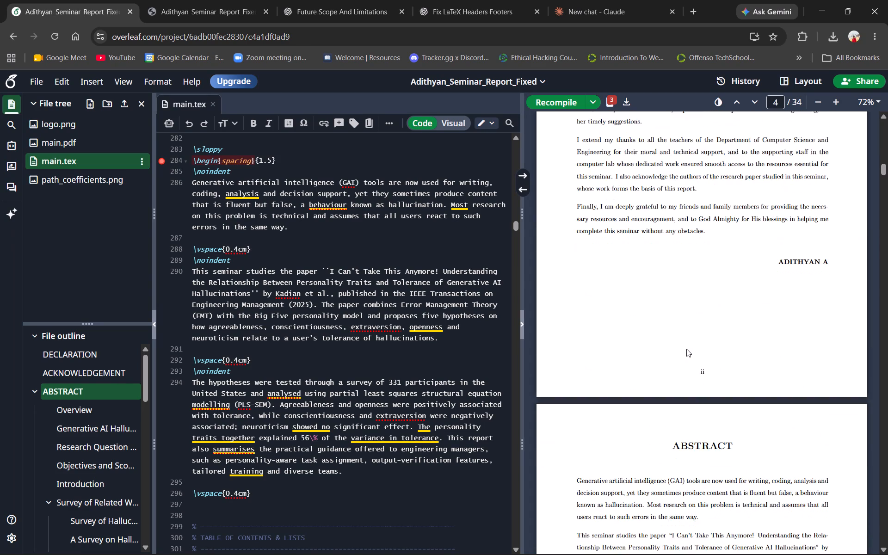
pyautogui.scroll(-9, 686, 349)
# Recheck the compiled abstract and acknowledgement pages, then examine the List of Tables and List of Figures.
pyautogui.scroll(2, 686, 349)
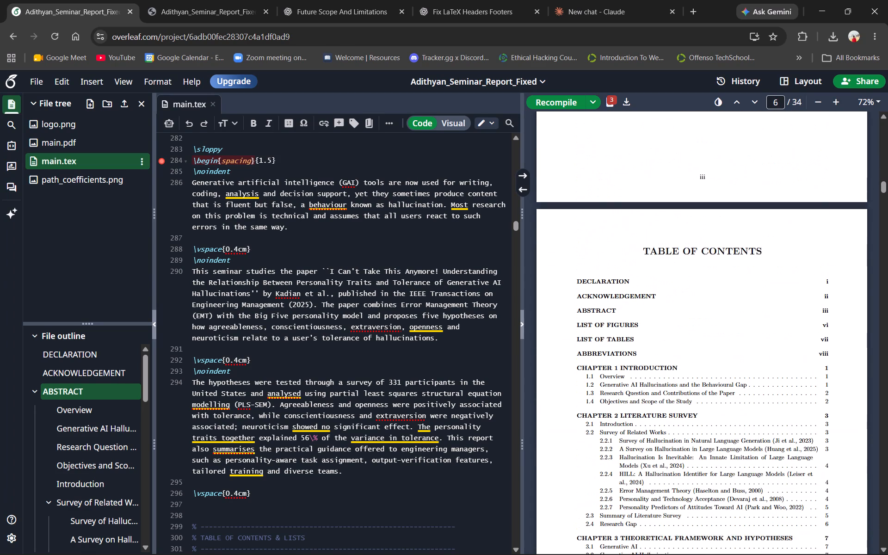
pyautogui.scroll(7, 686, 349)
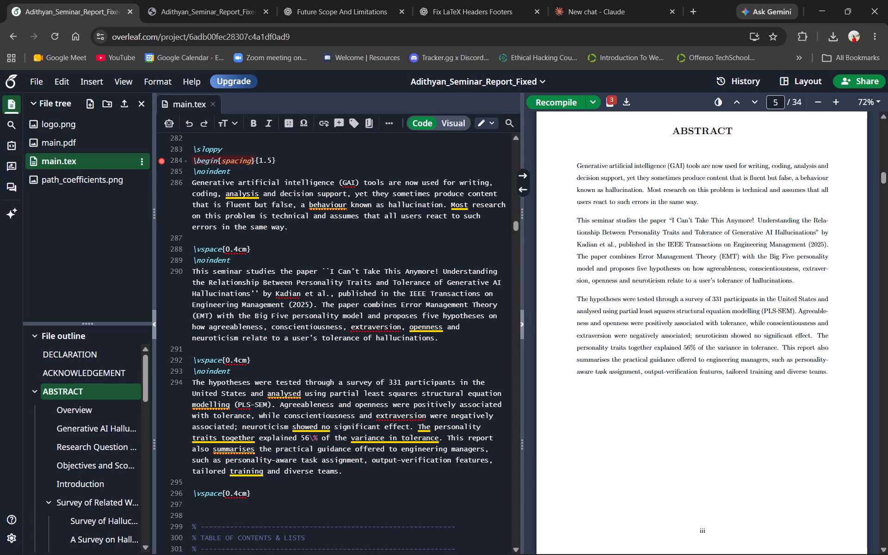
pyautogui.scroll(10, 782, 296)
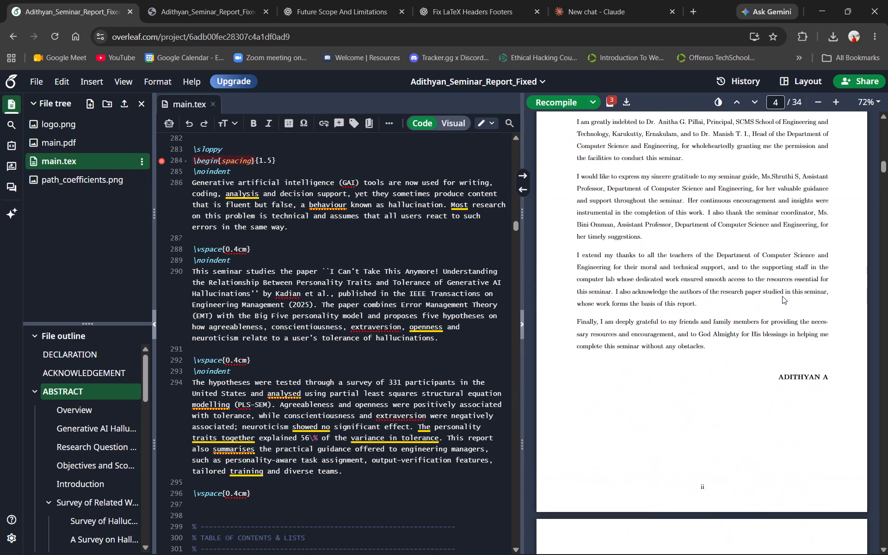
pyautogui.scroll(7, 782, 296)
pyautogui.scroll(-16, 782, 296)
pyautogui.scroll(4, 782, 296)
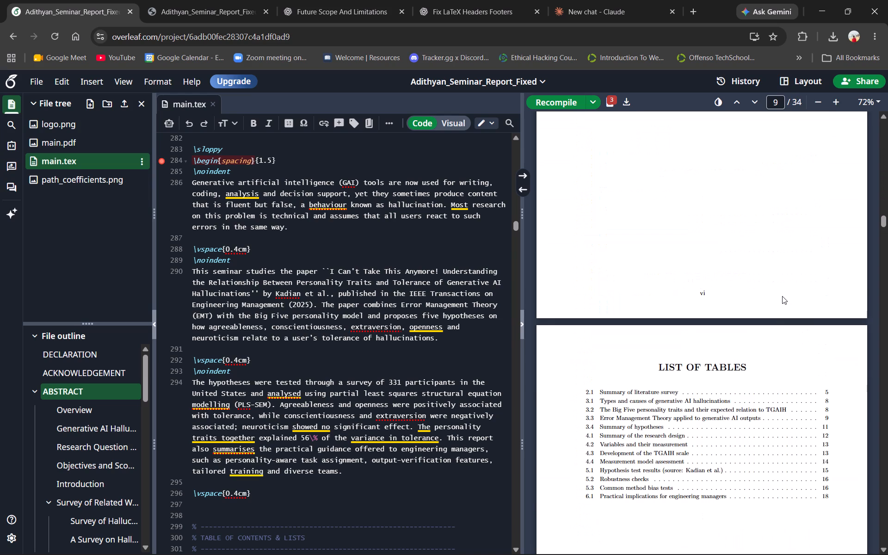
pyautogui.scroll(-1, 782, 295)
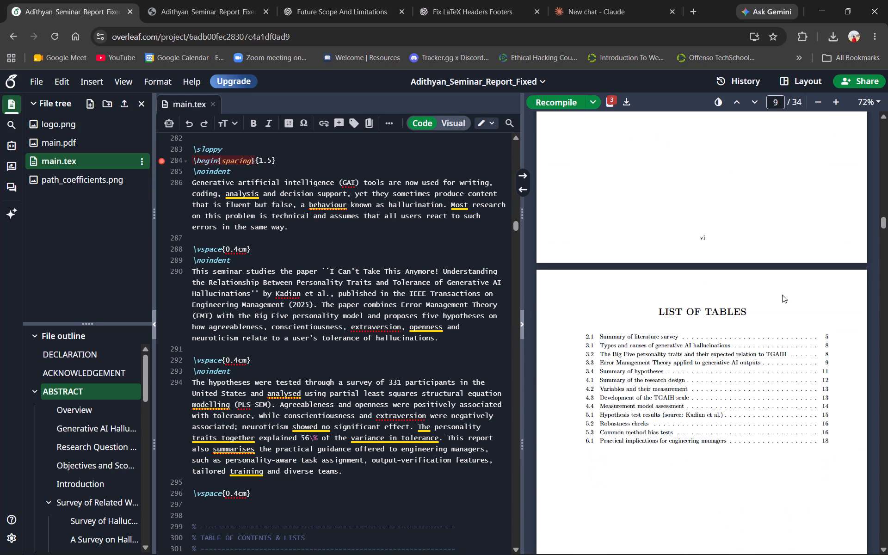
pyautogui.scroll(8, 782, 295)
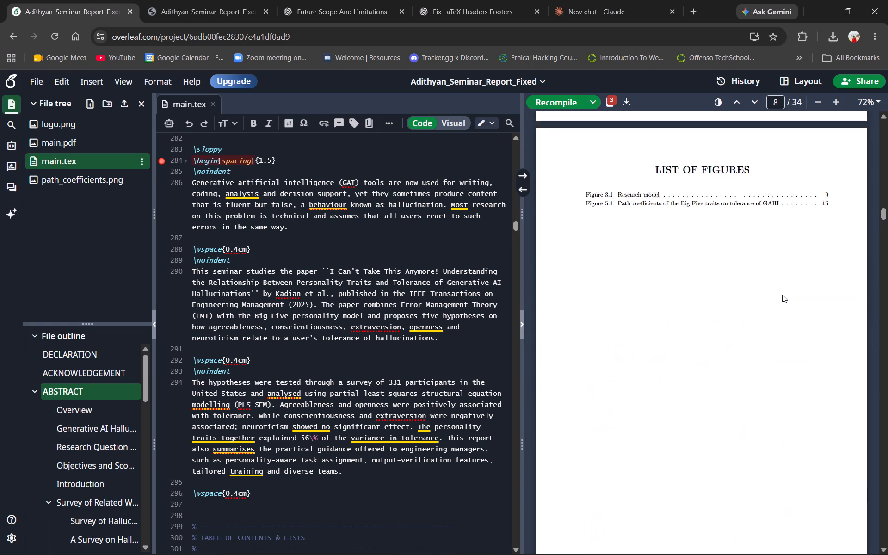
# Examine the compiled table of contents, checking the layout and indentation of its front matter, chapter and section entries.
pyautogui.scroll(16, 782, 295)
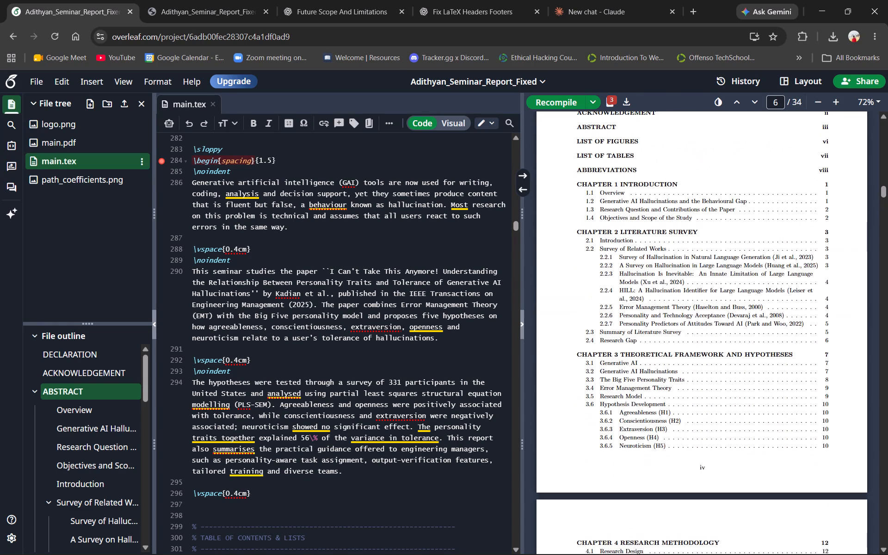
pyautogui.scroll(4, 782, 295)
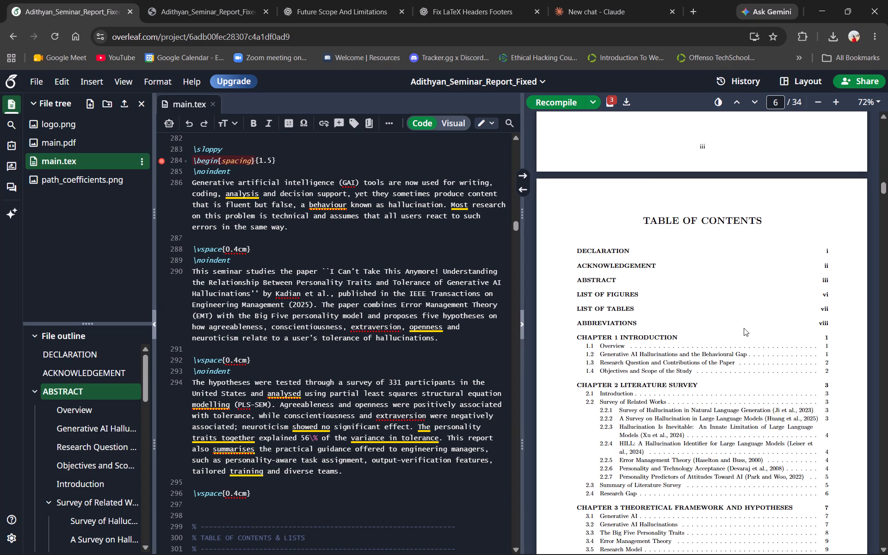
pyautogui.scroll(-1, 646, 374)
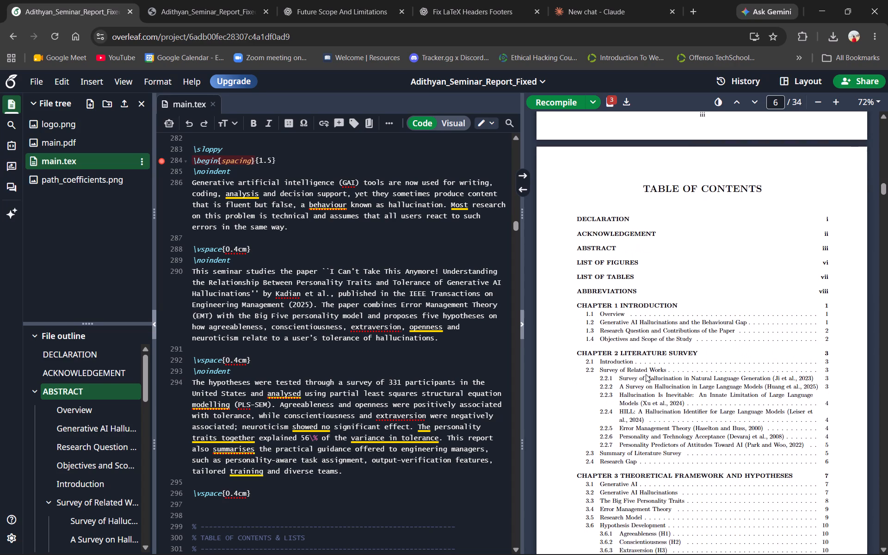
pyautogui.scroll(-2, 646, 374)
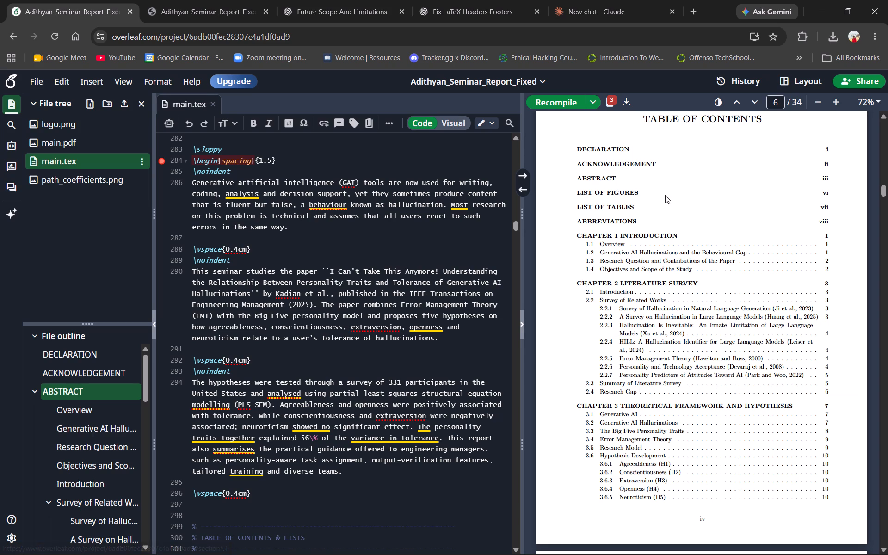
pyautogui.scroll(-2, 624, 202)
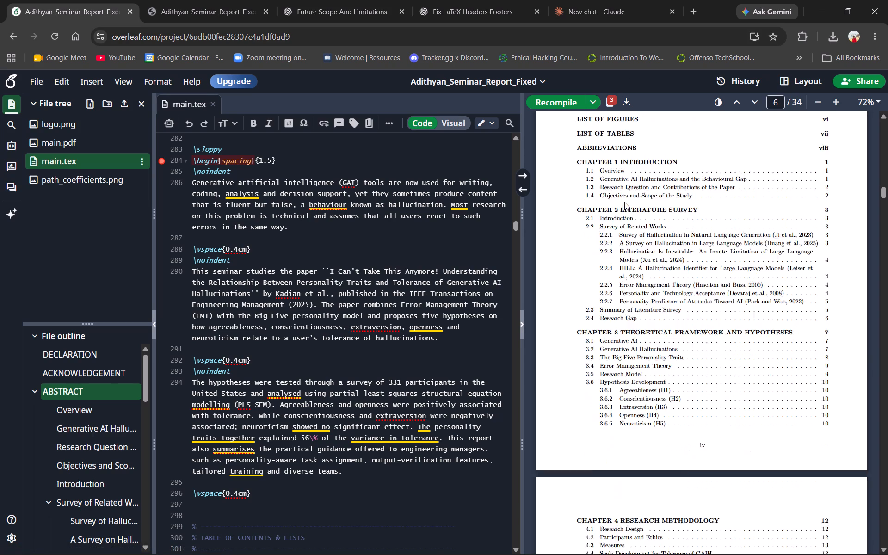
pyautogui.scroll(-3, 624, 202)
pyautogui.scroll(2, 624, 202)
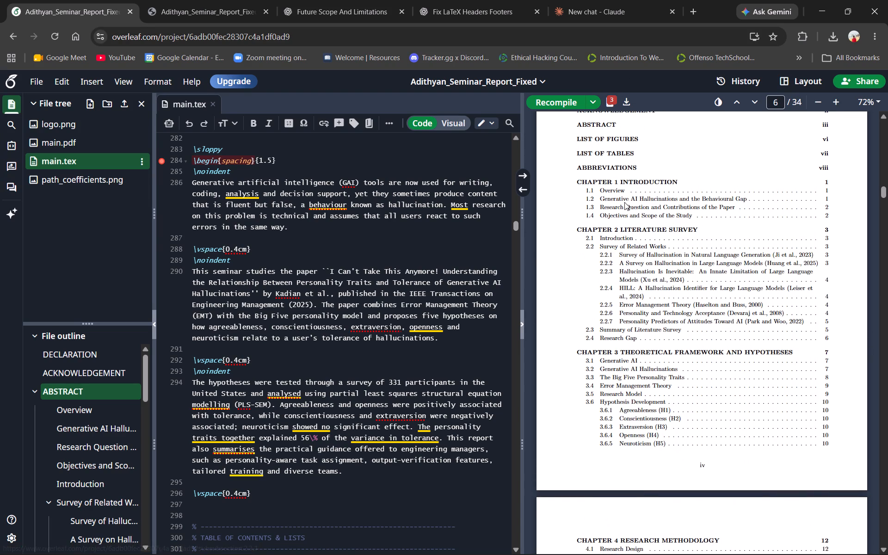
pyautogui.scroll(-2, 624, 202)
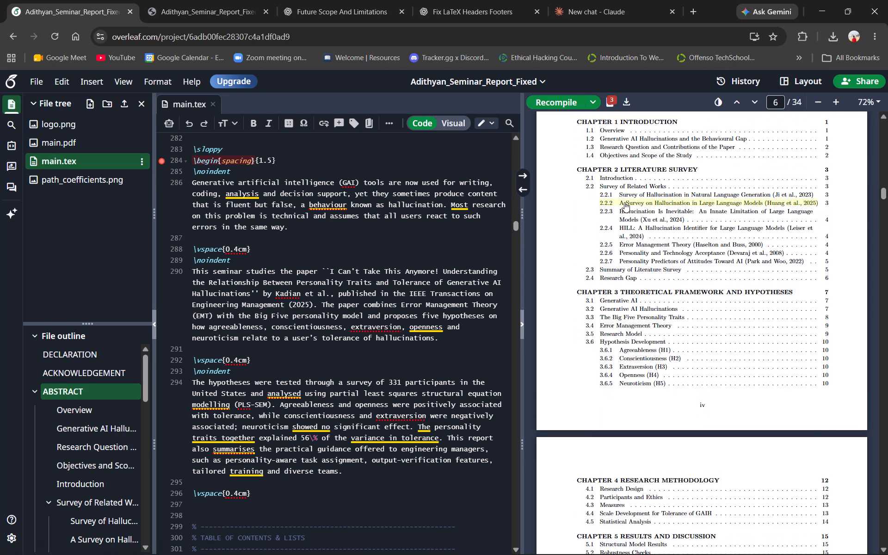
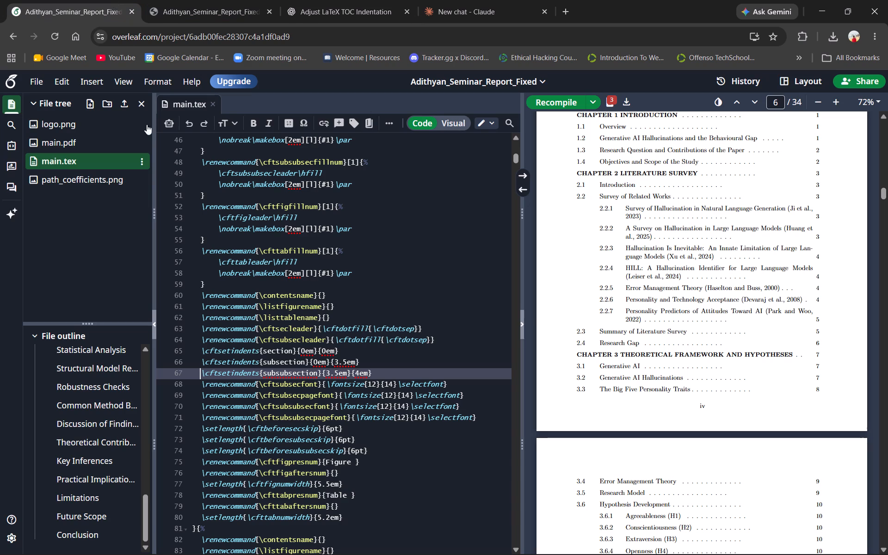
pyautogui.press('Up')
pyautogui.press('Up')
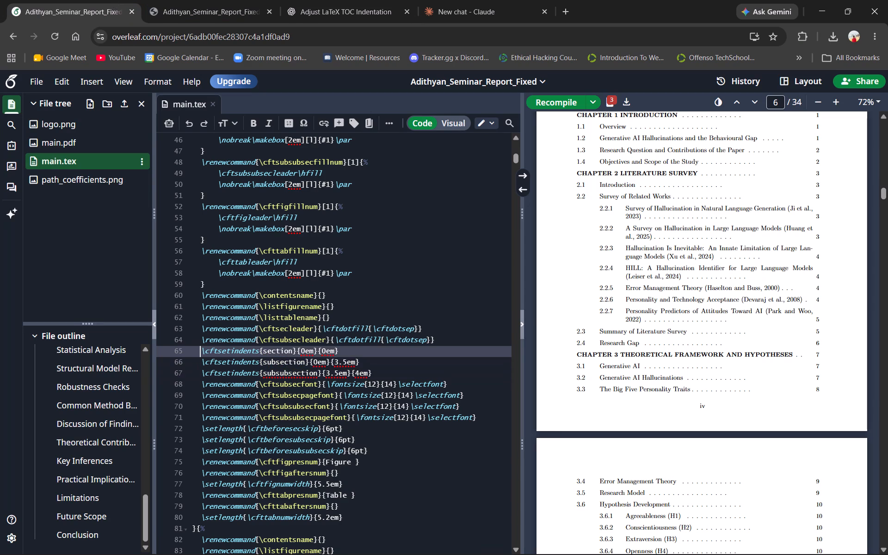
pyautogui.hotkey('ctrl', 'shift', 'Down')
pyautogui.hotkey('ctrl', 'shift', 'Down')
pyautogui.hotkey('ctrl', 'shift', 'Down')
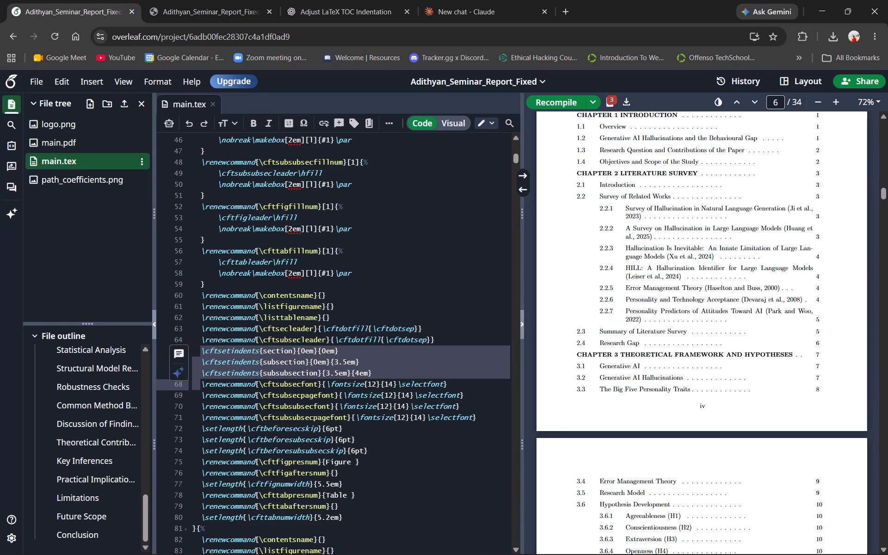
pyautogui.hotkey('ctrl', 'v')
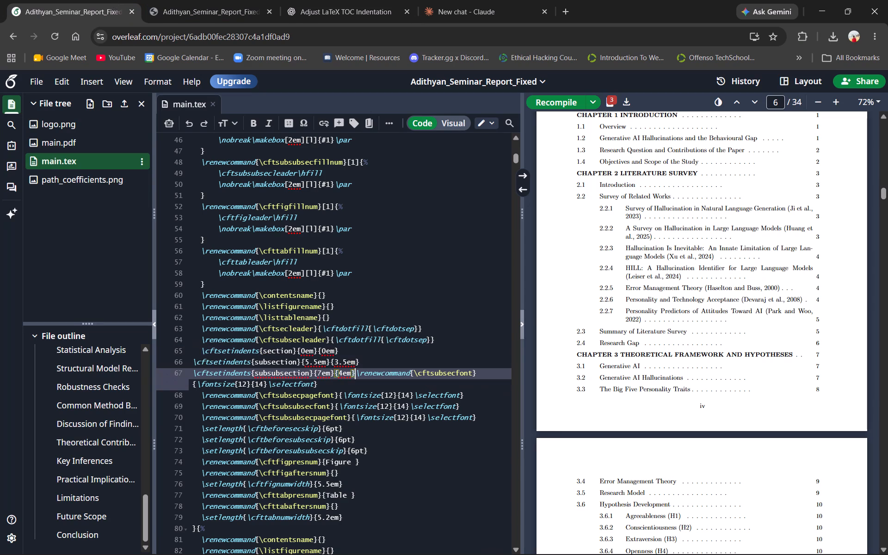
pyautogui.press('Return')
# Indent the pasted subsection and subsubsection \cftsetindents lines by two spaces to match the section line.
pyautogui.press('Up')
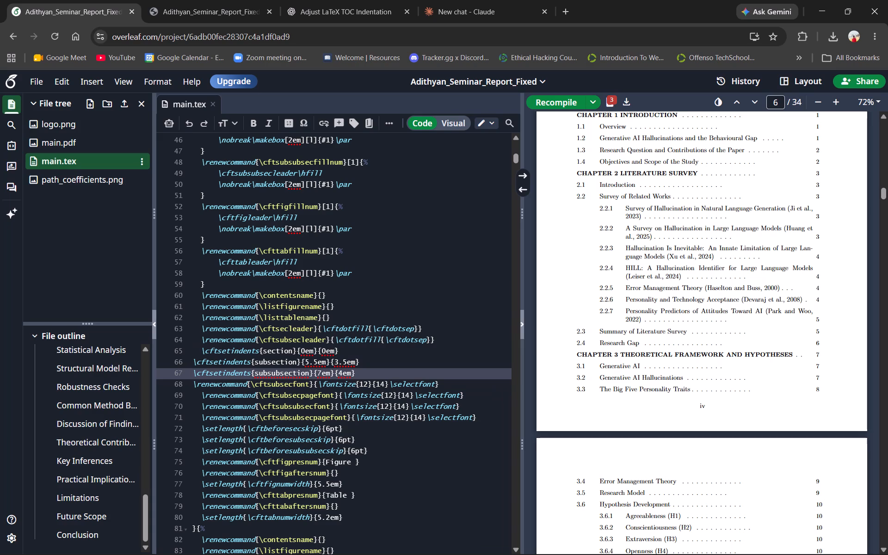
pyautogui.press('space')
pyautogui.press('space')
pyautogui.press('Up')
pyautogui.press('Left')
pyautogui.press('Left')
pyautogui.press('space')
pyautogui.press('space')
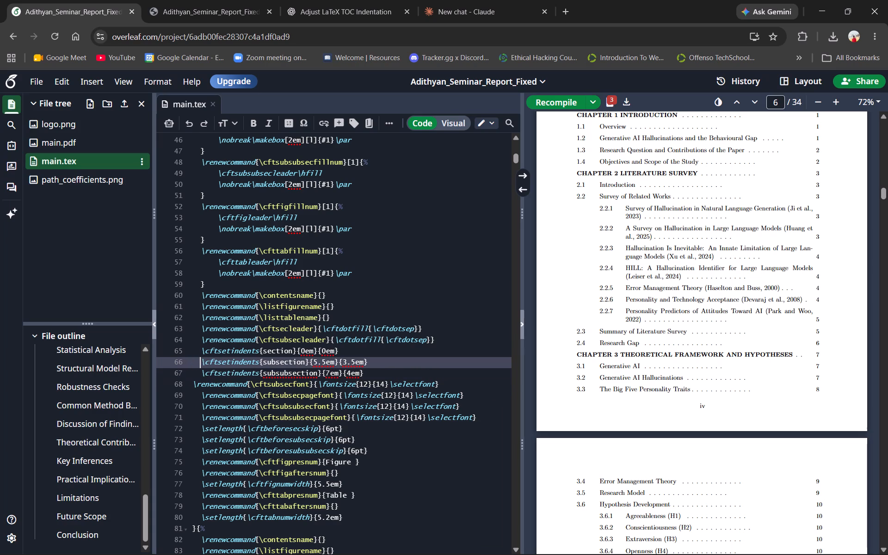
# Save and recompile the report, and check the subsection alignment in the table of contents.
pyautogui.hotkey('ctrl', 's')
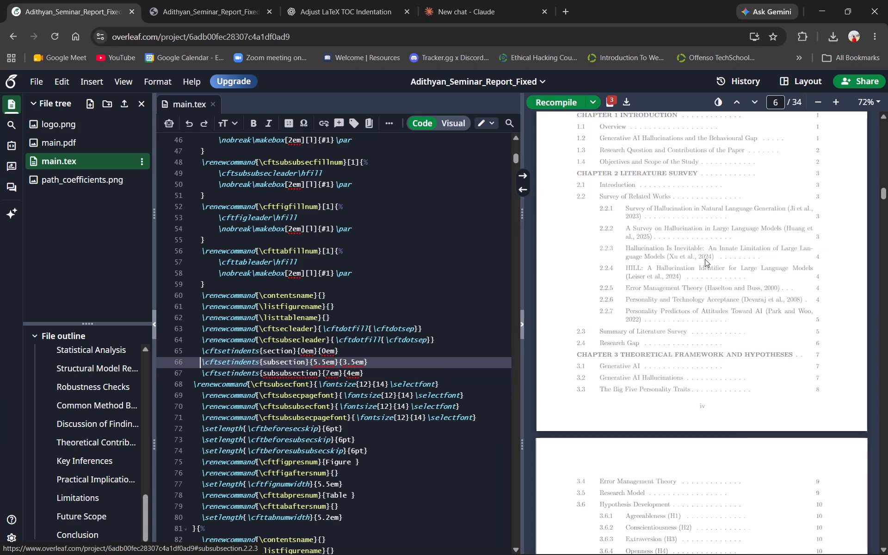
pyautogui.scroll(1, 705, 259)
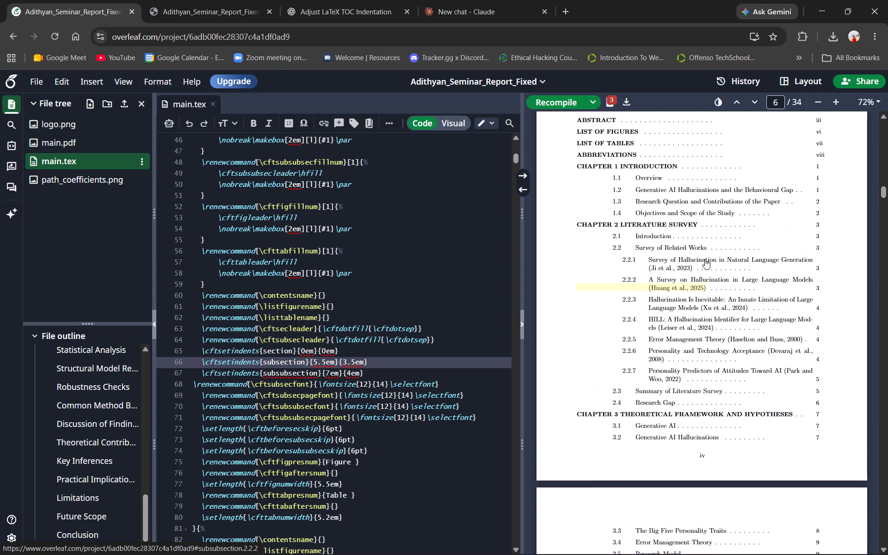
pyautogui.scroll(2, 705, 259)
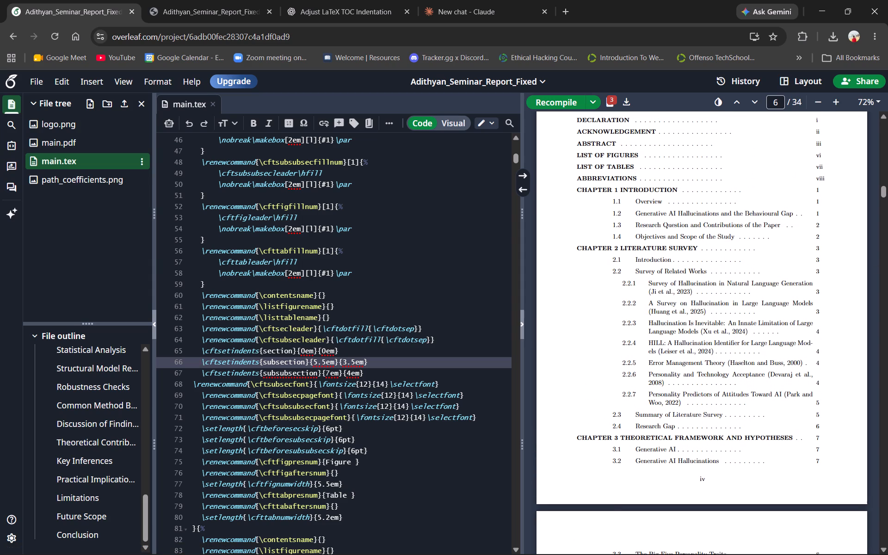
pyautogui.scroll(2, 705, 259)
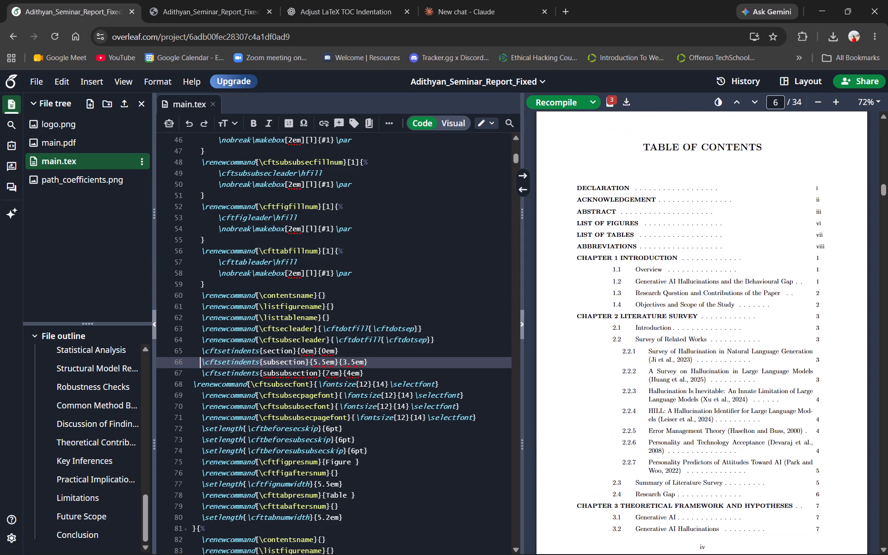
pyautogui.scroll(-1, 705, 259)
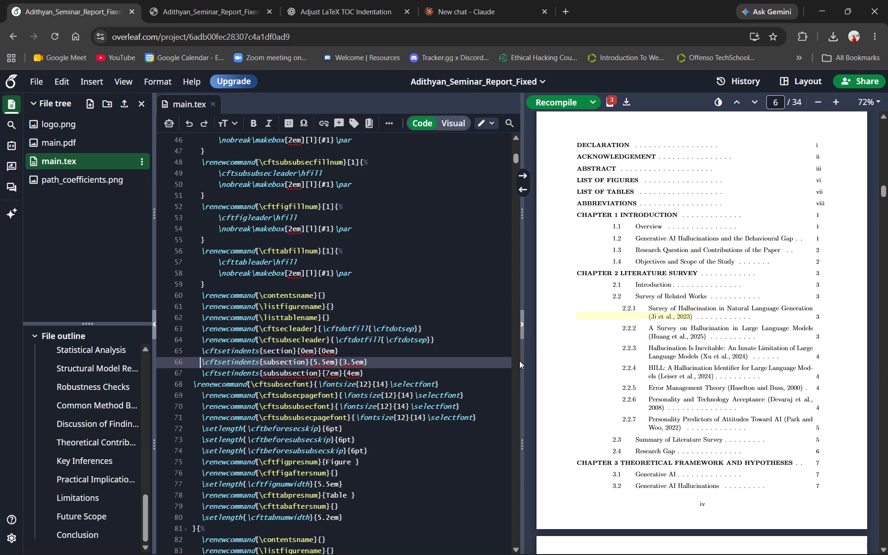
# Set the first indent value of the subsection \cftsetindents line to 6.5em and recompile.
pyautogui.click(317, 364)
pyautogui.press('BackSpace')
pyautogui.press('6')
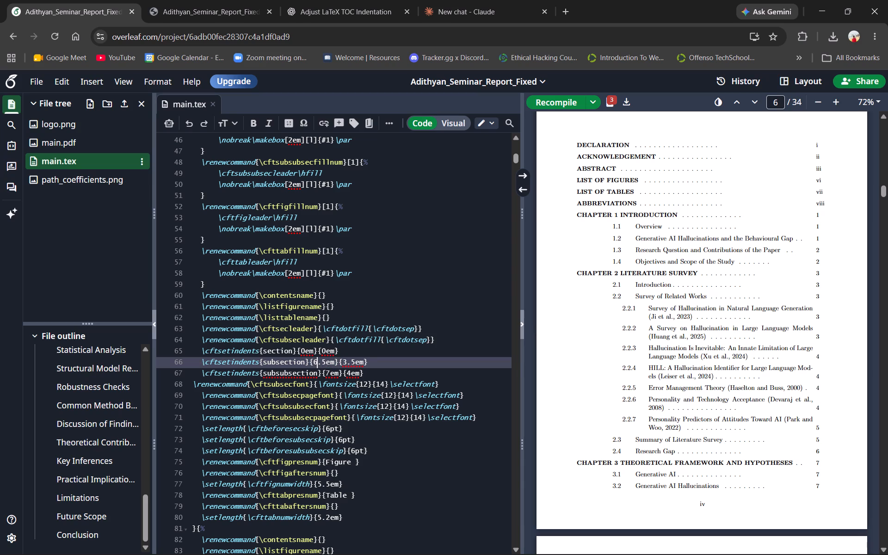
pyautogui.hotkey('ctrl', 's')
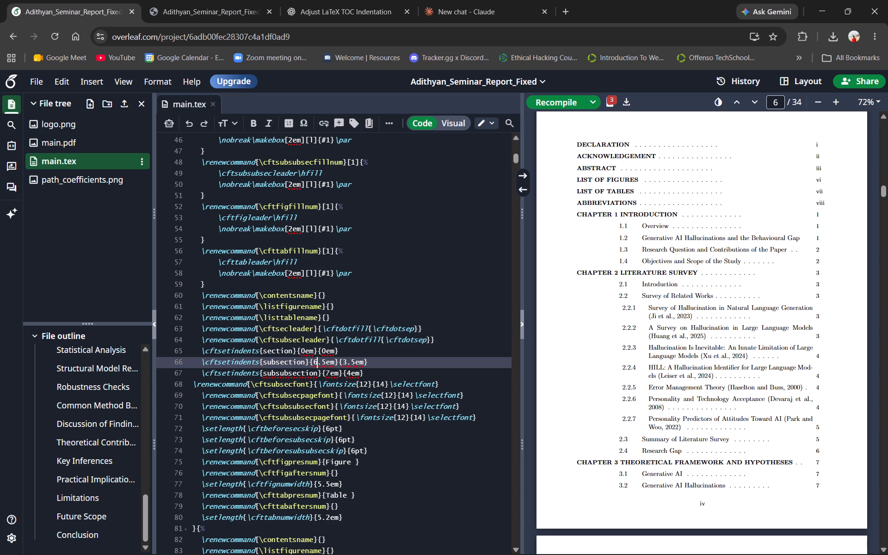
# Set the subsection indent in \cftsetindents to 6.7em and recompile.
pyautogui.press('Right')
pyautogui.press('Right')
pyautogui.press('BackSpace')
pyautogui.press('7')
pyautogui.hotkey('ctrl', 's')
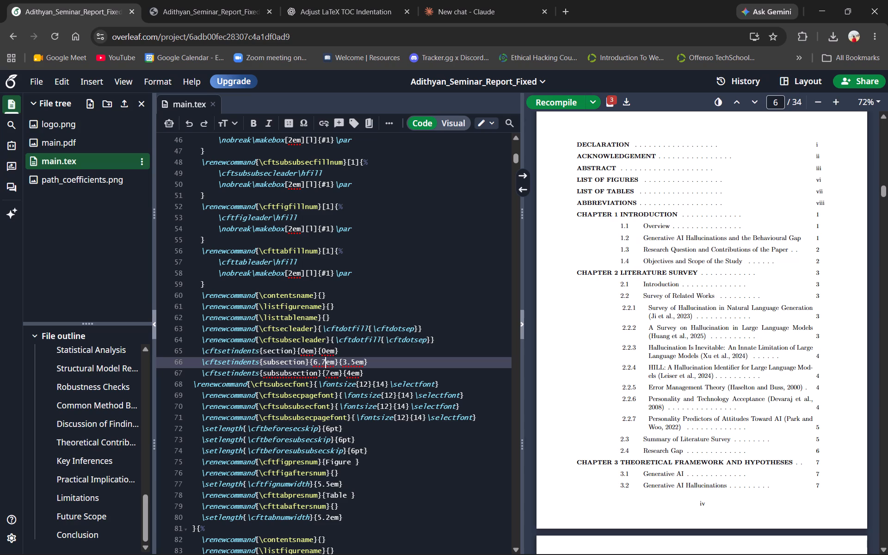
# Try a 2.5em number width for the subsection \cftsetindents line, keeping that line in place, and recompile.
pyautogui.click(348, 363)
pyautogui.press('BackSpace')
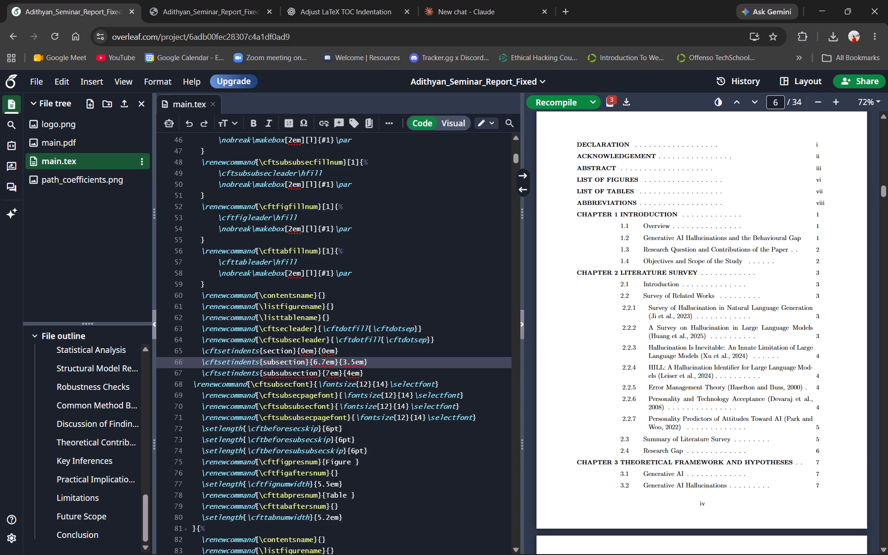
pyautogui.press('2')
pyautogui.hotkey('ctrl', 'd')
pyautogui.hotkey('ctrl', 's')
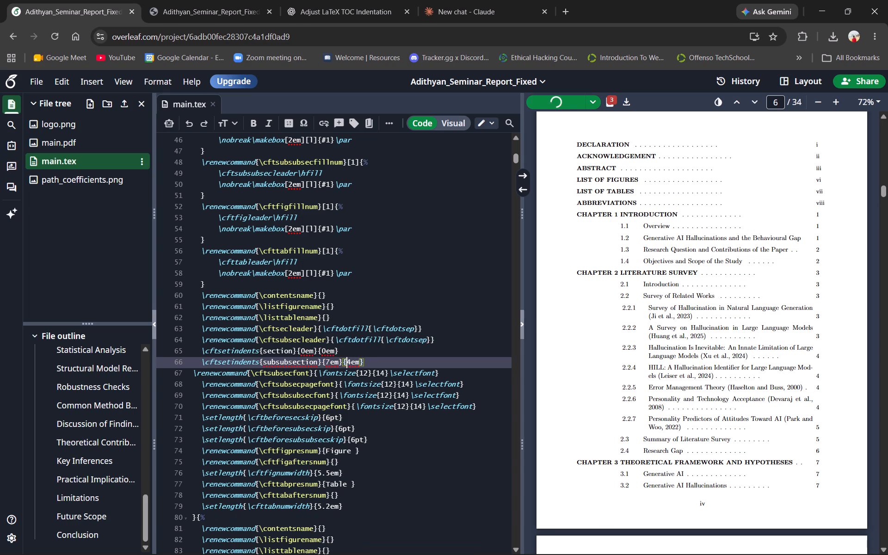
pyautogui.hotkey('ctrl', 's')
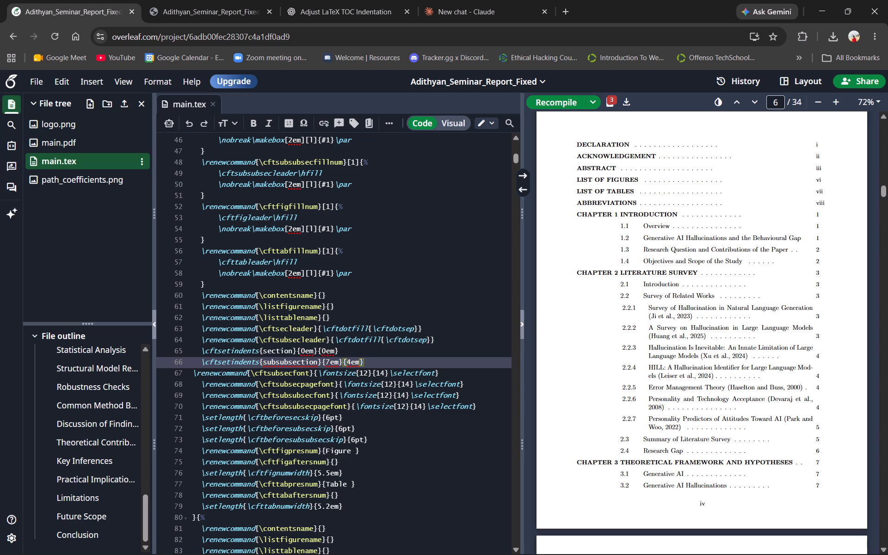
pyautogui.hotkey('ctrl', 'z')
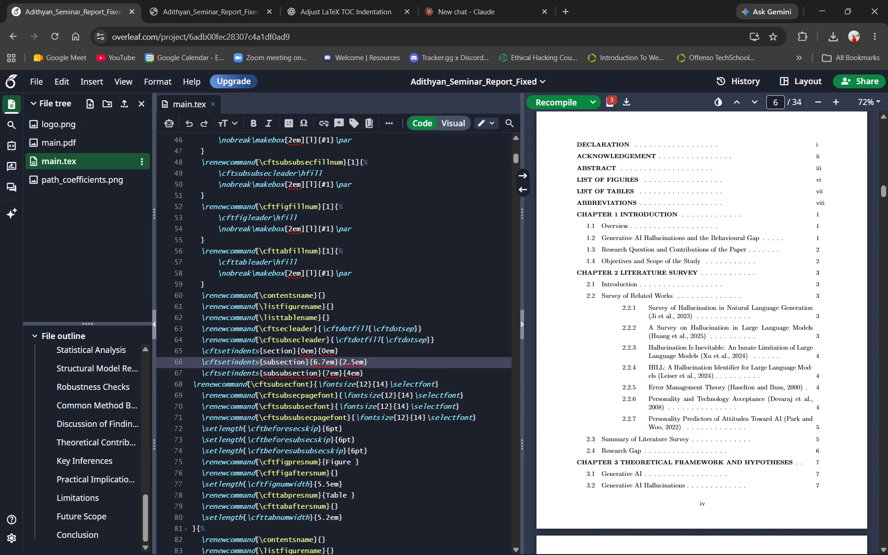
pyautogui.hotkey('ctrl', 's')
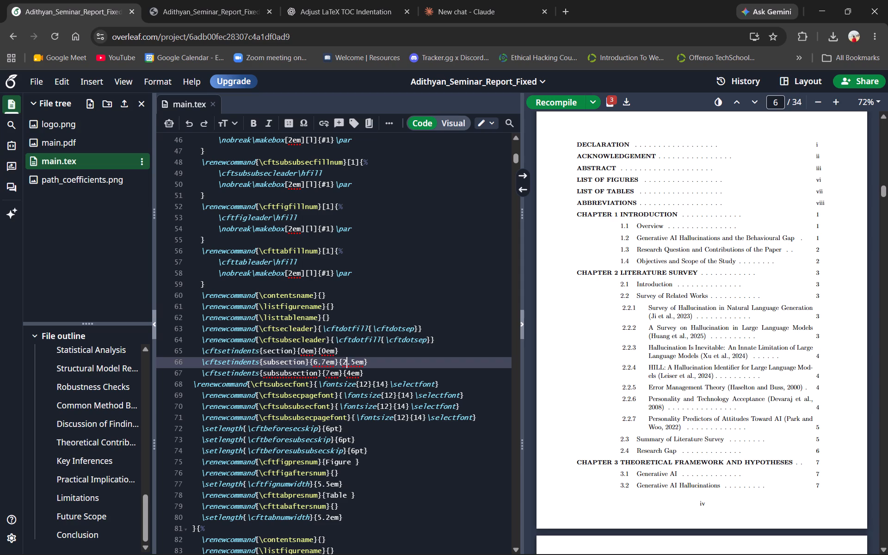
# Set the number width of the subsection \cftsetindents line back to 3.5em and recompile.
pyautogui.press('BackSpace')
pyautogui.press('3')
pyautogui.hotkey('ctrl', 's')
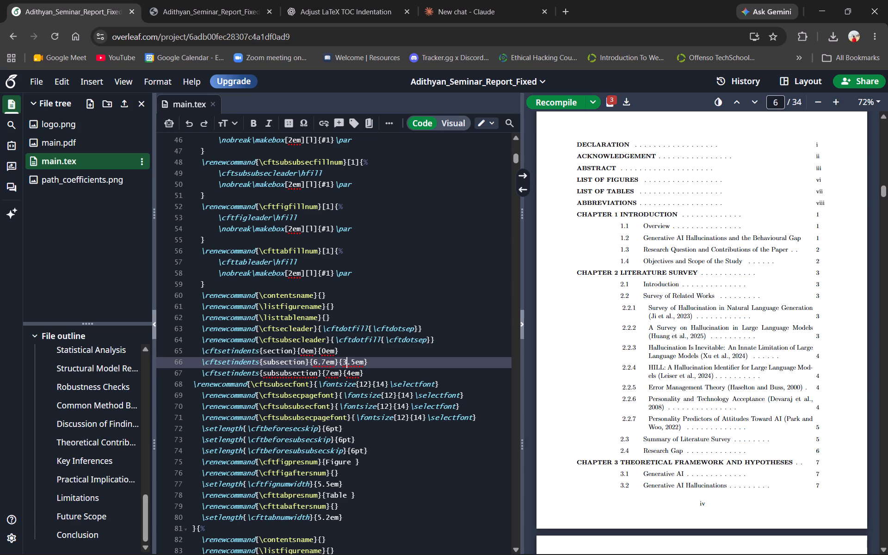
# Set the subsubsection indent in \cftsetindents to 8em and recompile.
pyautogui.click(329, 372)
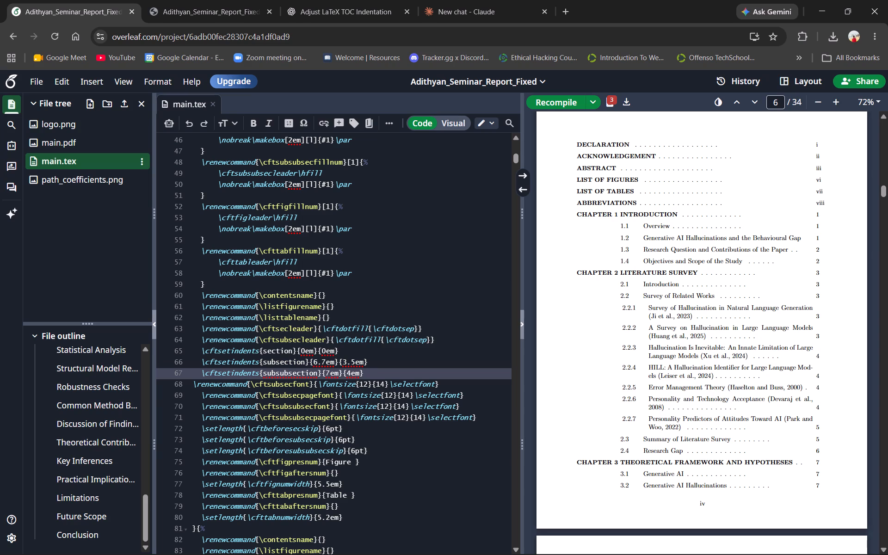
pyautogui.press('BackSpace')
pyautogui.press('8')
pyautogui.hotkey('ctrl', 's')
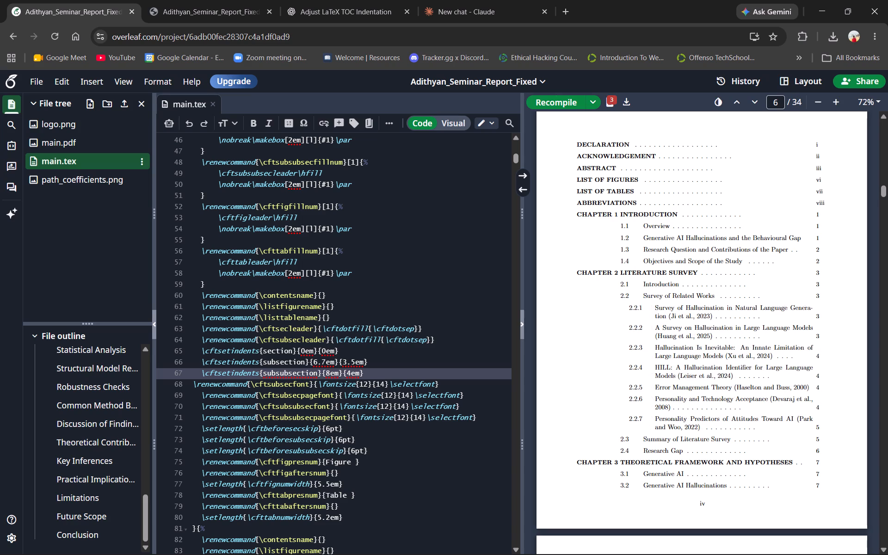
# Set the subsubsection indent in \cftsetindents to 9em and recompile.
pyautogui.press('BackSpace')
pyautogui.press('9')
pyautogui.hotkey('ctrl', 's')
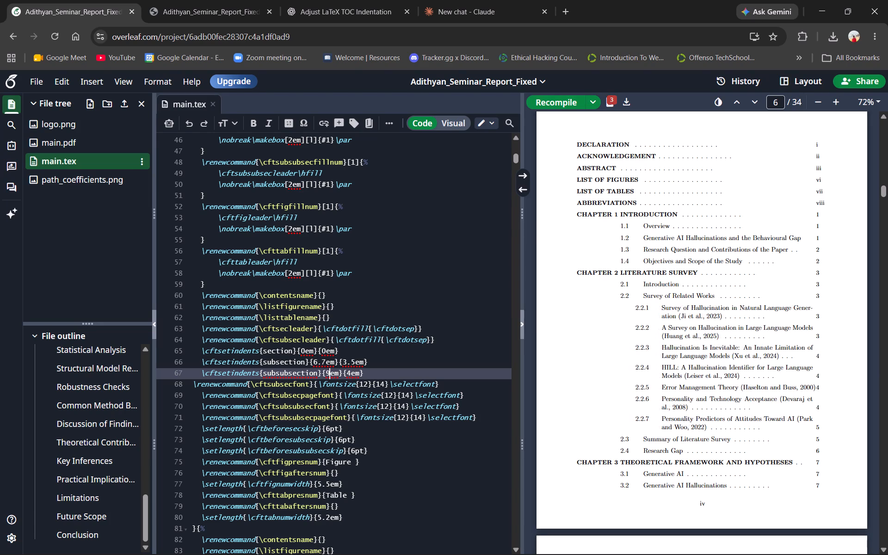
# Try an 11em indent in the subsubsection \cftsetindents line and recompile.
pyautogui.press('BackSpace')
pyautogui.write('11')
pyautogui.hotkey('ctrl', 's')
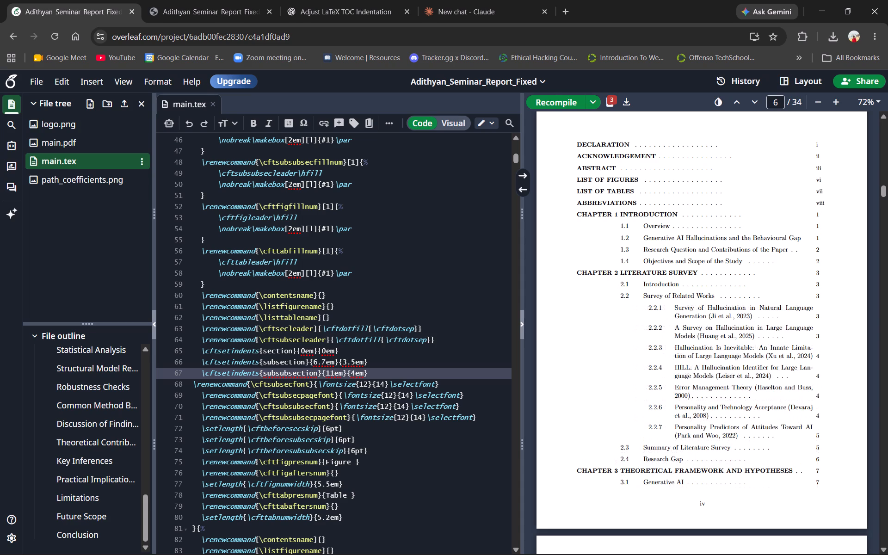
# Set the subsubsection indent in \cftsetindents to 10.2em and recompile.
pyautogui.press('BackSpace')
pyautogui.write('0.22')
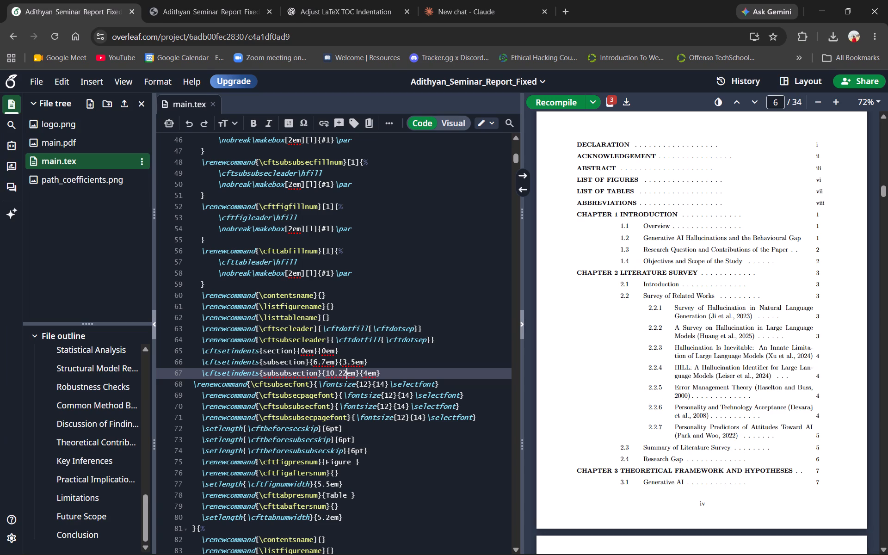
pyautogui.press('BackSpace')
pyautogui.hotkey('ctrl', 's')
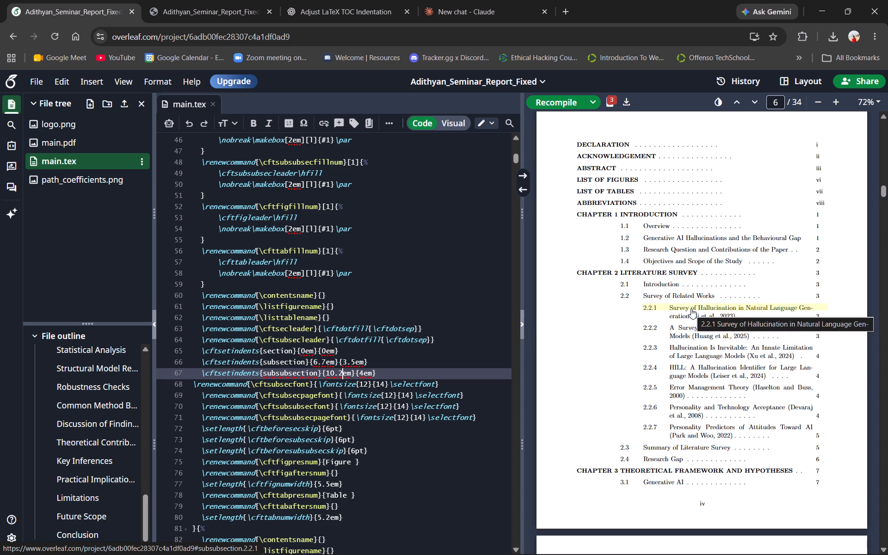
# Check the alignment of sections and subsubsections across both table of contents pages in the compiled PDF.
pyautogui.scroll(1, 679, 380)
pyautogui.scroll(-1, 679, 380)
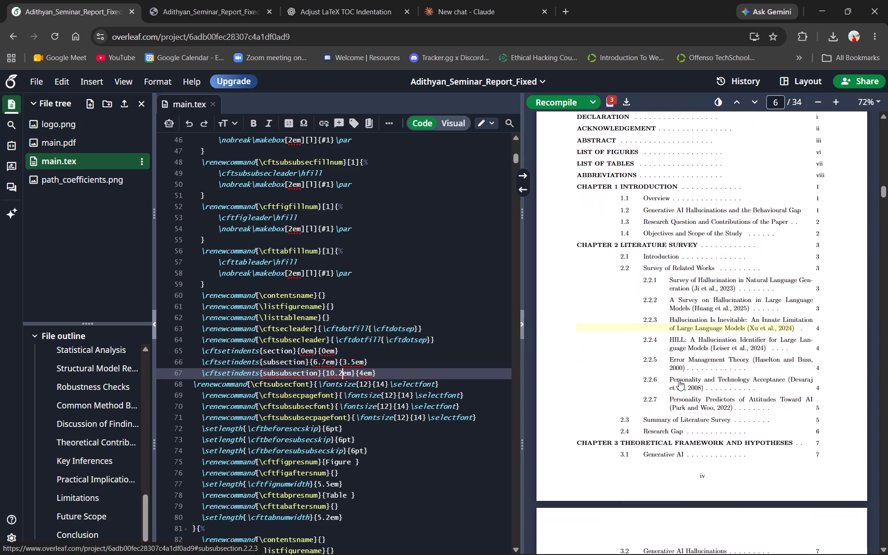
pyautogui.scroll(-1, 679, 380)
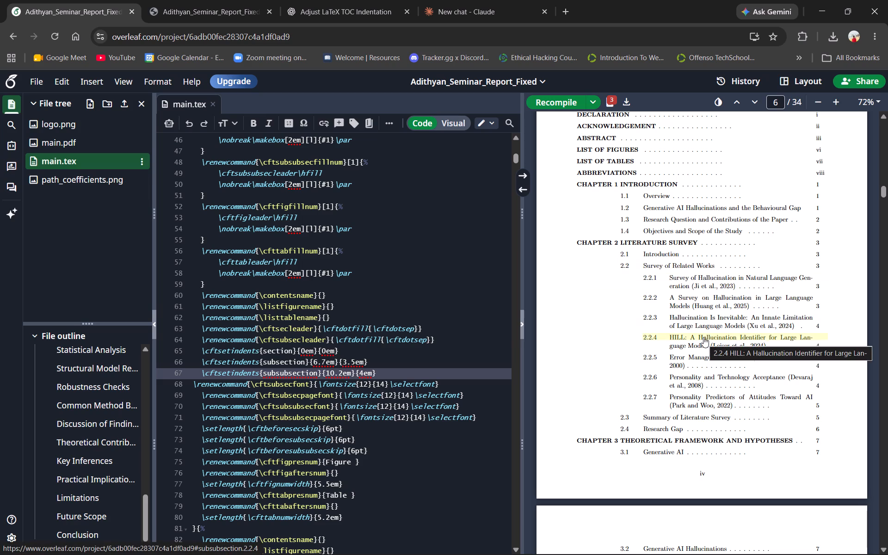
pyautogui.scroll(-6, 703, 337)
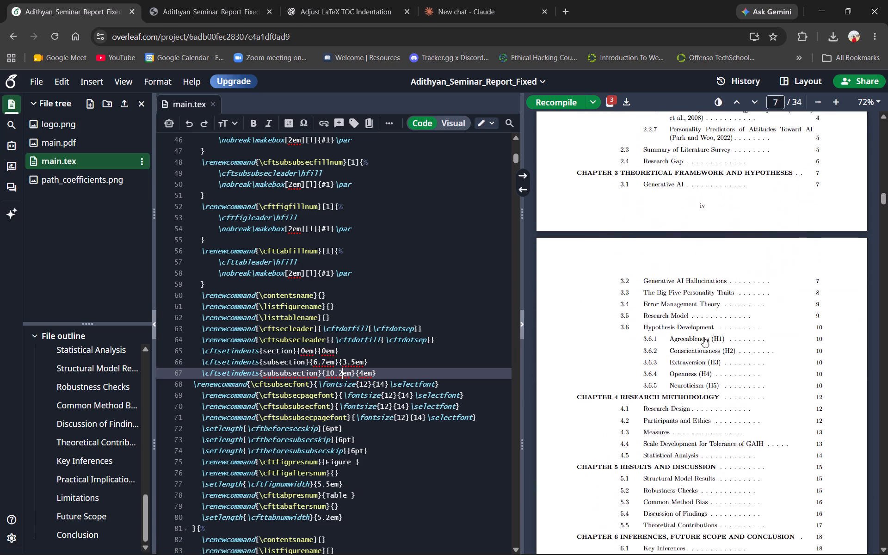
pyautogui.scroll(-2, 703, 337)
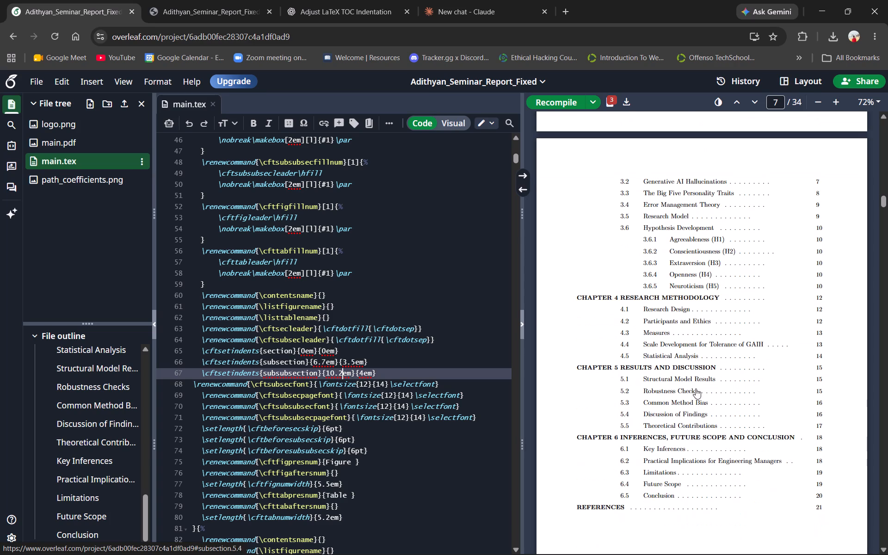
pyautogui.scroll(4, 691, 462)
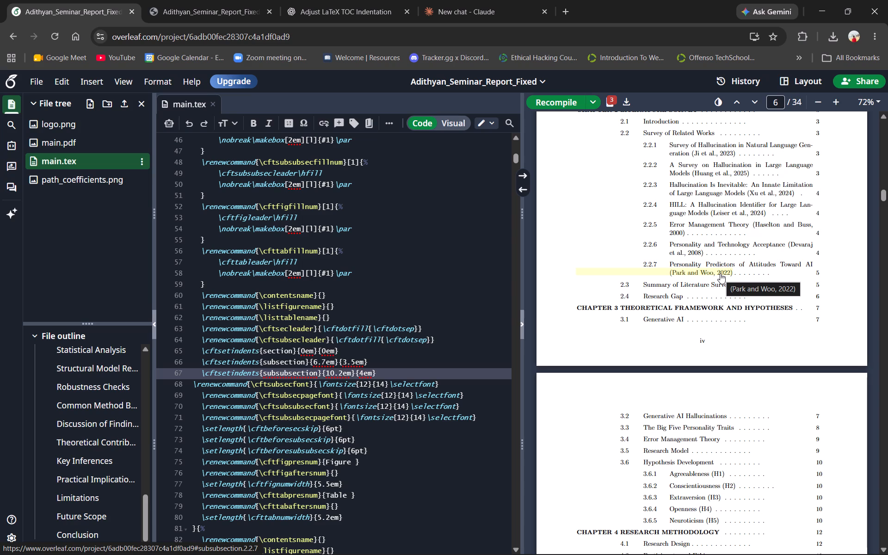
pyautogui.scroll(1, 678, 284)
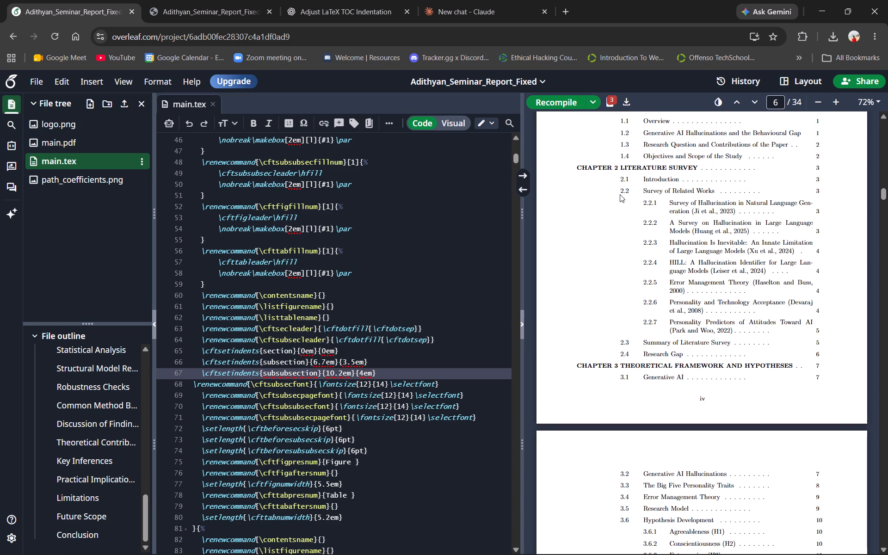
# Go from table of contents entry 2.2.7 to its heading's source and delete the citation "(Park and Woo, 2022)" from the title.
pyautogui.click(693, 324)
pyautogui.scroll(1, 622, 244)
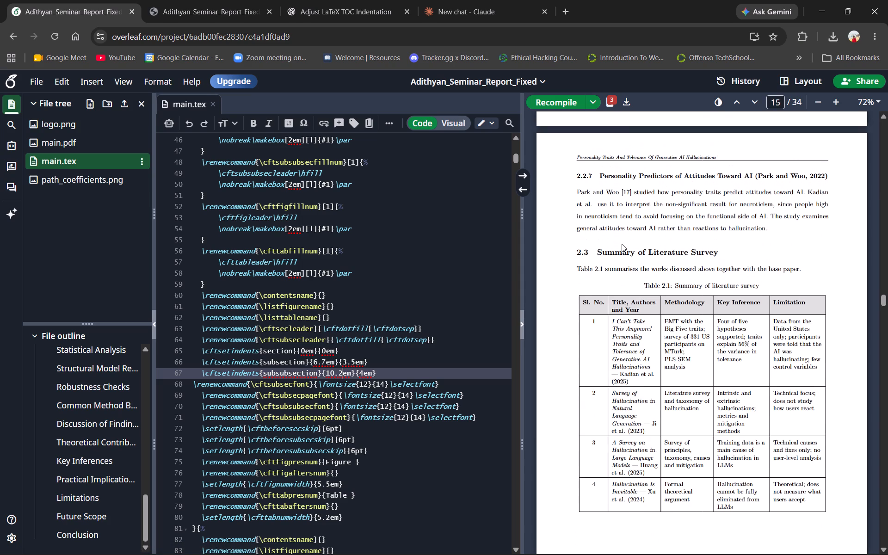
pyautogui.scroll(1, 622, 244)
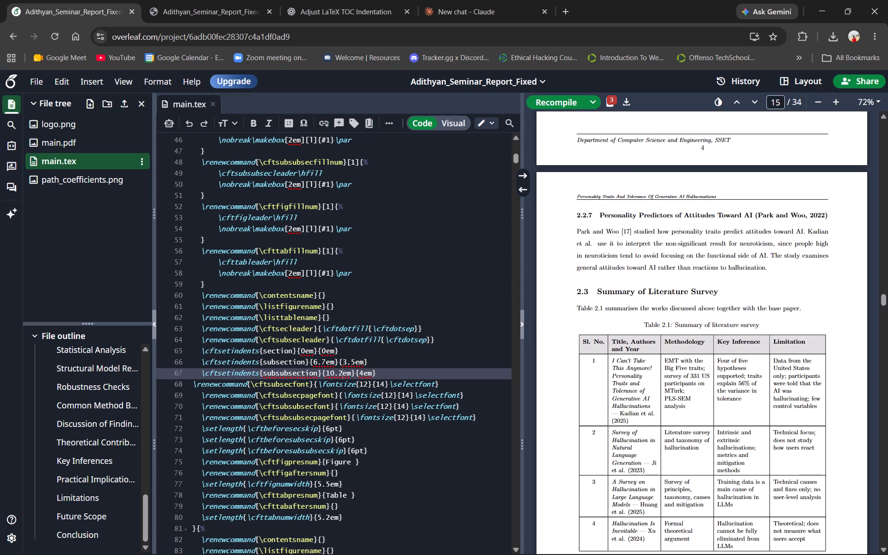
pyautogui.doubleClick(790, 215)
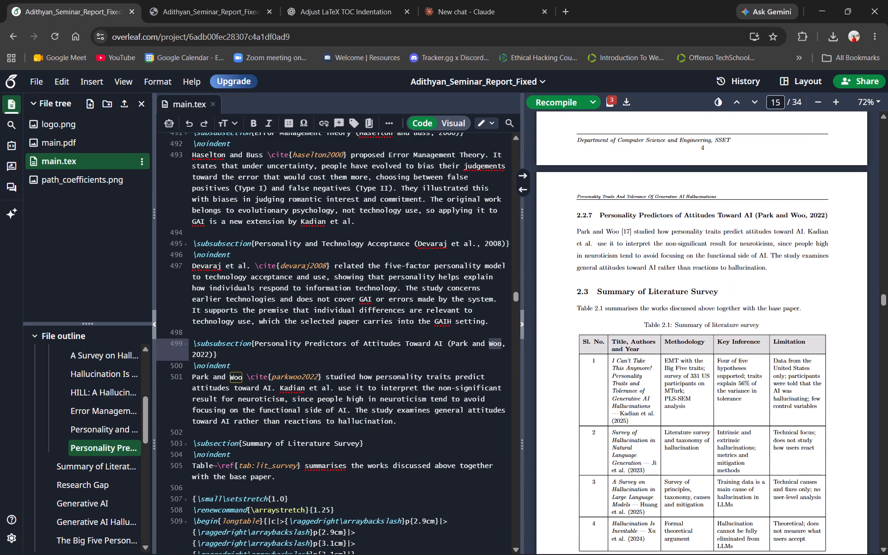
pyautogui.press('Down')
pyautogui.press('Left')
pyautogui.press('Left')
pyautogui.press('Down')
pyautogui.press('Down')
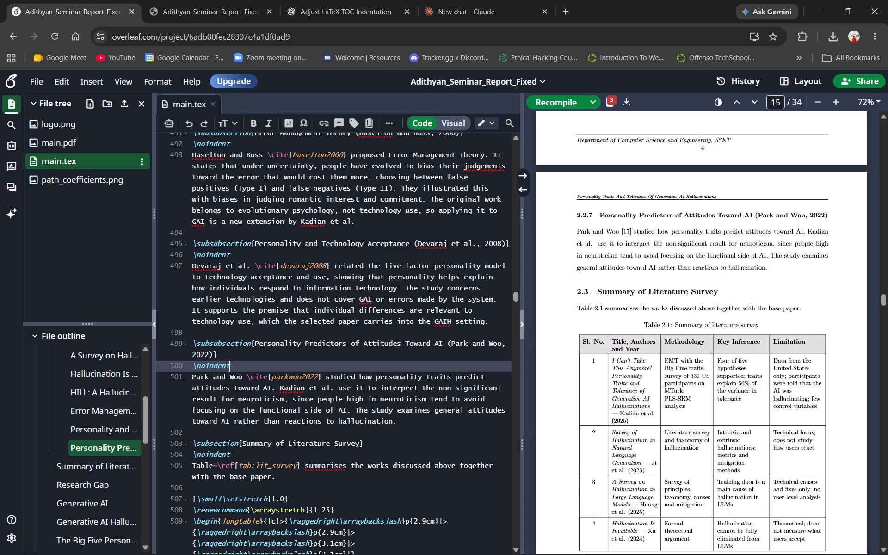
pyautogui.press('Up')
pyautogui.press('Left')
pyautogui.hotkey('ctrl', 'shift', 'Left')
pyautogui.hotkey('ctrl', 'shift', 'Left')
pyautogui.hotkey('ctrl', 'shift', 'Left')
pyautogui.hotkey('ctrl', 'shift', 'Left')
pyautogui.hotkey('ctrl', 'shift', 'Left')
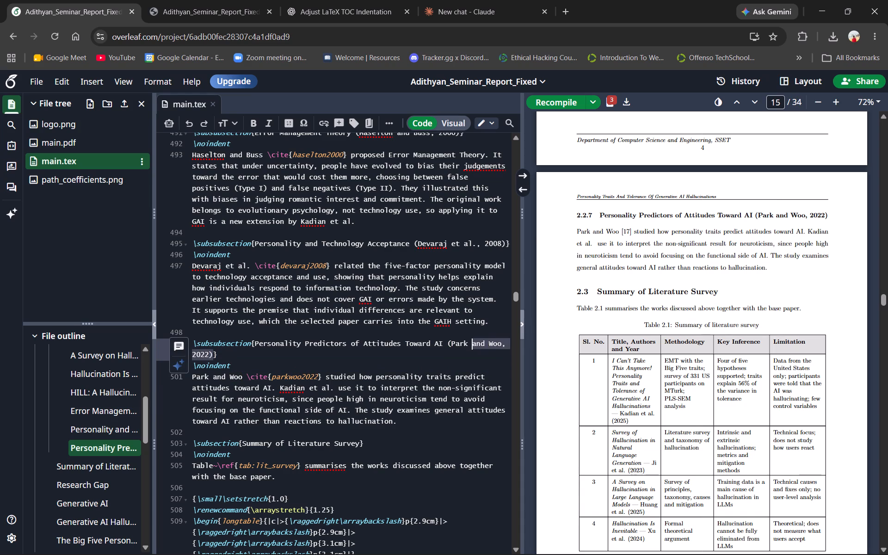
pyautogui.hotkey('ctrl', 'shift', 'Left')
pyautogui.hotkey('ctrl', 'shift', 'Left')
pyautogui.press('BackSpace')
pyautogui.press('BackSpace')
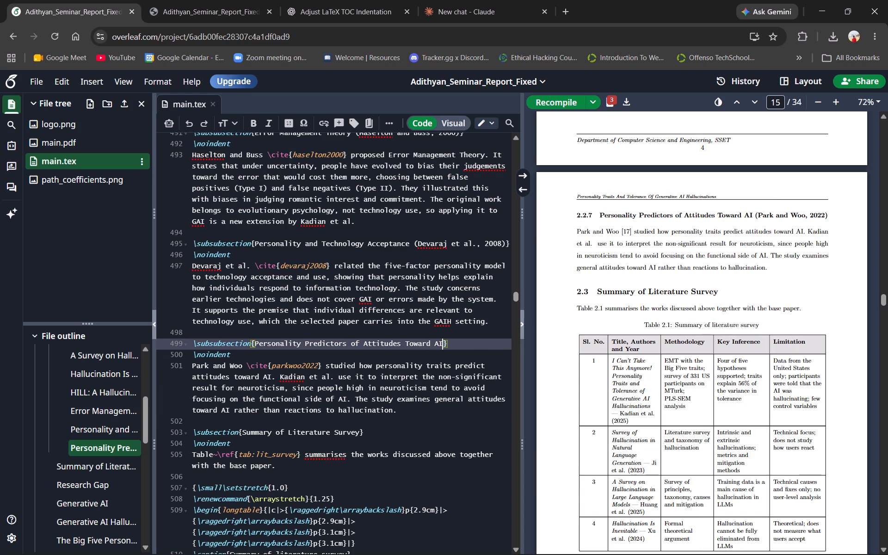
# Delete "(Devaraj et al., 2008)" from the "Personality and Technology Acceptance" subsubsection title.
pyautogui.scroll(1, 462, 287)
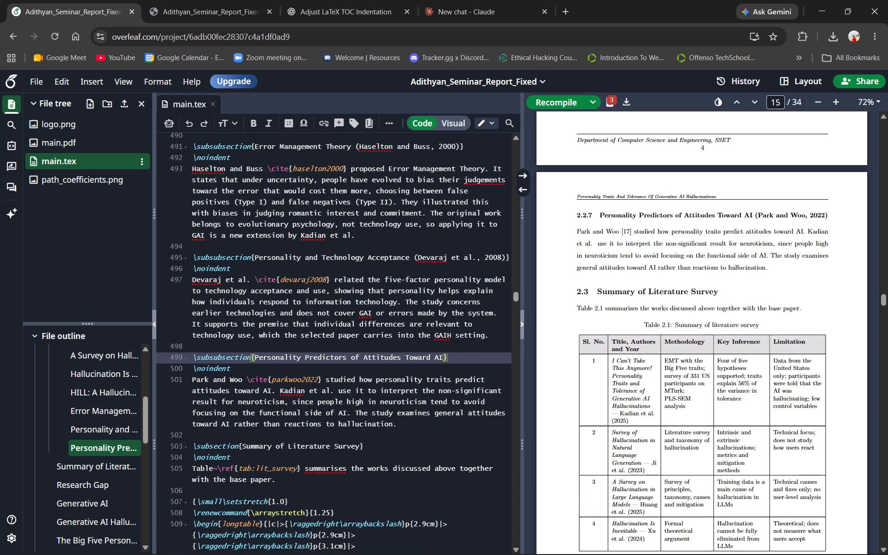
pyautogui.click(506, 255)
pyautogui.hotkey('ctrl', 'shift', 'Left')
pyautogui.hotkey('ctrl', 'shift', 'Left')
pyautogui.hotkey('ctrl', 'shift', 'Left')
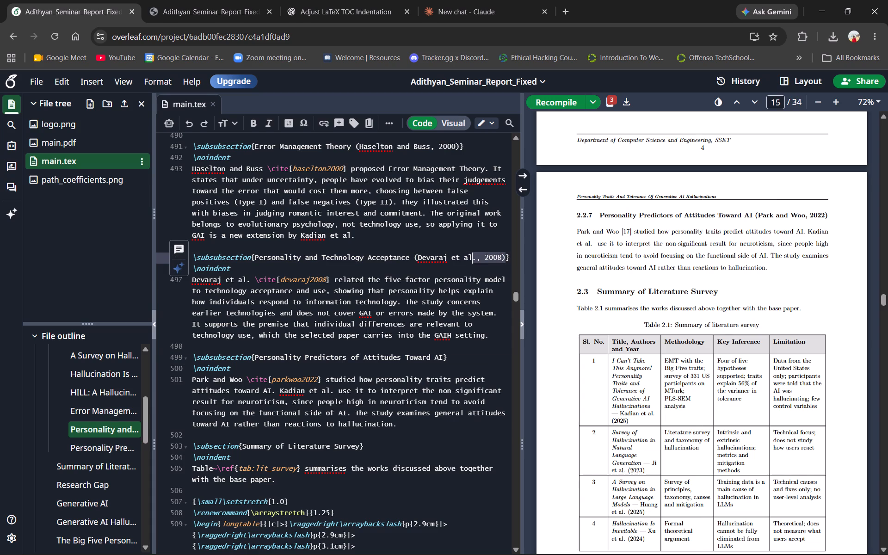
pyautogui.hotkey('ctrl', 'shift', 'Left')
pyautogui.hotkey('ctrl', 'shift', 'Left')
pyautogui.hotkey('ctrl', 'shift', 'Left')
pyautogui.hotkey('ctrl', 'shift', 'Left')
pyautogui.hotkey('shift', 'BackSpace')
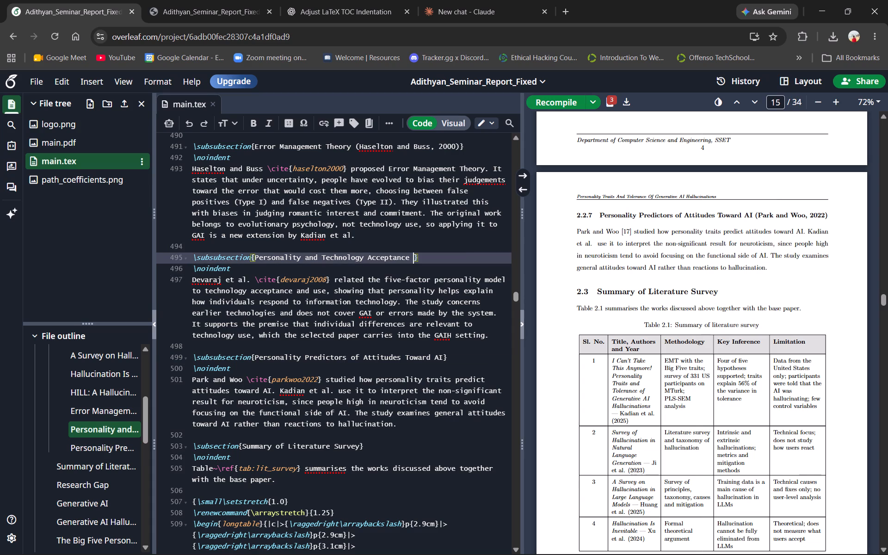
# Delete "(Haselton and Buss, 2000)" from the "Error Management Theory" subsubsection title.
pyautogui.scroll(2, 506, 255)
pyautogui.click(461, 239)
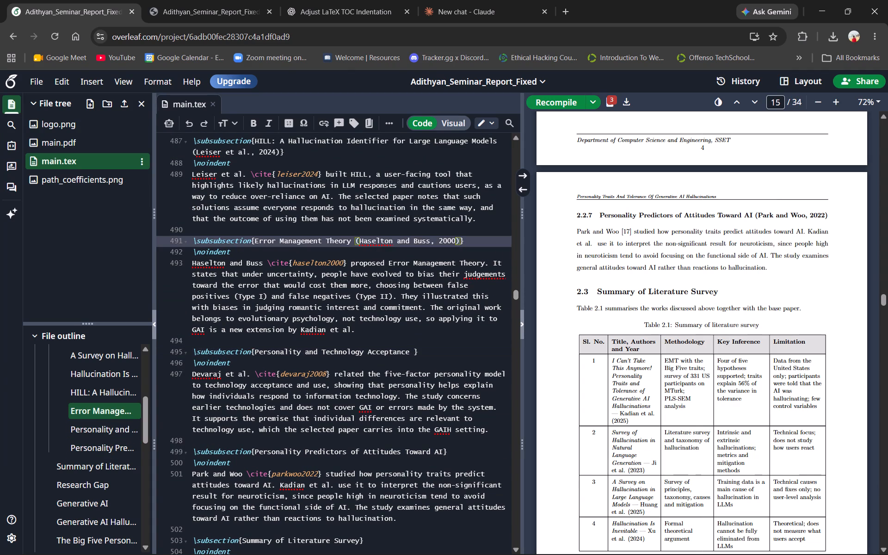
pyautogui.hotkey('ctrl', 'shift', 'Left')
pyautogui.hotkey('ctrl', 'shift', 'Left')
pyautogui.hotkey('ctrl', 'shift', 'Left')
pyautogui.hotkey('ctrl', 'shift', 'Left')
pyautogui.hotkey('ctrl', 'shift', 'Left')
pyautogui.hotkey('ctrl', 'shift', 'Left')
pyautogui.hotkey('ctrl', 'shift', 'Left')
pyautogui.press('BackSpace')
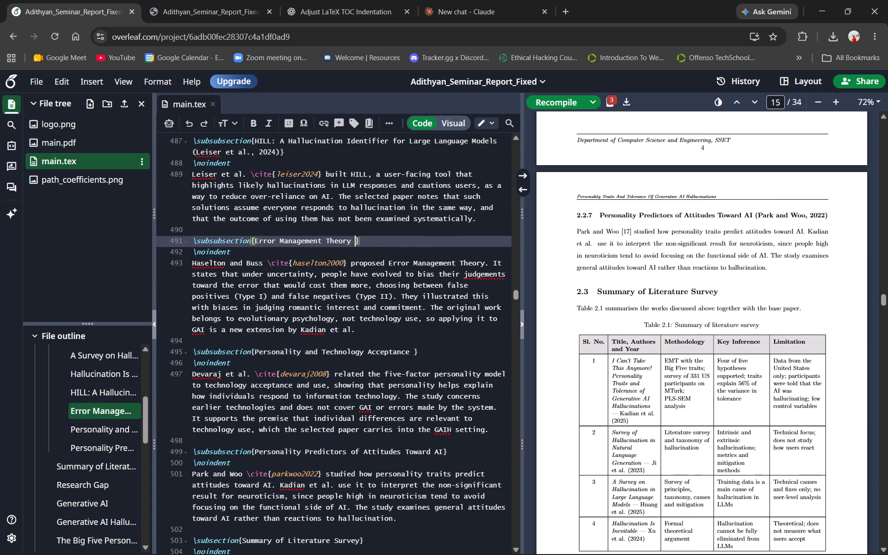
# Delete "(Leiser et al., 2024)" from the "HILL: A Hallucination Identifier for Large Language Models" subsubsection title.
pyautogui.scroll(5, 461, 239)
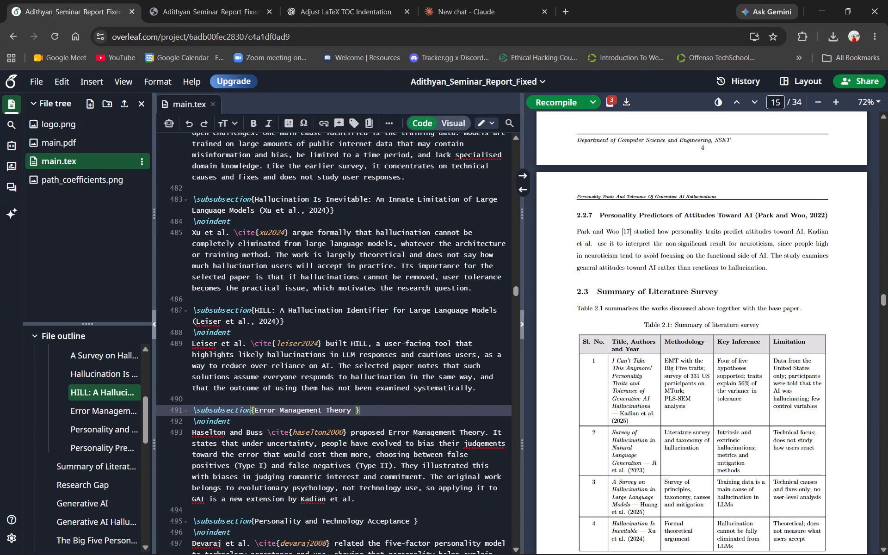
pyautogui.moveTo(279, 321); pyautogui.dragTo(189, 322)
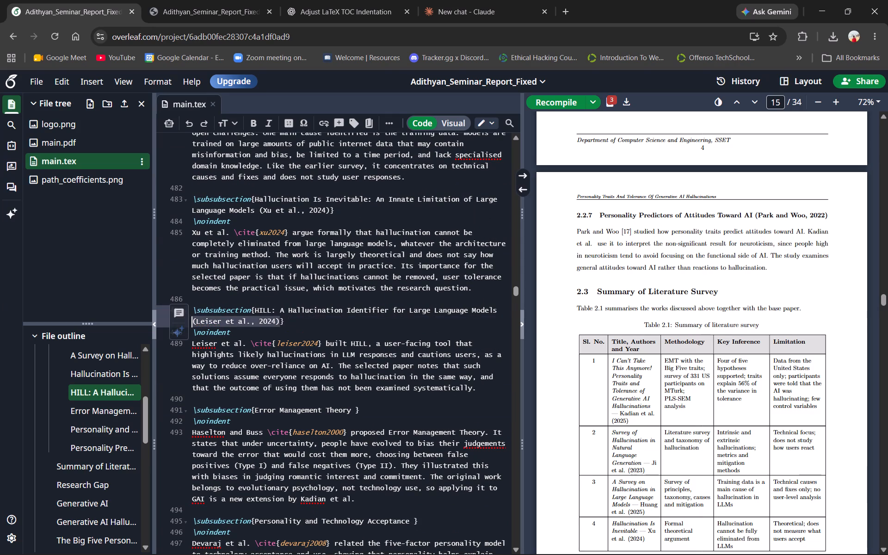
pyautogui.press('BackSpace')
# Delete "(Xu et al., 2024)" and the space before it from the "Hallucination Is Inevitable" subsubsection title.
pyautogui.scroll(6, 189, 322)
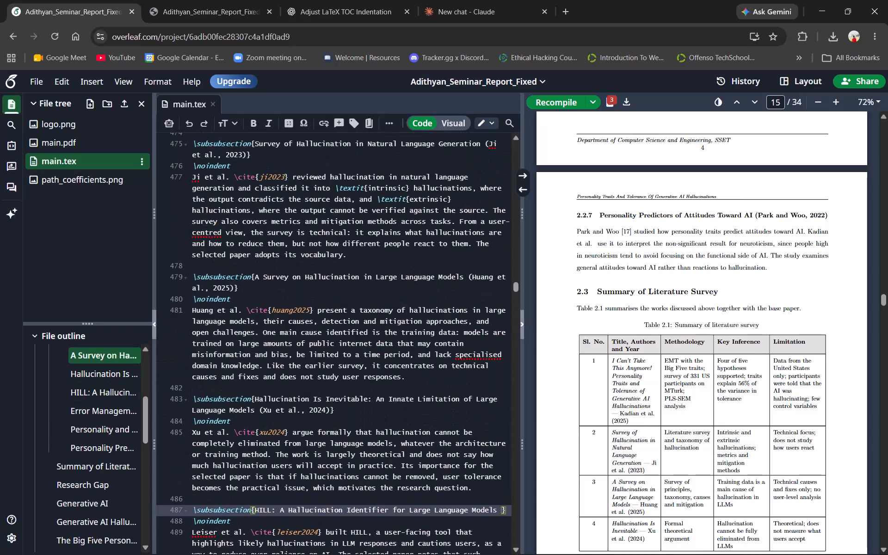
pyautogui.moveTo(328, 414); pyautogui.dragTo(293, 415)
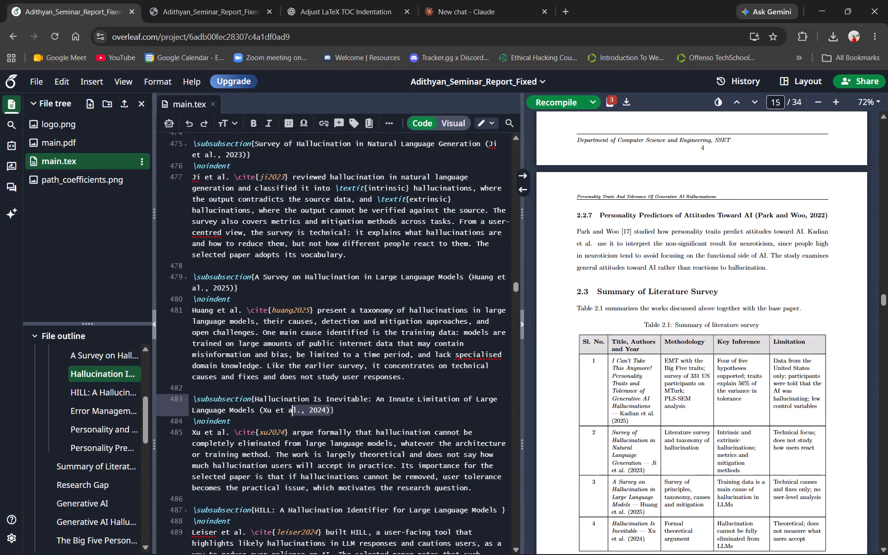
pyautogui.moveTo(293, 415); pyautogui.dragTo(258, 414)
pyautogui.press('BackSpace')
pyautogui.press('BackSpace')
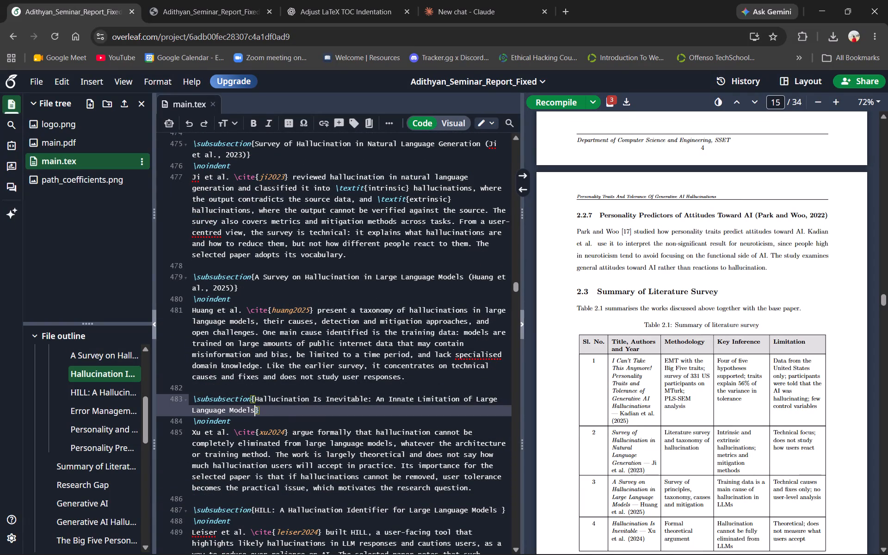
# Delete "(Huang et al., 2025)" and the space before it from the "A Survey on Hallucination in Large Language Models" title.
pyautogui.scroll(2, 258, 414)
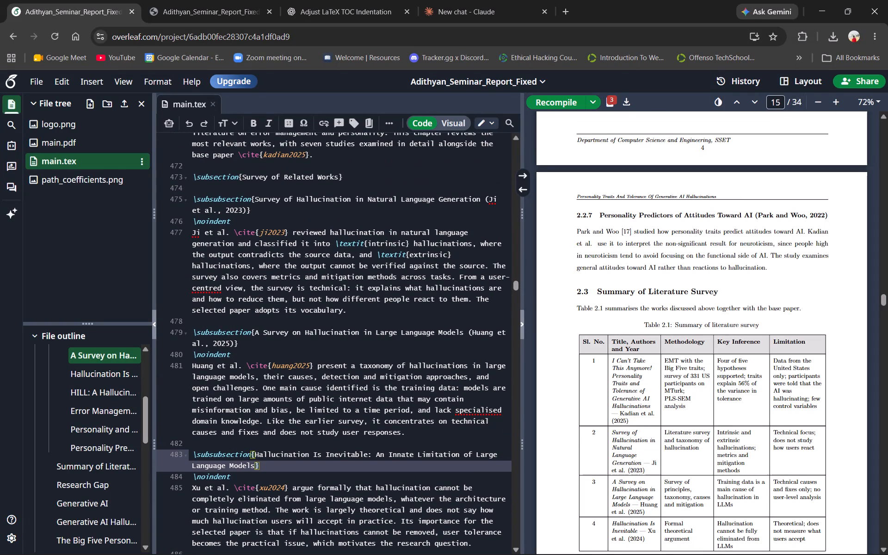
pyautogui.moveTo(233, 343); pyautogui.dragTo(253, 338)
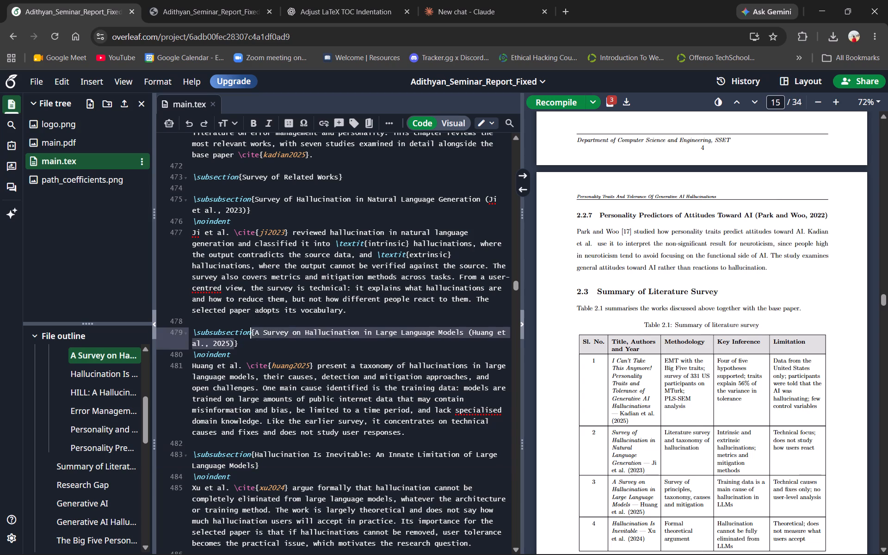
pyautogui.moveTo(253, 338); pyautogui.dragTo(470, 333)
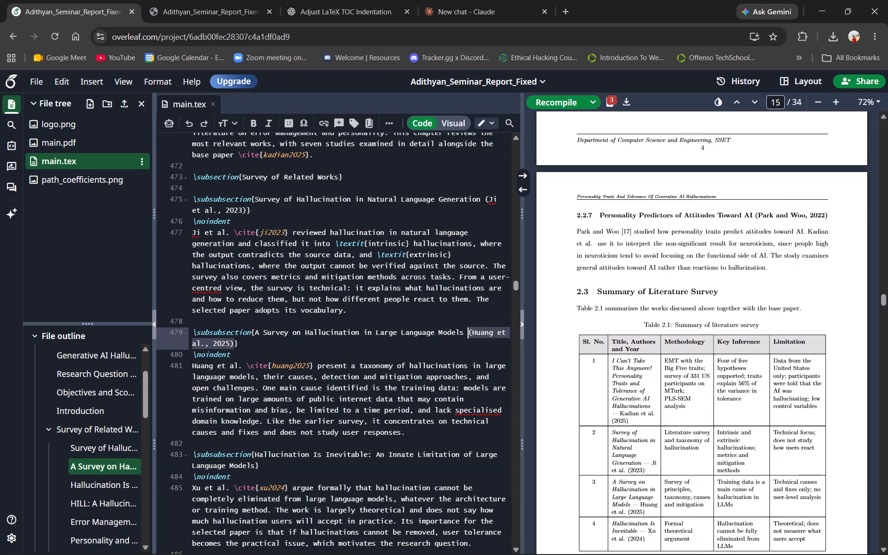
pyautogui.press('BackSpace')
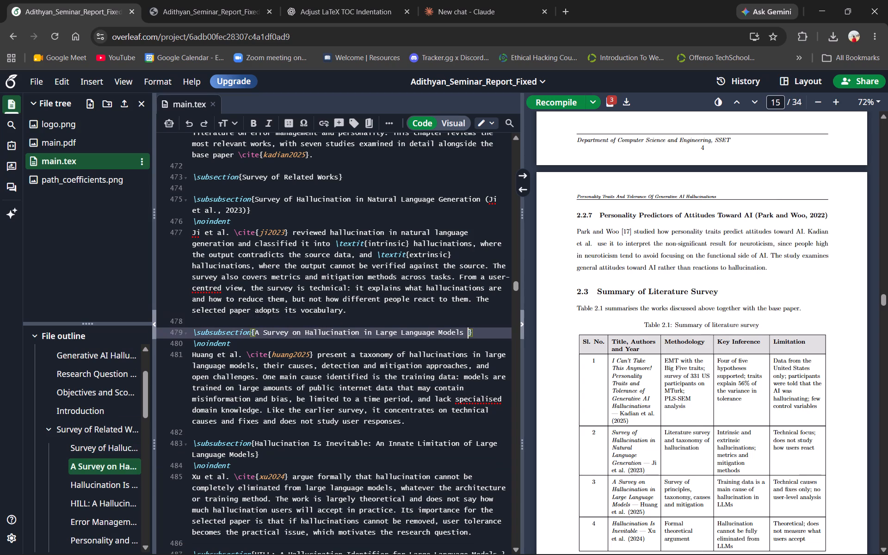
pyautogui.press('BackSpace')
# Delete "(Ji et al., 2023)" and the space before it from the "Survey of Hallucination in Natural Language Generation" title.
pyautogui.scroll(2, 470, 333)
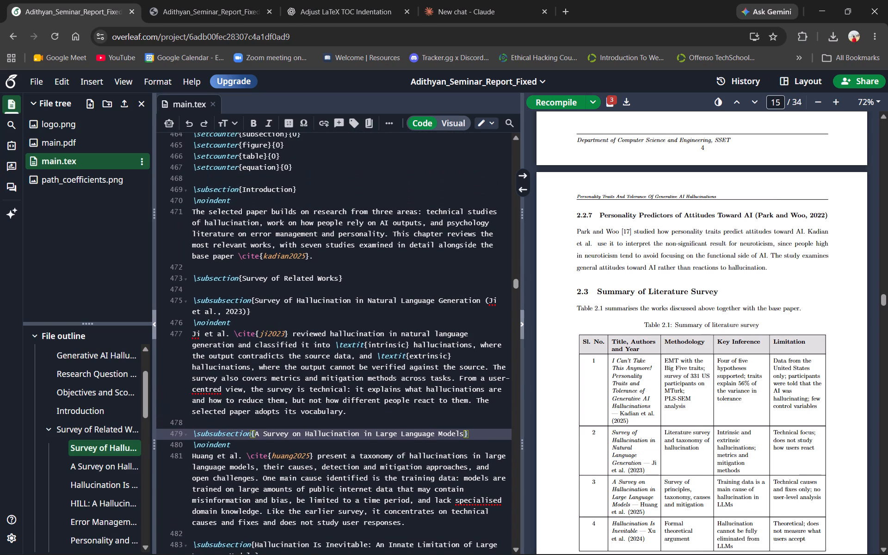
pyautogui.moveTo(245, 313); pyautogui.dragTo(257, 306)
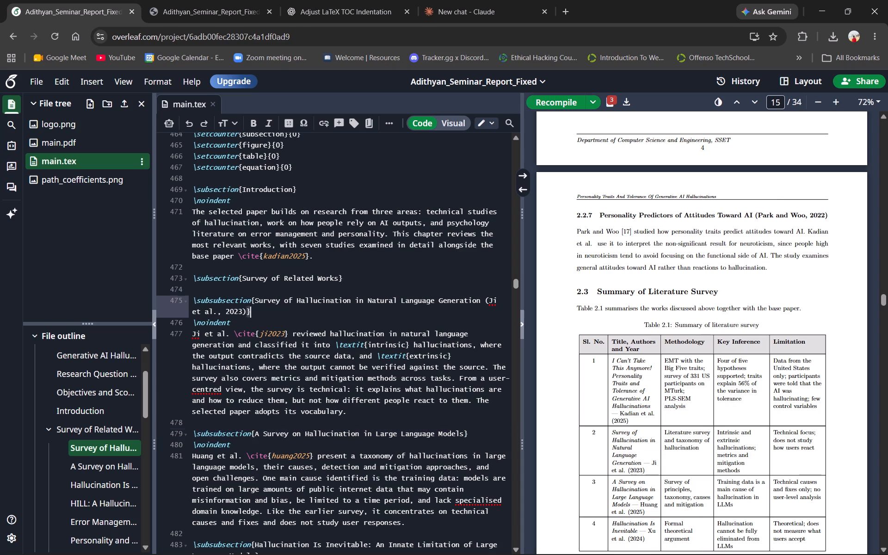
pyautogui.moveTo(257, 306); pyautogui.dragTo(484, 297)
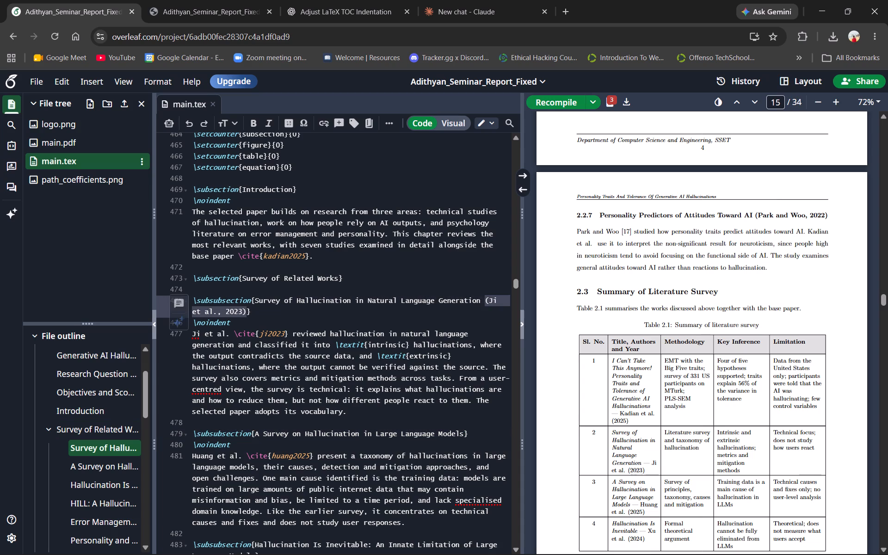
pyautogui.press('BackSpace')
pyautogui.press('BackSpace')
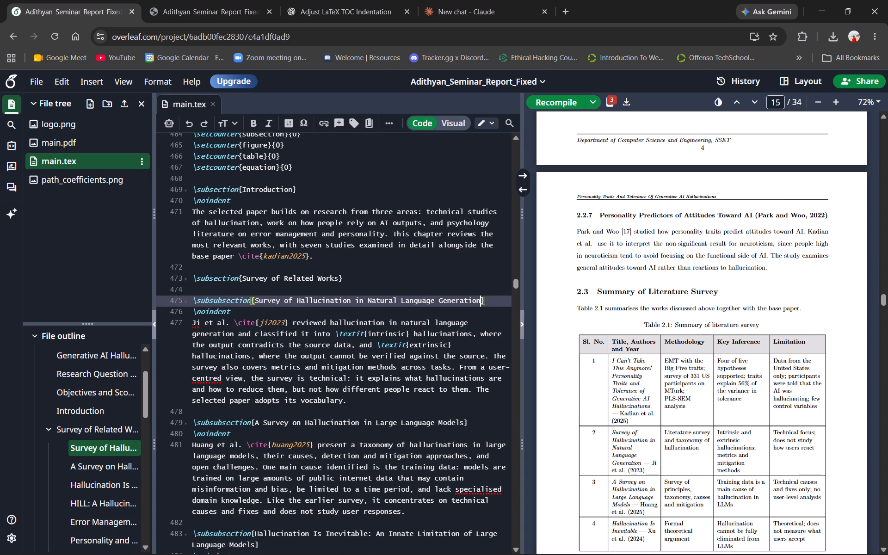
# Save and recompile the report with the edited literature survey subsubsection titles.
pyautogui.scroll(4, 484, 297)
pyautogui.hotkey('ctrl', 's')
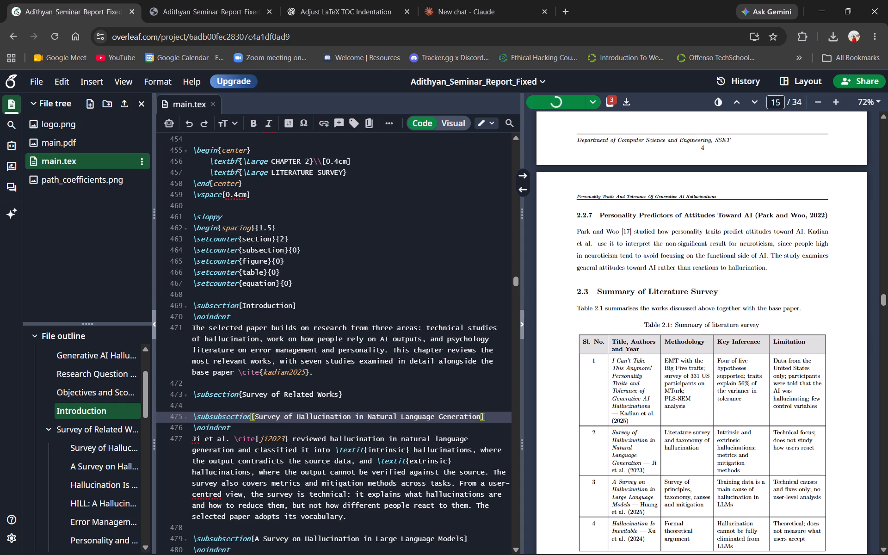
# Examine the compiled front matter, especially the Chapter 2 entries in the table of contents, and the matching subsubsection titles in the source.
pyautogui.click(694, 242)
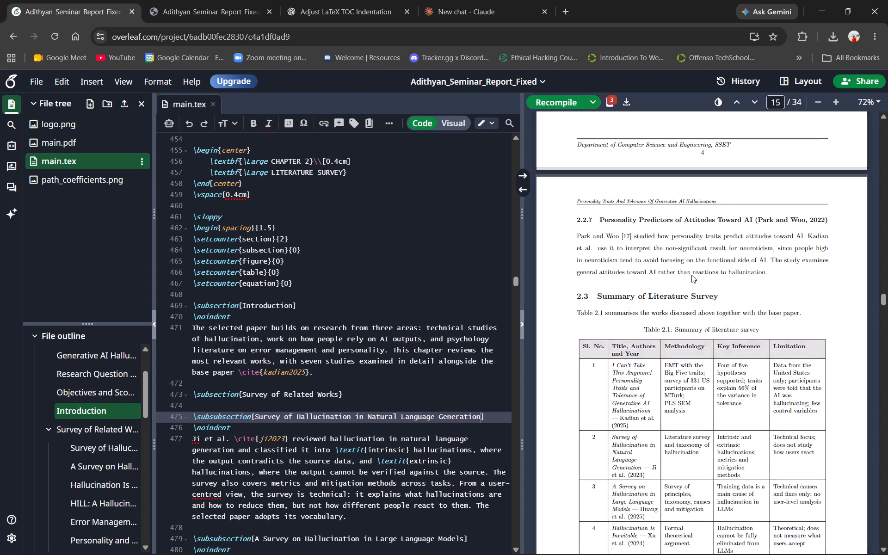
pyautogui.scroll(20, 692, 282)
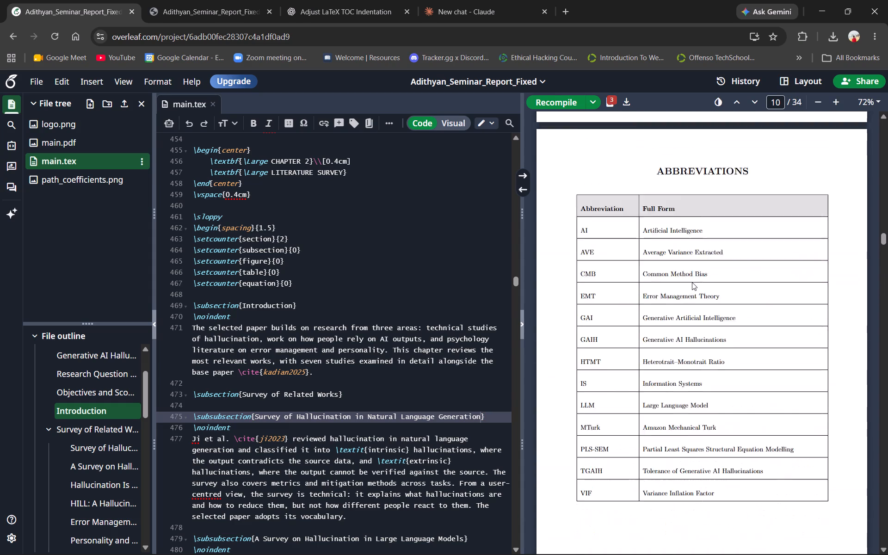
pyautogui.scroll(11, 692, 282)
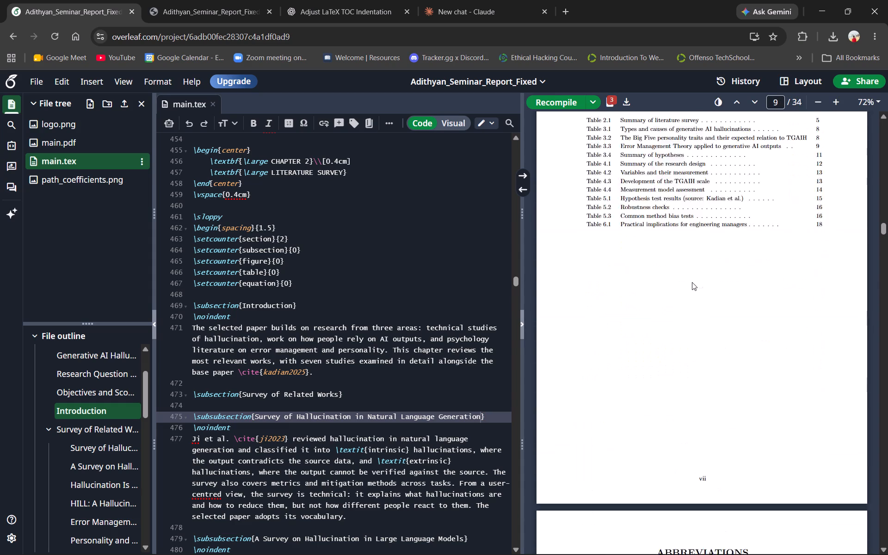
pyautogui.scroll(9, 692, 282)
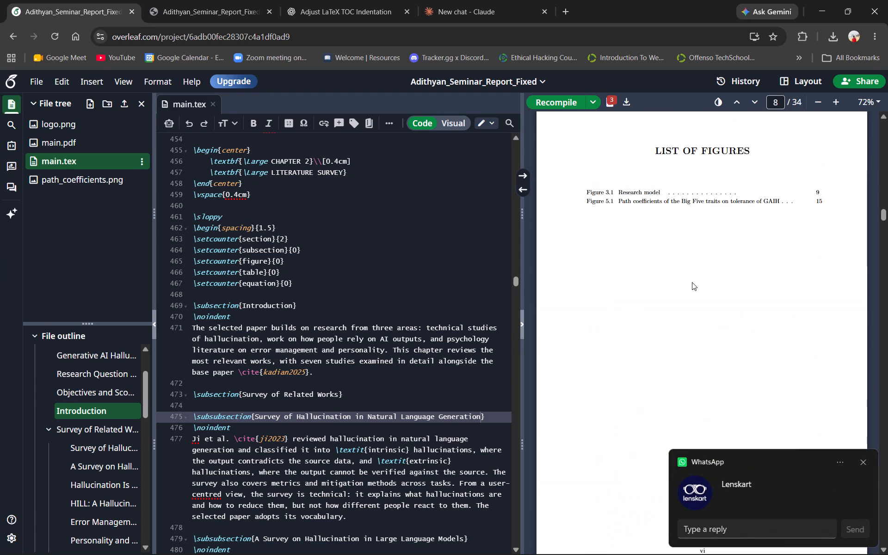
pyautogui.scroll(11, 692, 282)
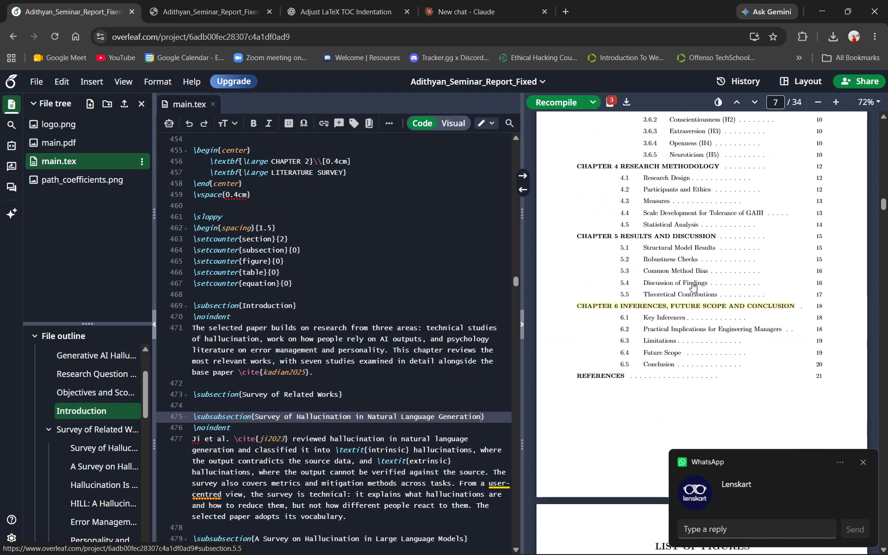
pyautogui.scroll(8, 692, 282)
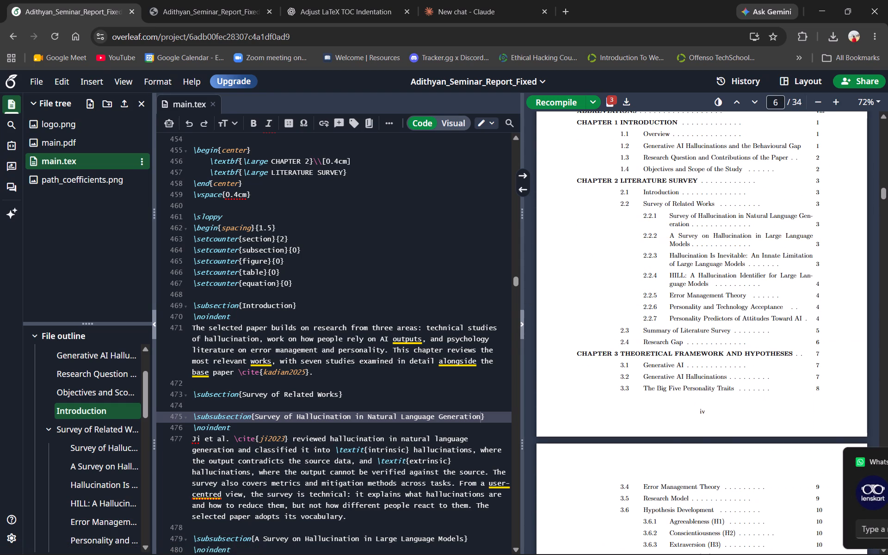
pyautogui.scroll(-2, 298, 368)
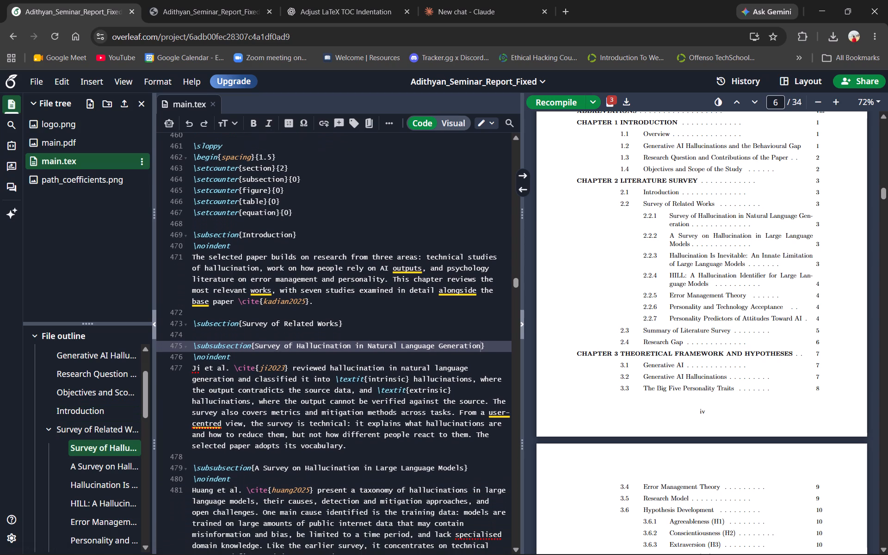
pyautogui.scroll(-4, 298, 368)
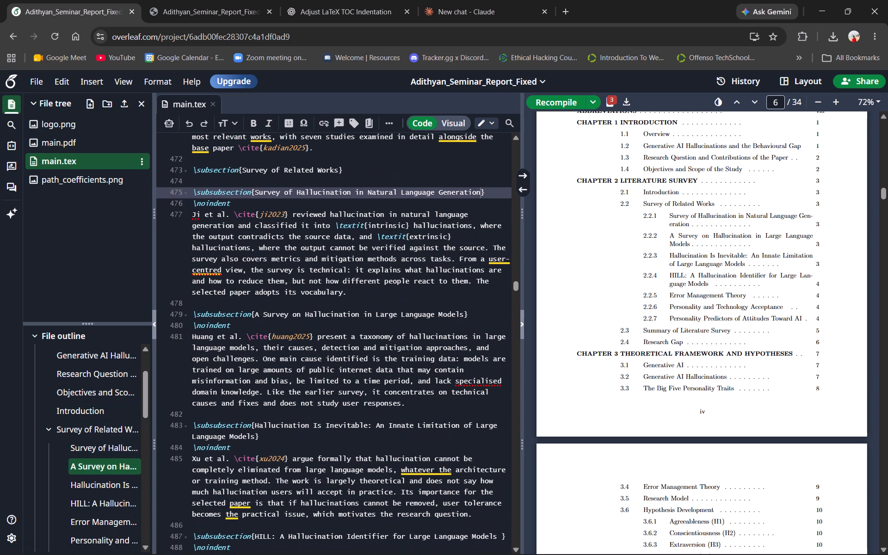
pyautogui.scroll(-1, 298, 368)
pyautogui.scroll(4, 298, 368)
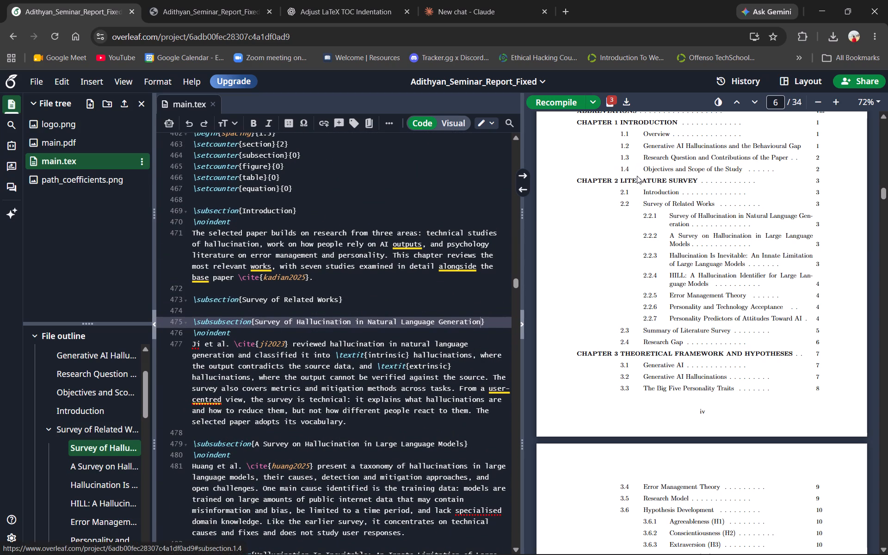
# Jump from the table of contents to section 1.4 and the start of Chapter 2 in the compiled PDF.
pyautogui.click(636, 176)
pyautogui.click(634, 180)
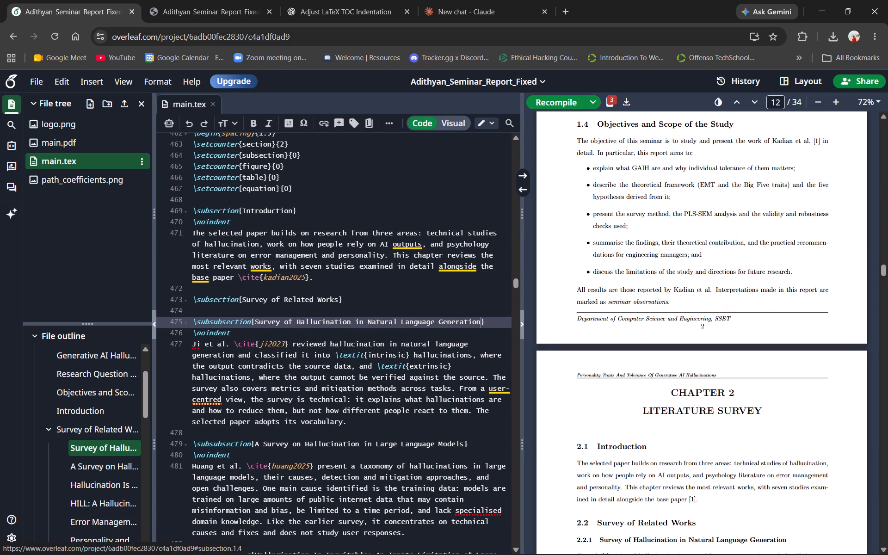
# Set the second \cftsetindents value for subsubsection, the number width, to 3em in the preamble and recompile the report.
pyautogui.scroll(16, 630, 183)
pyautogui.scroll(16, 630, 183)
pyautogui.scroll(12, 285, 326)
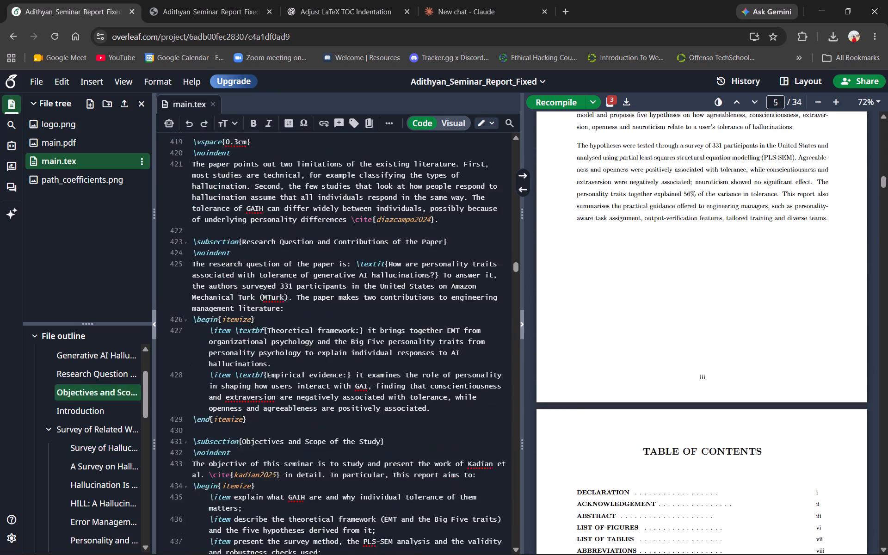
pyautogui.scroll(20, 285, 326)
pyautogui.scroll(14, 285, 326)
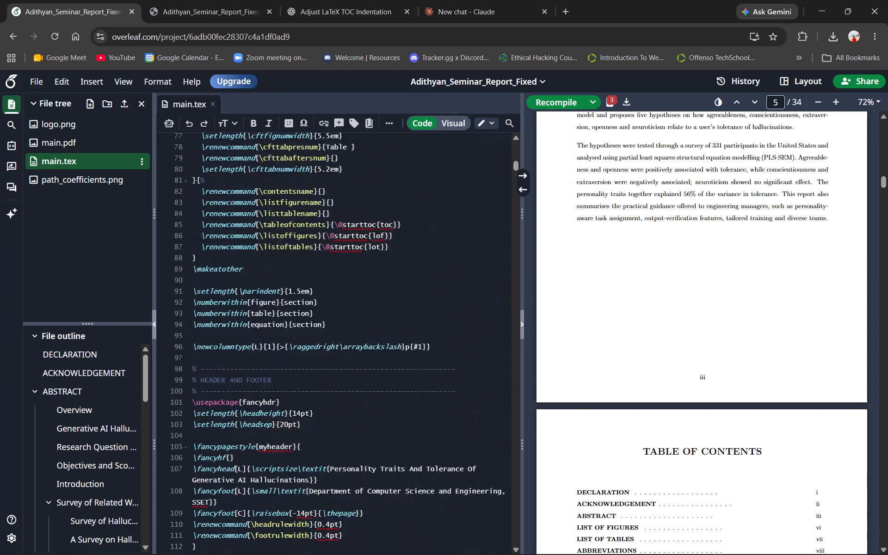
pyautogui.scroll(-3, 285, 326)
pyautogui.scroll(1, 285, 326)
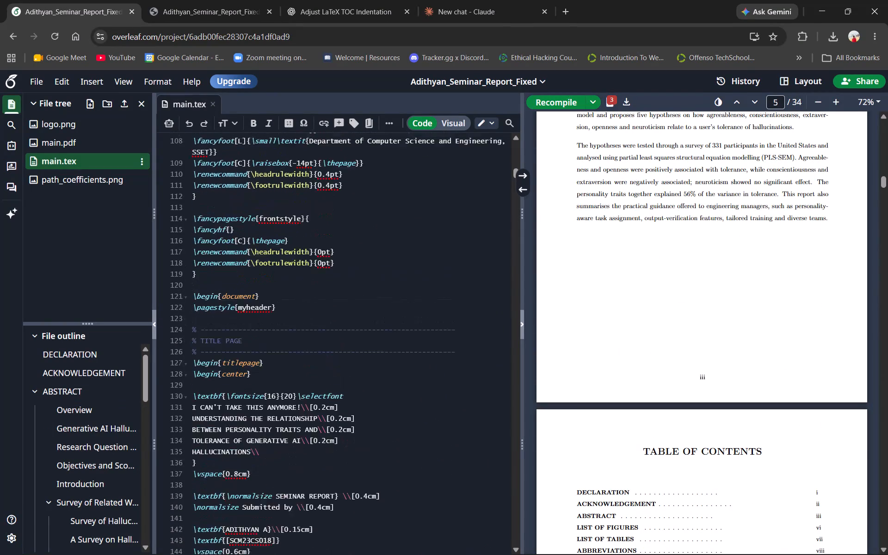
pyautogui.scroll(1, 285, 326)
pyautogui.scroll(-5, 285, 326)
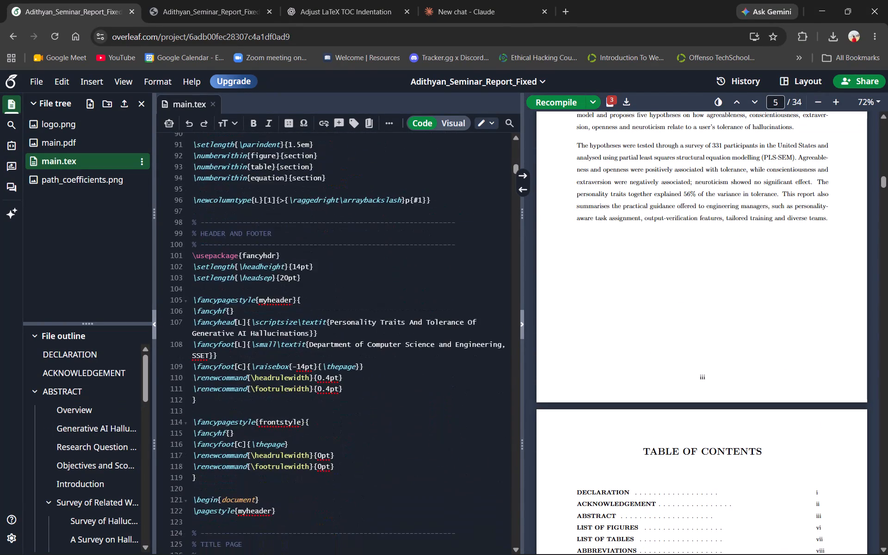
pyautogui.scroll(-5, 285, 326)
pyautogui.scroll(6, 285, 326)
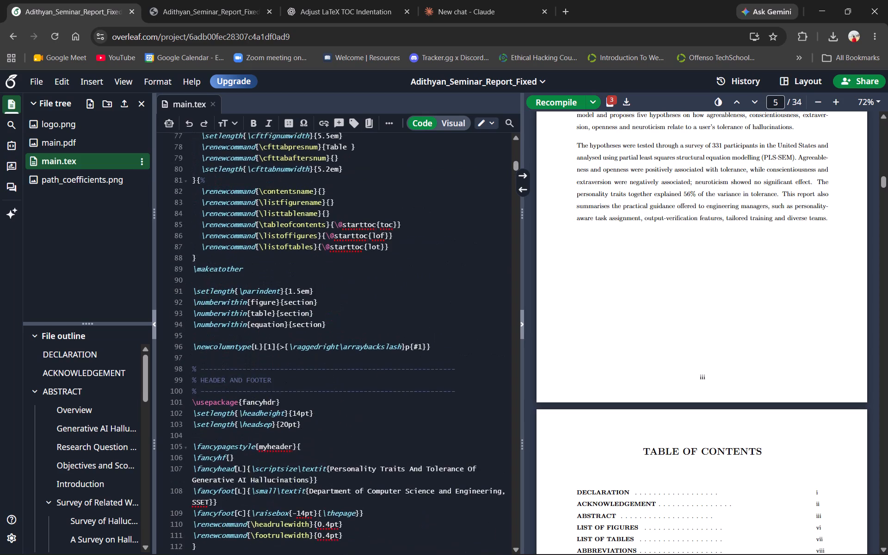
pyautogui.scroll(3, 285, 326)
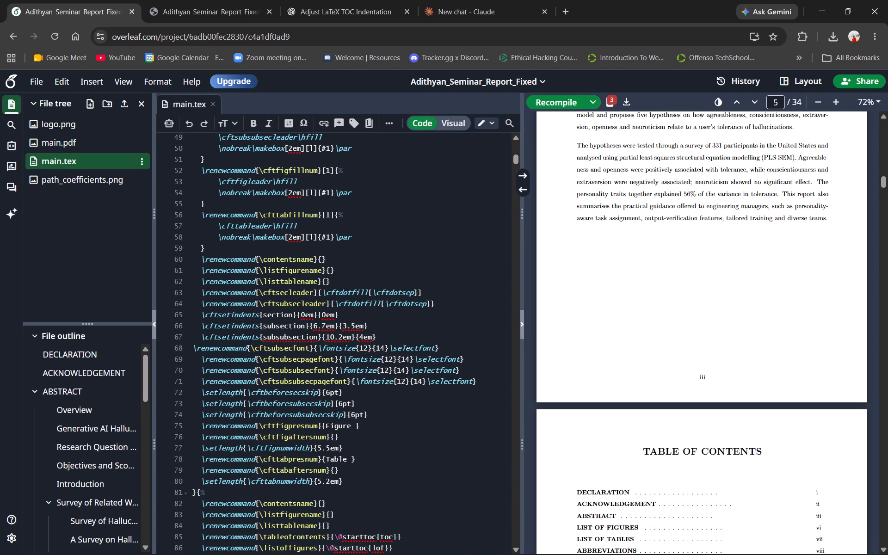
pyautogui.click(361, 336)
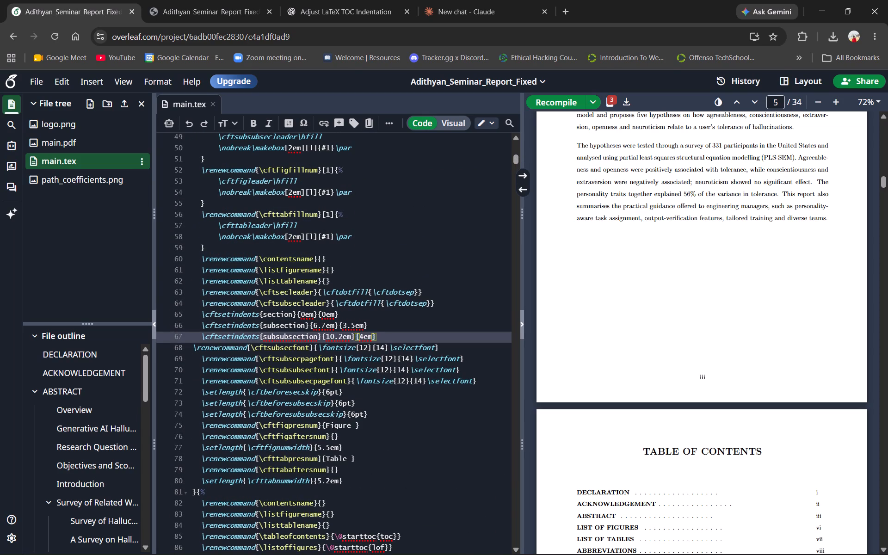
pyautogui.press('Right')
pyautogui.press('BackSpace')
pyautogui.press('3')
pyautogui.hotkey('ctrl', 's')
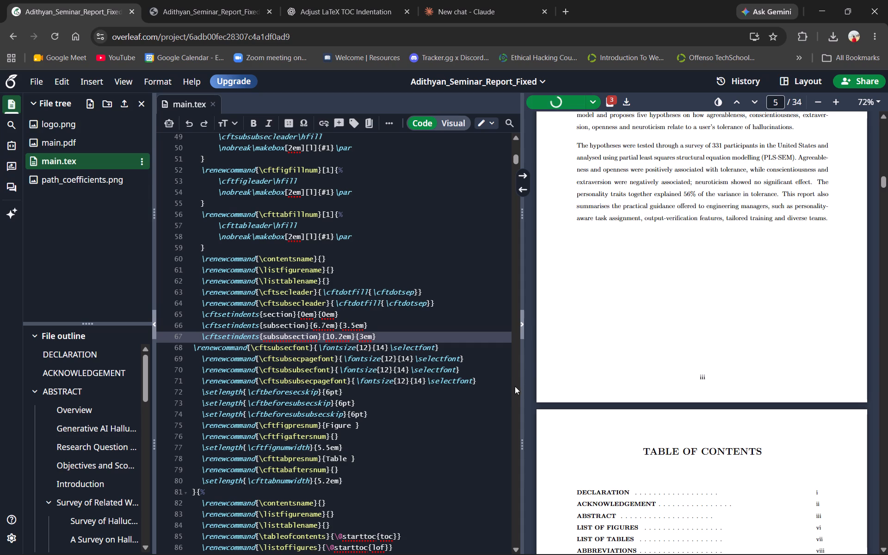
# Check the subsubsection entries in the table of contents, set their \cftsetindents number width to 4em, and recompile.
pyautogui.scroll(-6, 673, 272)
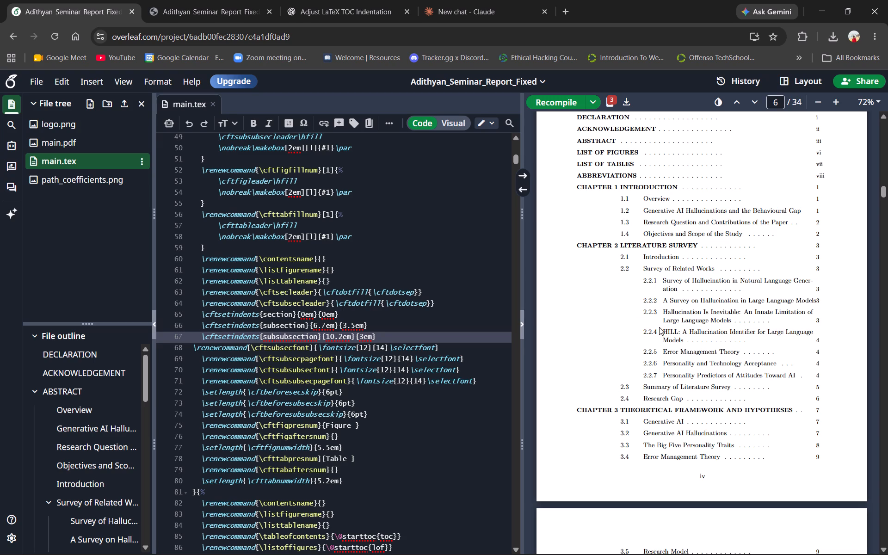
pyautogui.press('BackSpace')
pyautogui.press('4')
pyautogui.hotkey('ctrl', 's')
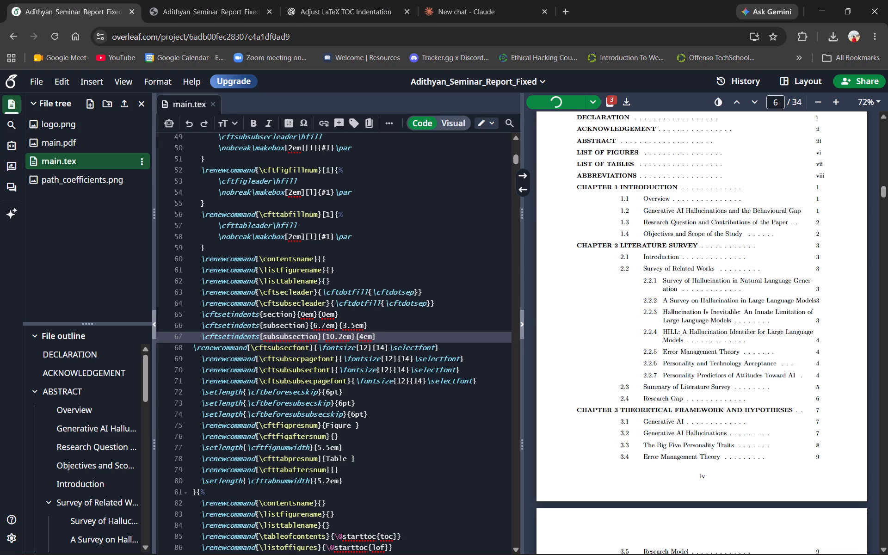
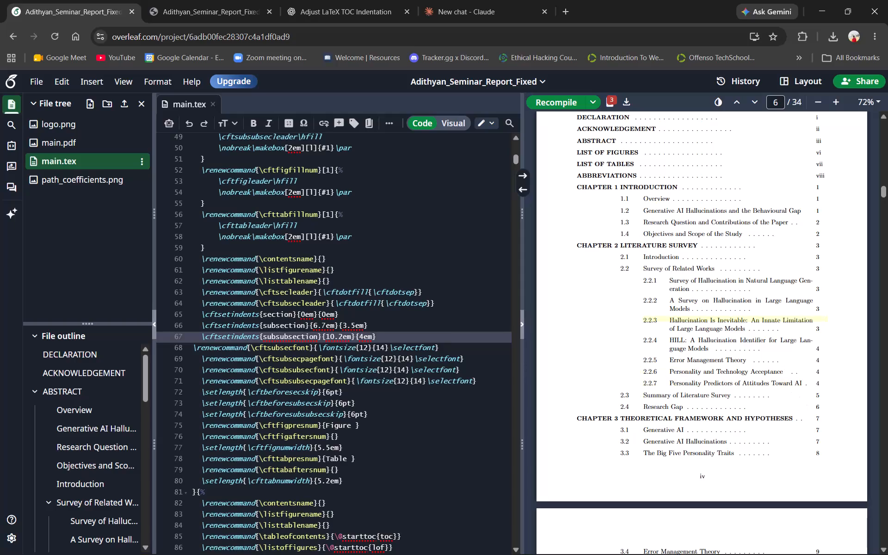
# Check the indents and alignment of the recompiled table of contents, continuing through to the list of tables.
pyautogui.scroll(1, 722, 305)
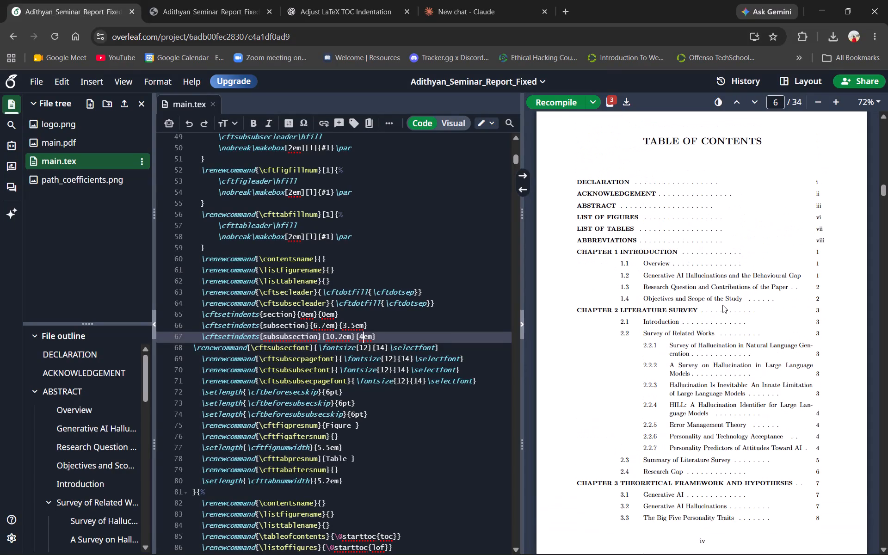
pyautogui.hscroll(-1, 722, 305)
pyautogui.scroll(-2, 727, 275)
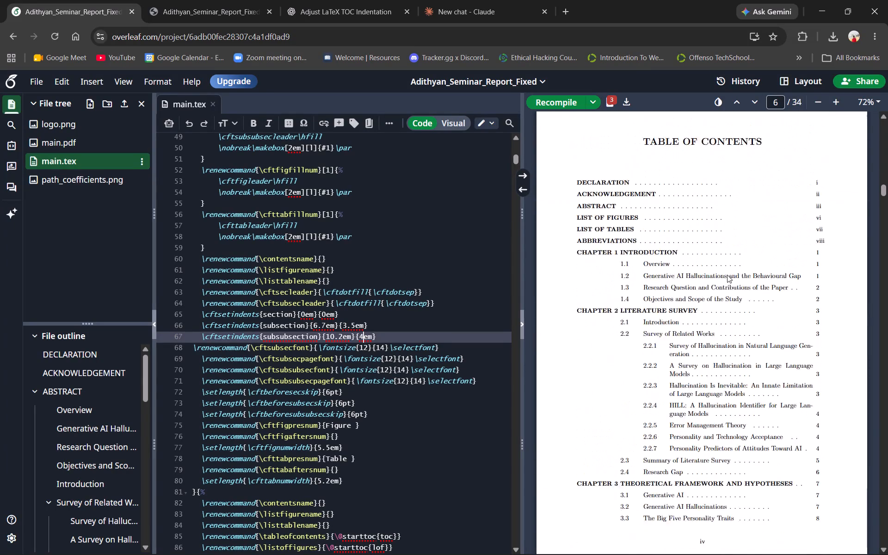
pyautogui.scroll(-8, 727, 275)
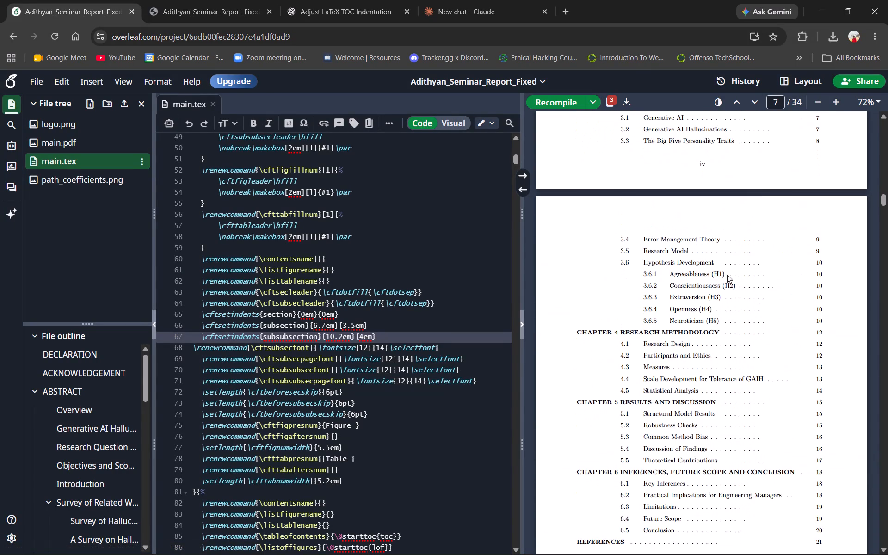
pyautogui.scroll(-10, 727, 275)
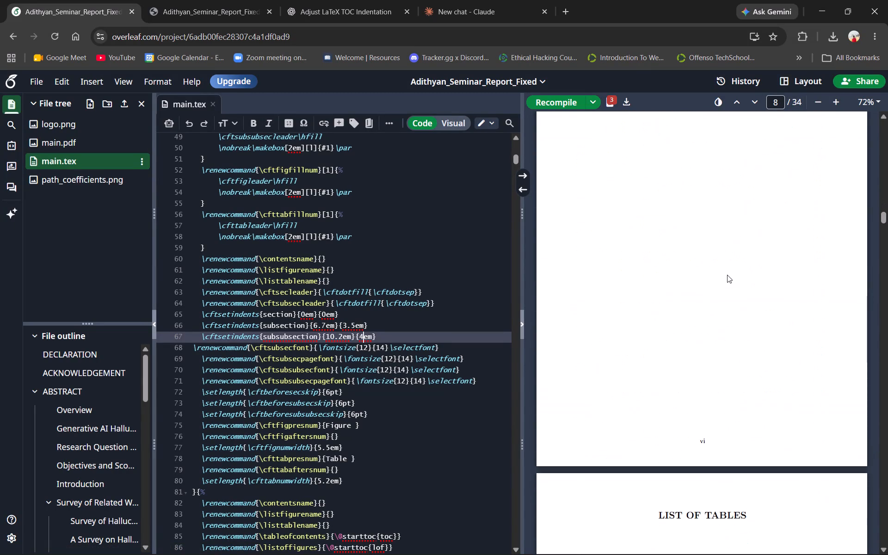
pyautogui.scroll(-5, 727, 275)
# Download the compiled report as a PDF and open the downloaded file in the browser.
pyautogui.click(628, 100)
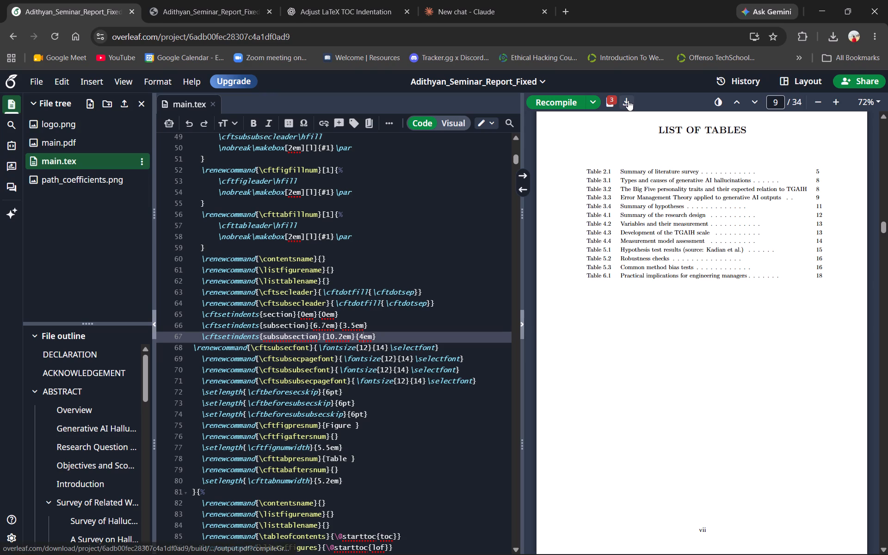
pyautogui.click(742, 66)
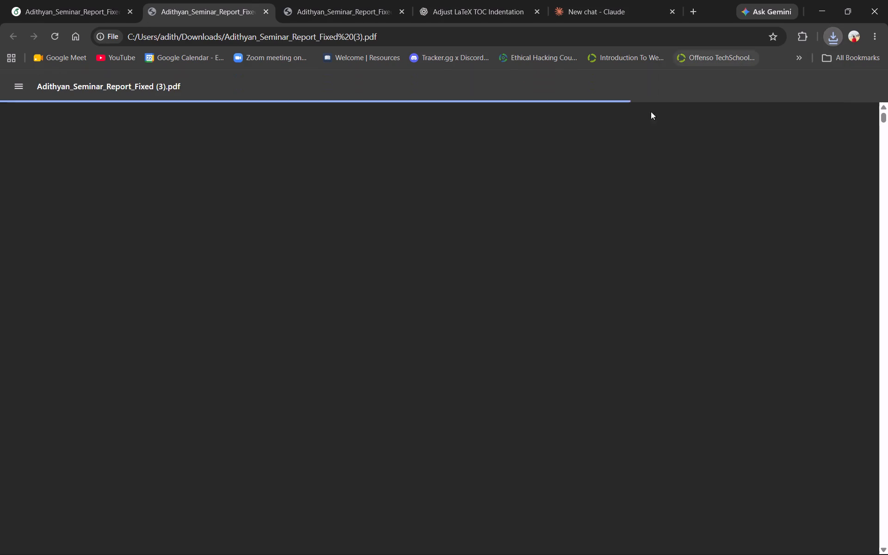
# Look through the downloaded PDF's front matter, from the title page and certificate to the declaration, acknowledgement and abstract.
pyautogui.scroll(-7, 510, 341)
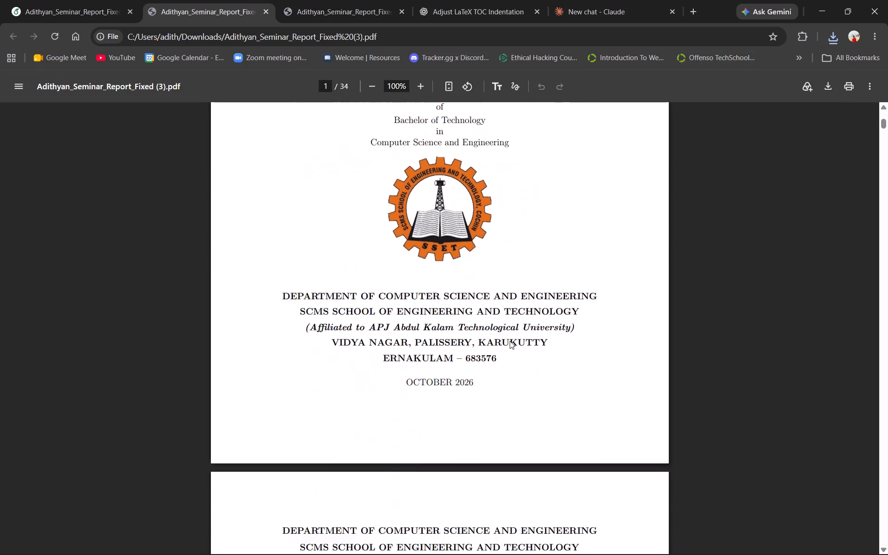
pyautogui.scroll(-10, 510, 341)
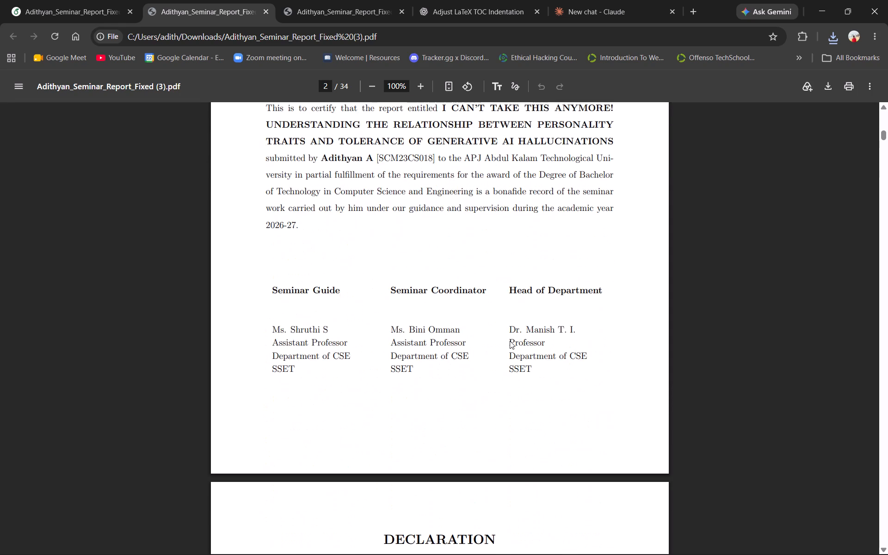
pyautogui.scroll(-11, 510, 341)
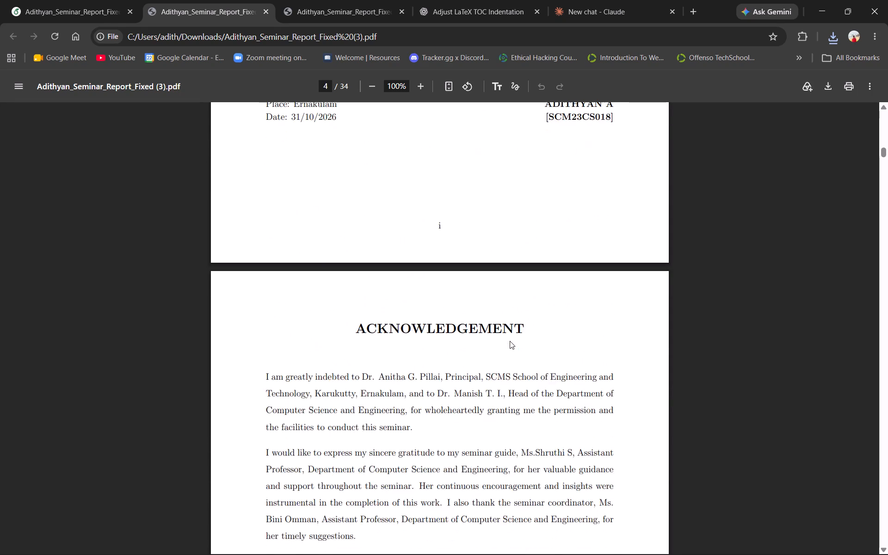
pyautogui.scroll(-10, 510, 341)
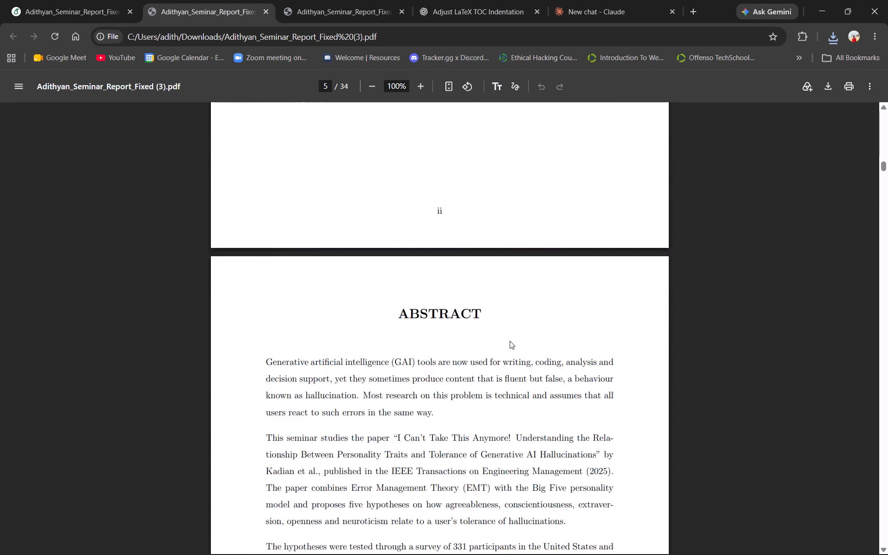
pyautogui.scroll(-12, 510, 341)
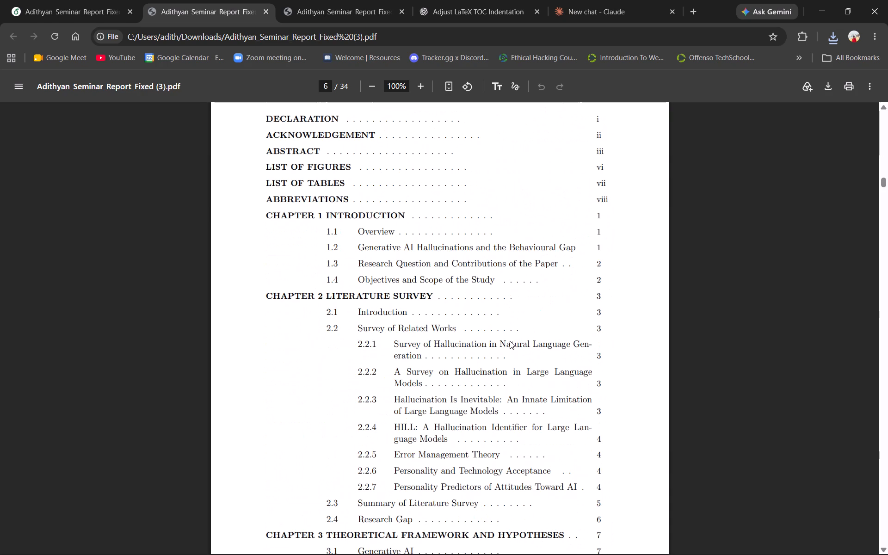
# Examine both table of contents pages in the downloaded PDF for numbering indents, wrapped titles and page numbers, and recheck the abstract page.
pyautogui.scroll(-1, 510, 341)
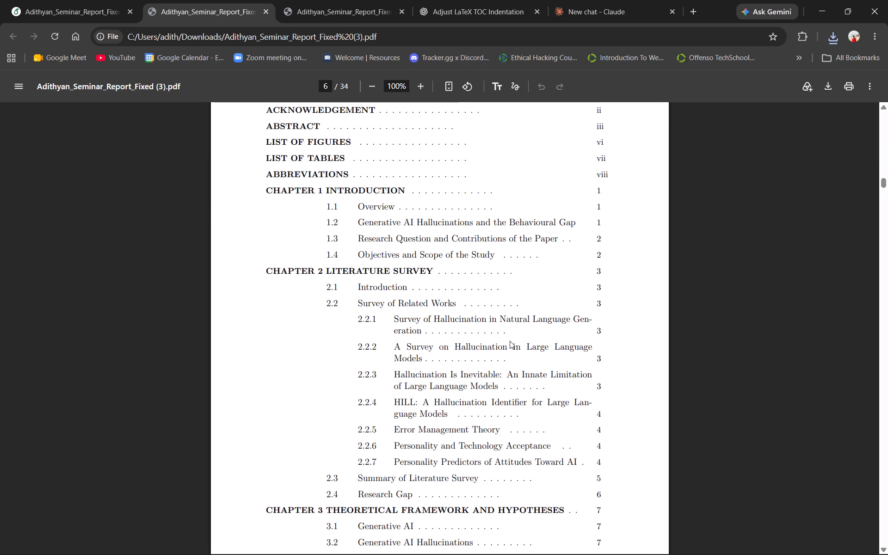
pyautogui.scroll(3, 510, 341)
pyautogui.scroll(-2, 510, 341)
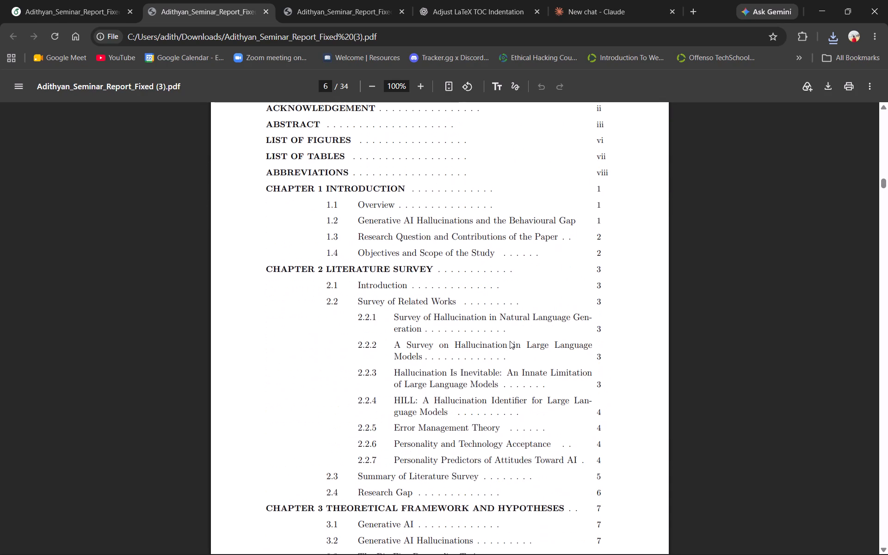
pyautogui.scroll(-4, 510, 341)
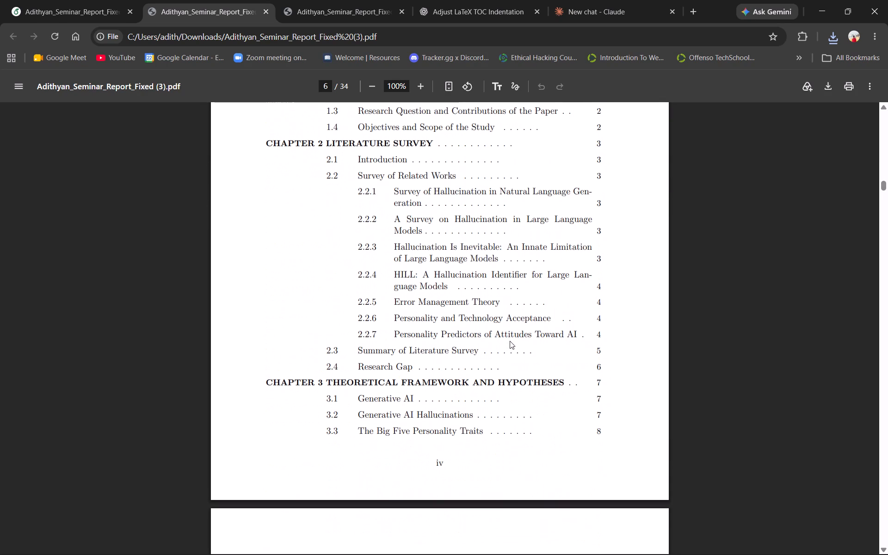
pyautogui.scroll(-1, 510, 341)
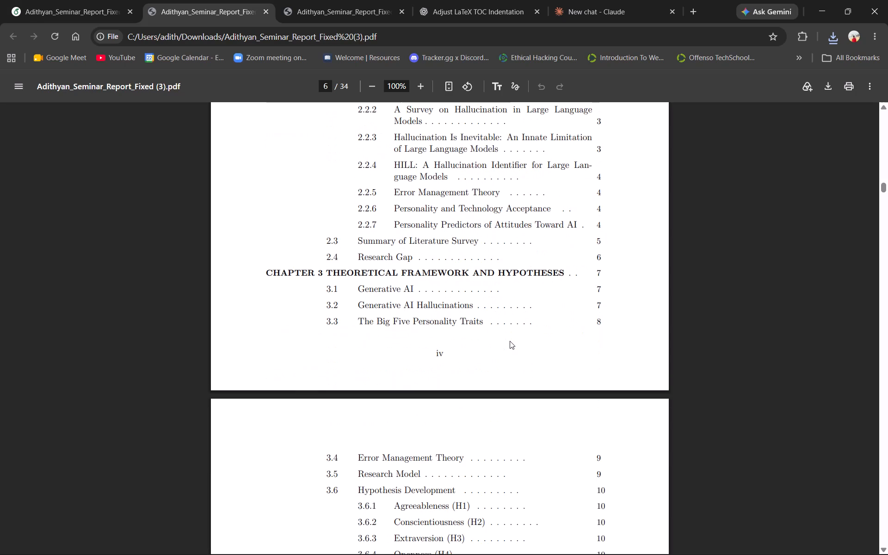
pyautogui.scroll(-6, 510, 341)
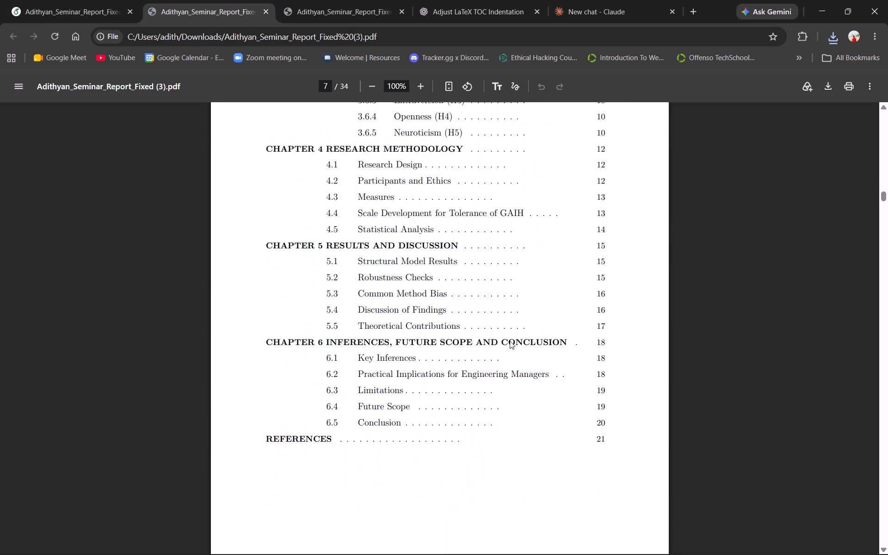
pyautogui.scroll(-1, 510, 341)
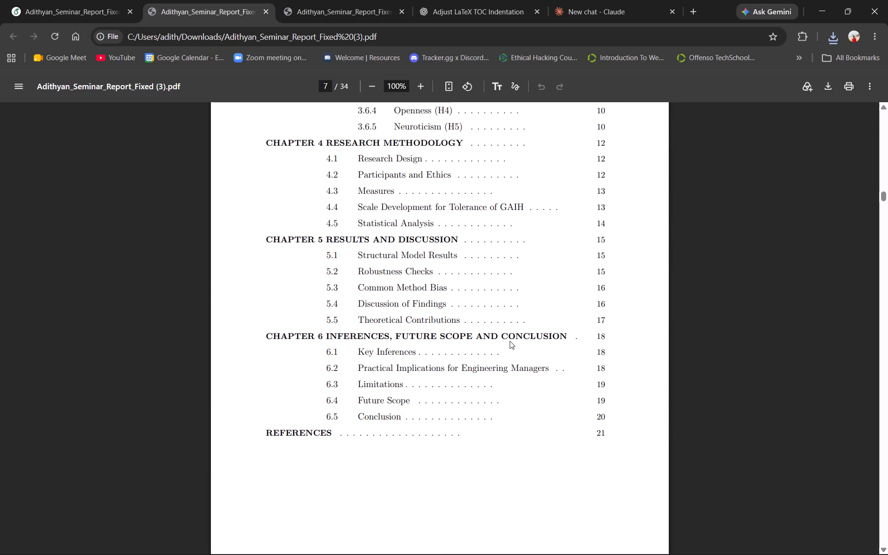
pyautogui.scroll(19, 510, 341)
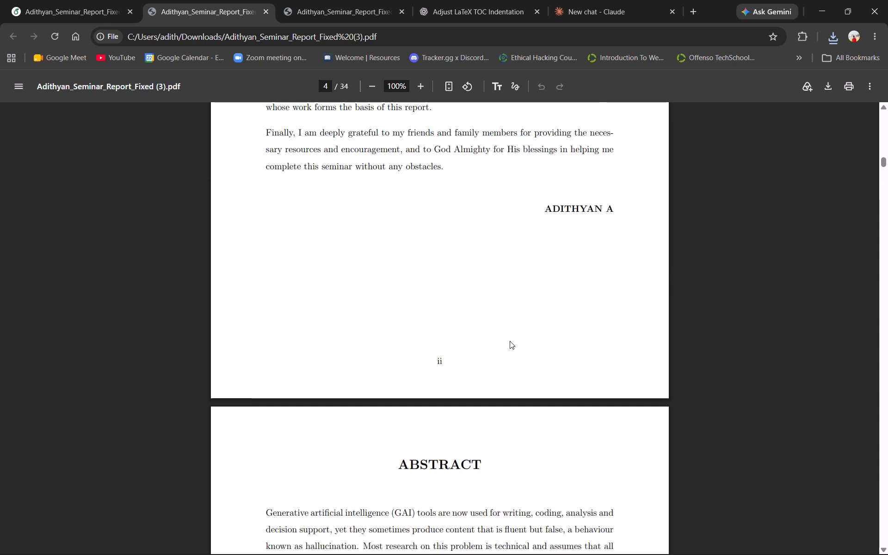
pyautogui.scroll(-8, 510, 341)
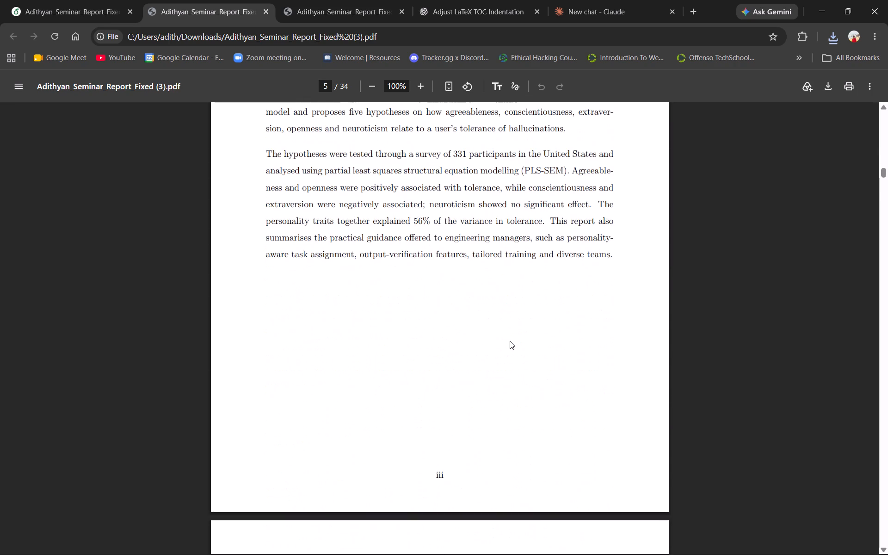
pyautogui.scroll(-4, 510, 341)
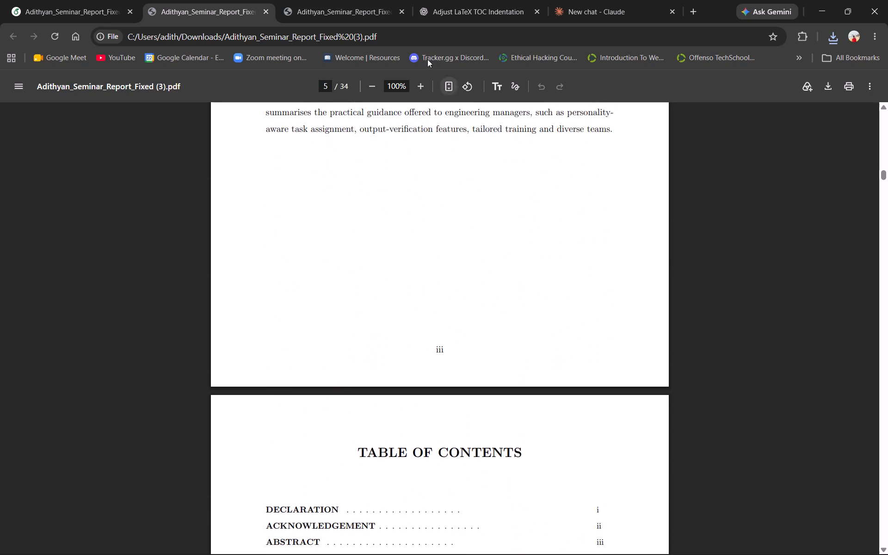
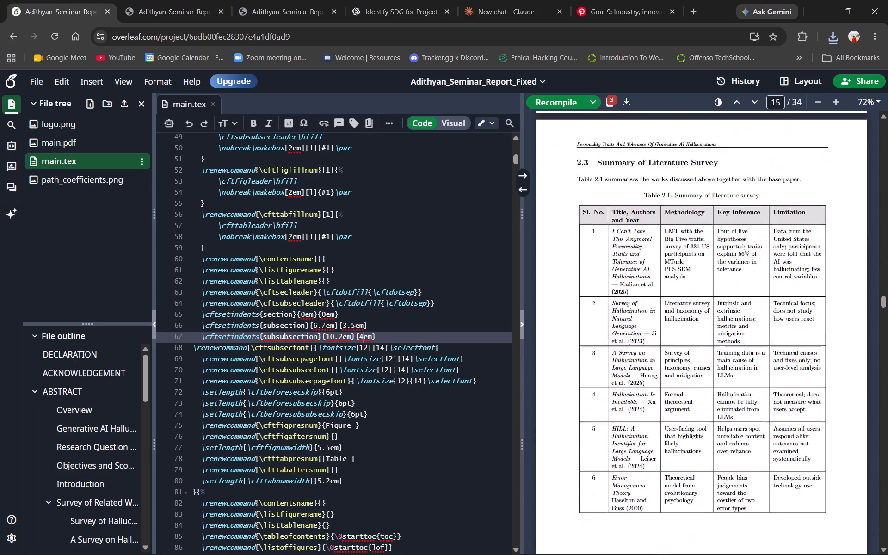
pyautogui.scroll(-2, 636, 514)
pyautogui.scroll(17, 636, 514)
pyautogui.scroll(12, 636, 514)
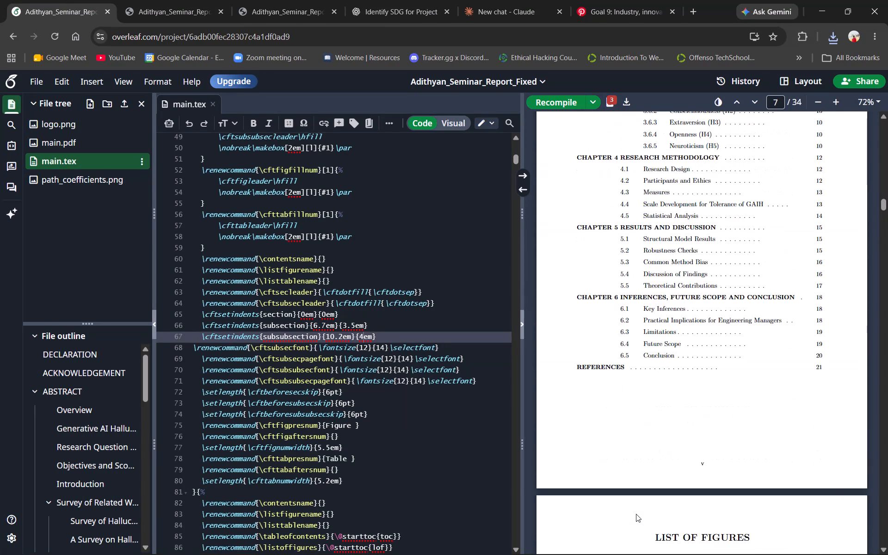
pyautogui.scroll(12, 636, 514)
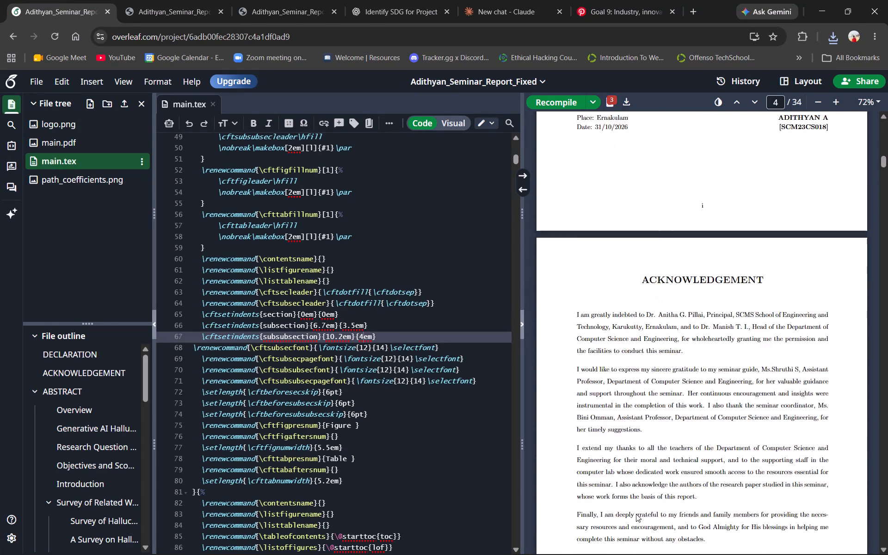
pyautogui.scroll(3, 636, 514)
pyautogui.scroll(-14, 636, 514)
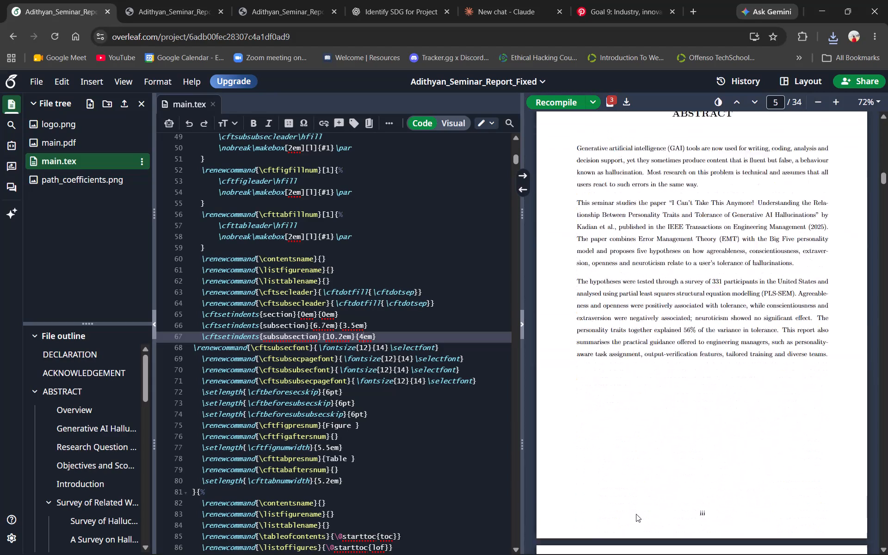
pyautogui.scroll(-1, 636, 514)
pyautogui.doubleClick(641, 307)
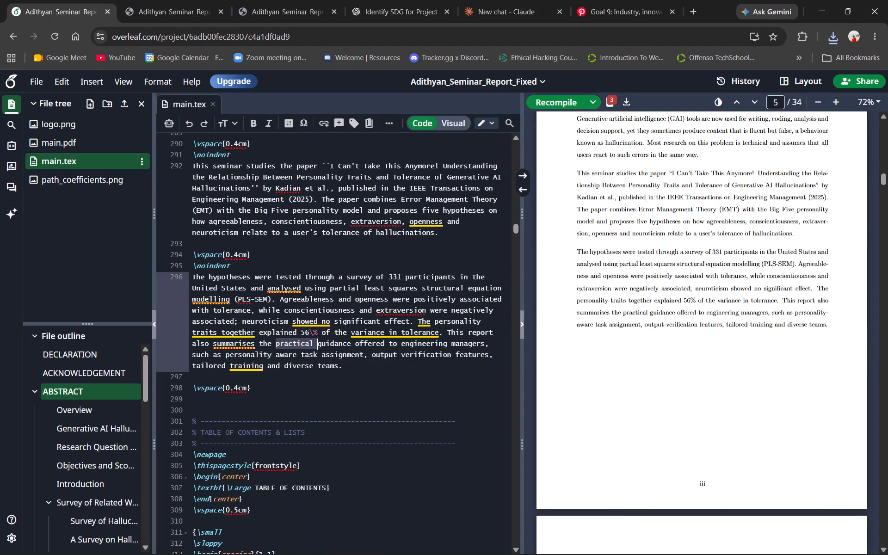
# Locate the source of the ABSTRACT heading in main.tex from the compiled preview.
pyautogui.click(361, 376)
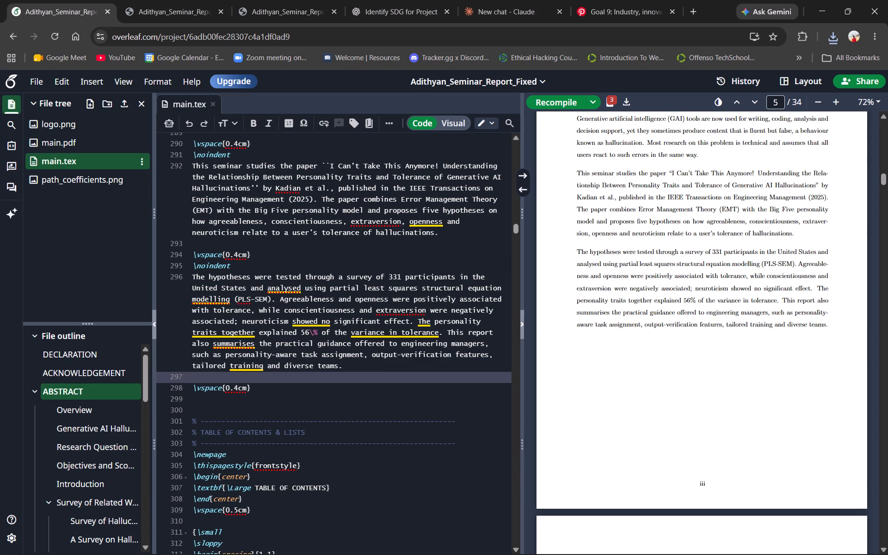
pyautogui.scroll(5, 361, 376)
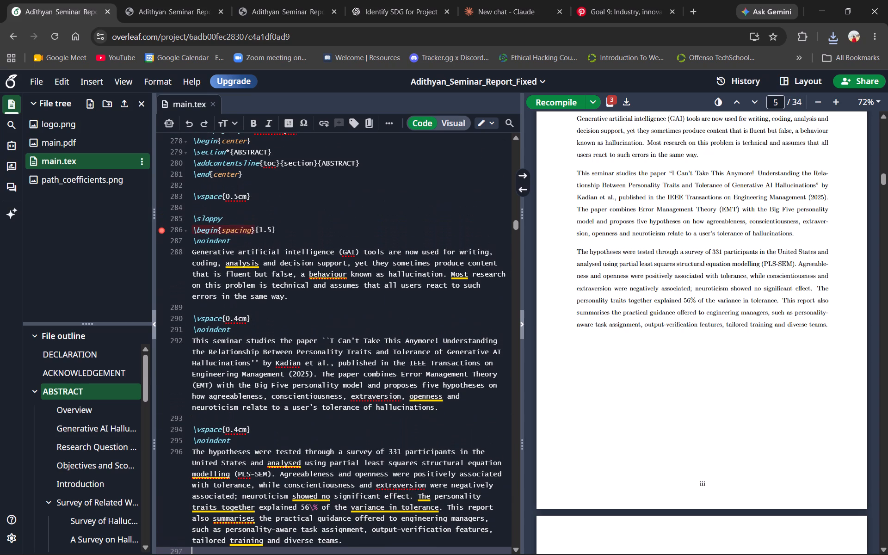
pyautogui.scroll(6, 675, 280)
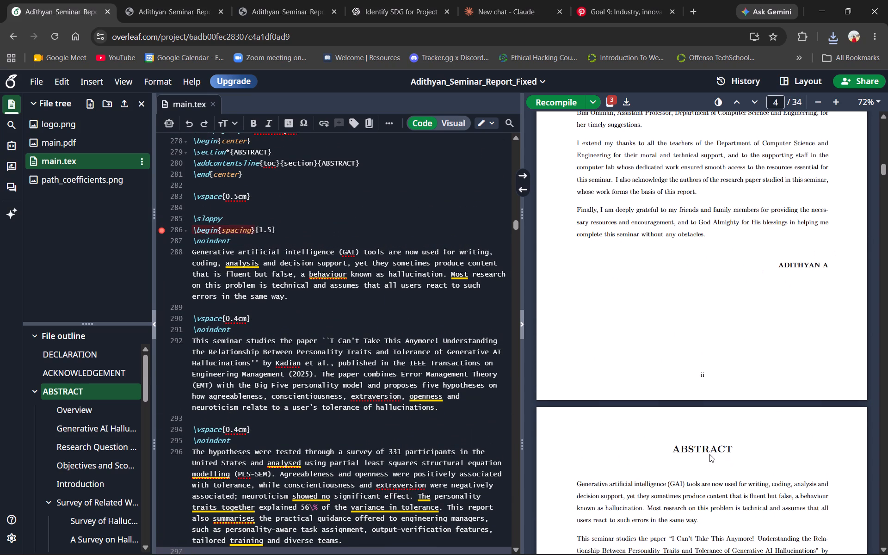
pyautogui.click(710, 447)
pyautogui.click(710, 447)
pyautogui.doubleClick(710, 447)
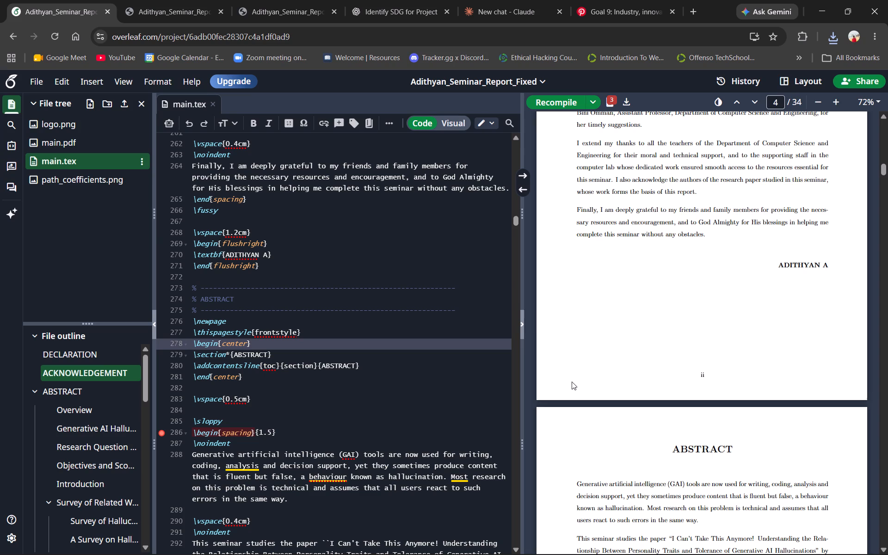
# Locate the source of the bold seminar title in the Declaration's first paragraph from the compiled preview.
pyautogui.scroll(6, 803, 369)
pyautogui.scroll(4, 720, 317)
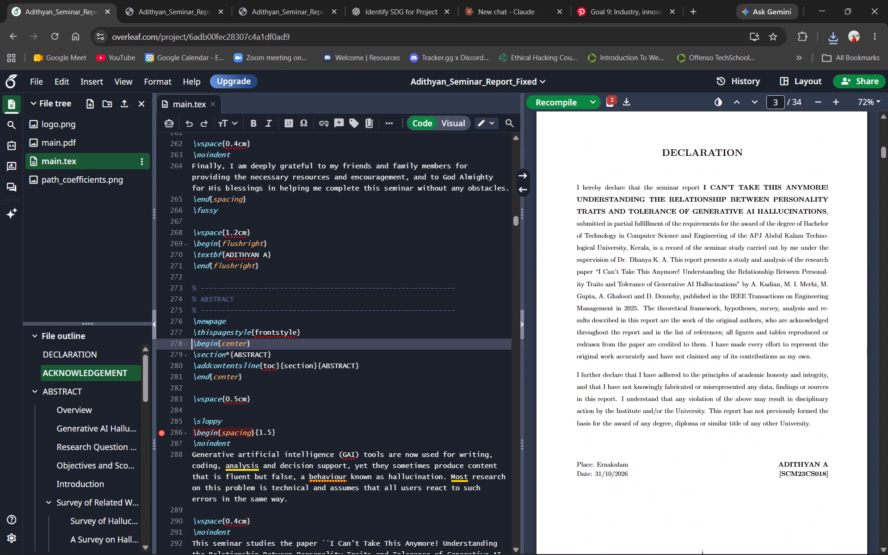
pyautogui.doubleClick(670, 197)
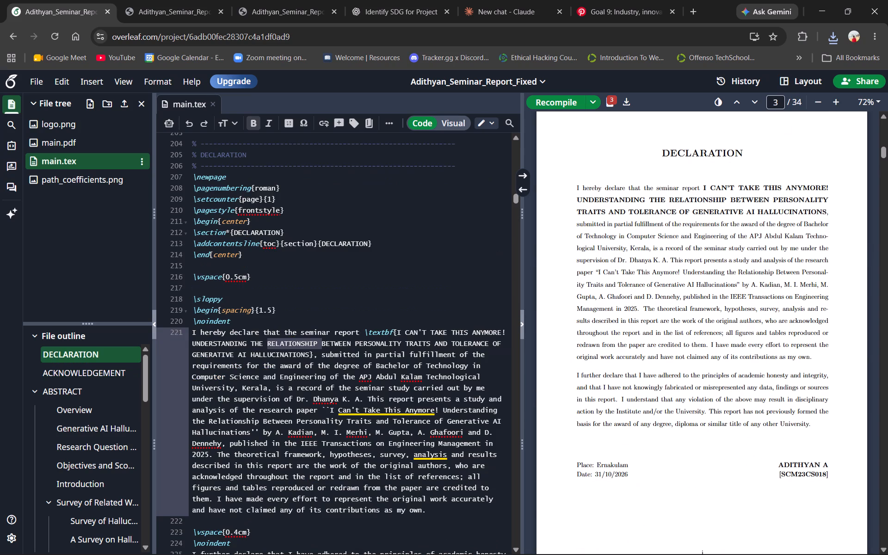
pyautogui.scroll(-12, 338, 282)
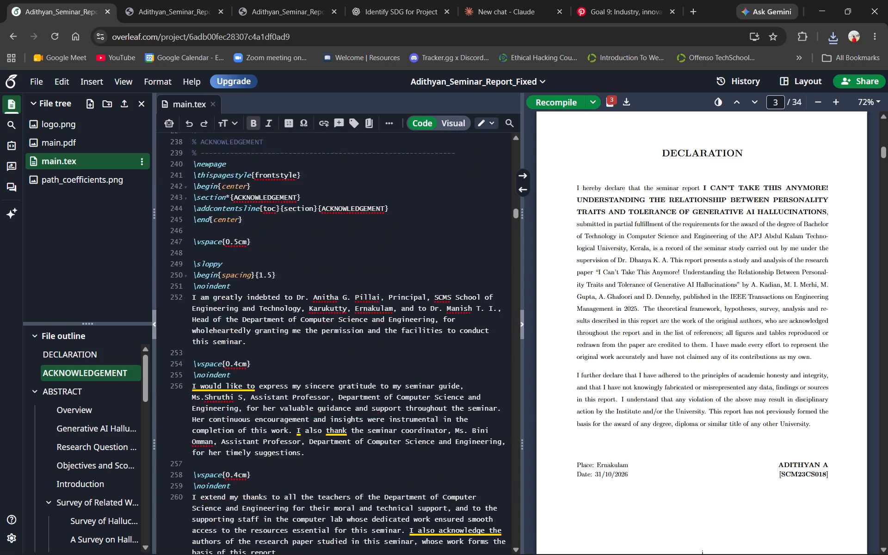
pyautogui.scroll(-8, 338, 282)
pyautogui.scroll(3, 338, 282)
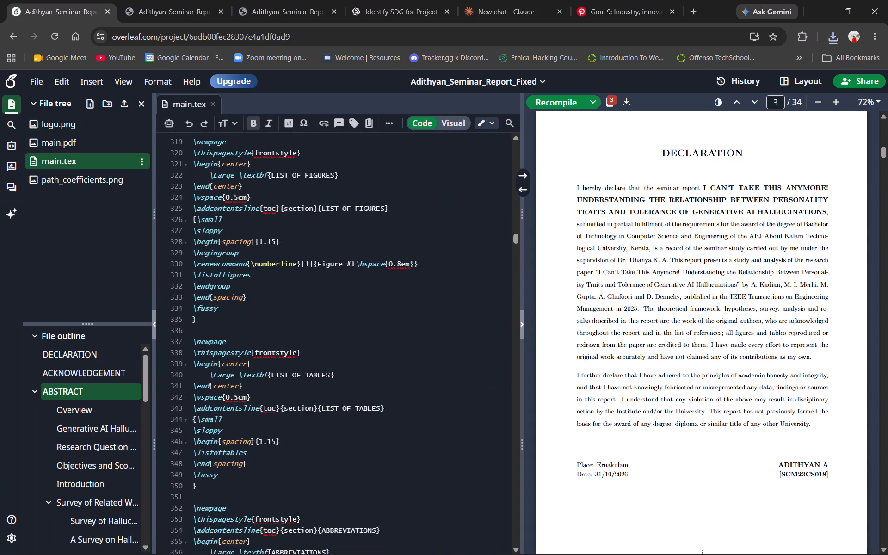
pyautogui.scroll(14, 338, 282)
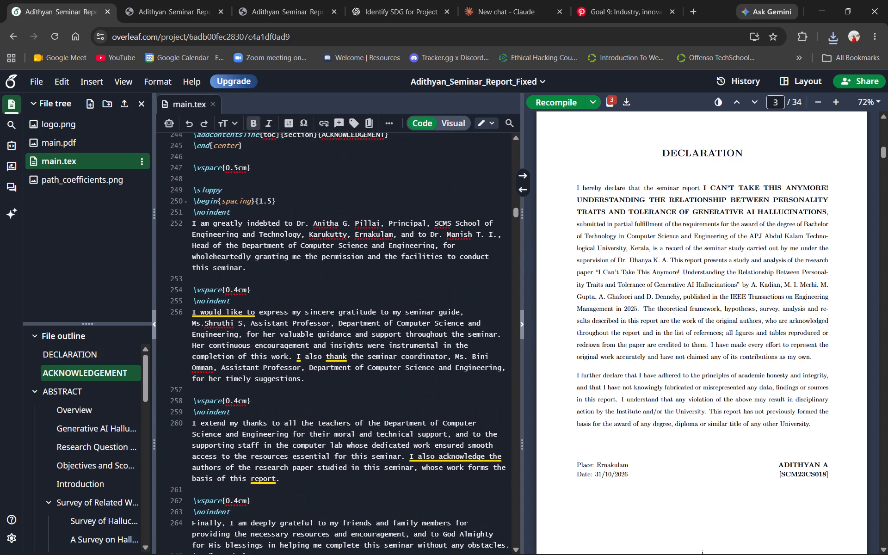
pyautogui.scroll(3, 338, 282)
pyautogui.doubleClick(670, 198)
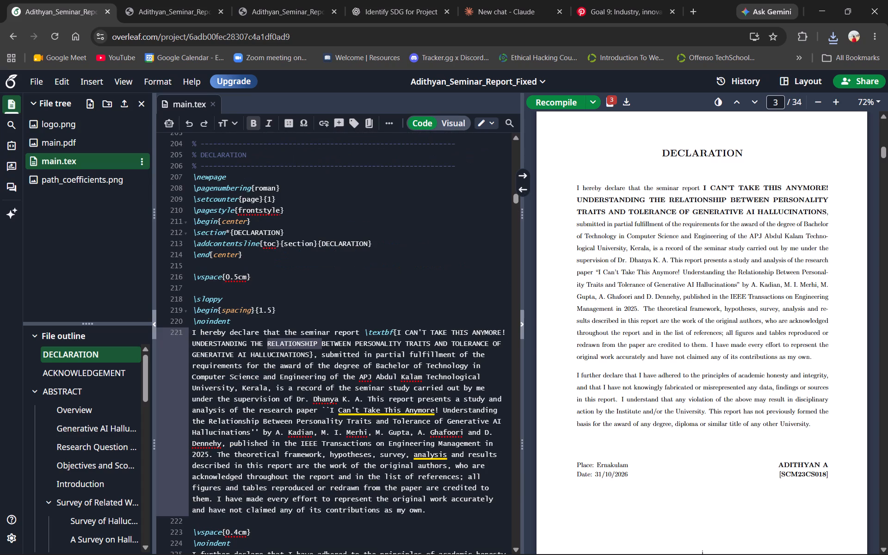
# Copy the \textbf command that precedes the seminar title in the Declaration's first paragraph.
pyautogui.press('Up')
pyautogui.press('Right')
pyautogui.press('Up')
pyautogui.press('Right')
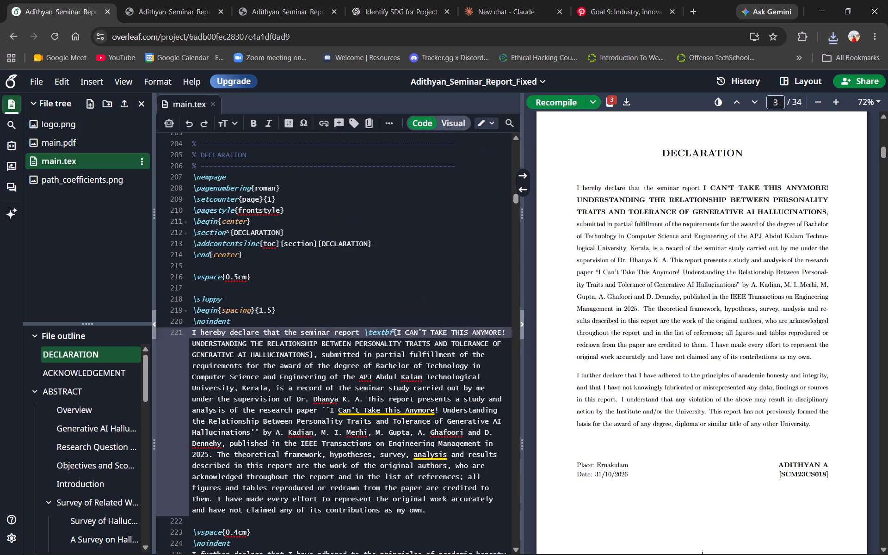
pyautogui.press('Right')
pyautogui.press('Right')
pyautogui.press('Right')
pyautogui.press('Right')
pyautogui.press('Right')
pyautogui.press('Right')
pyautogui.press('Right')
pyautogui.press('Right')
pyautogui.press('Right')
pyautogui.press('Right')
pyautogui.press('Right')
pyautogui.press('Right')
pyautogui.press('Right')
pyautogui.press('Right')
pyautogui.press('Right')
pyautogui.press('Right')
pyautogui.press('Right')
pyautogui.press('Right')
pyautogui.press('Right')
pyautogui.press('Right')
pyautogui.press('Right')
pyautogui.press('Left')
pyautogui.hotkey('ctrl', 'shift', 'Right')
pyautogui.hotkey('ctrl', 'shift', 'Right')
pyautogui.hotkey('ctrl', 'shift', 'Right')
pyautogui.hotkey('ctrl', 'shift', 'Left')
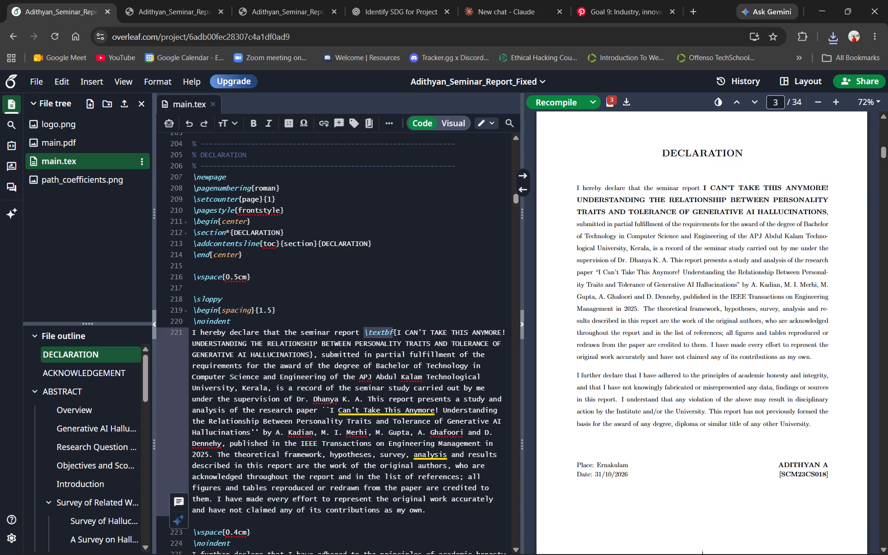
pyautogui.hotkey('ctrl', 'c')
pyautogui.press('Down')
pyautogui.press('Down')
pyautogui.press('Down')
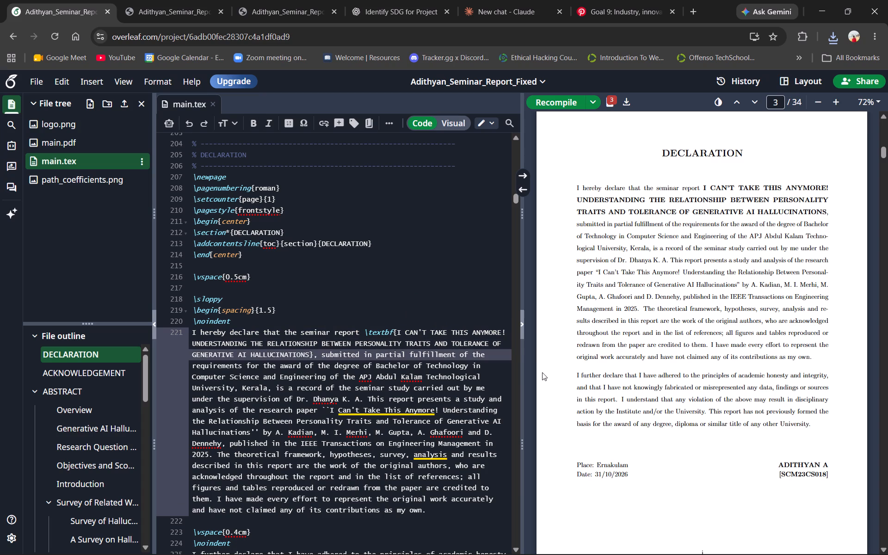
# Find the abstract page in the compiled preview and bring the source of its last paragraph into view in main.tex.
pyautogui.scroll(-16, 646, 409)
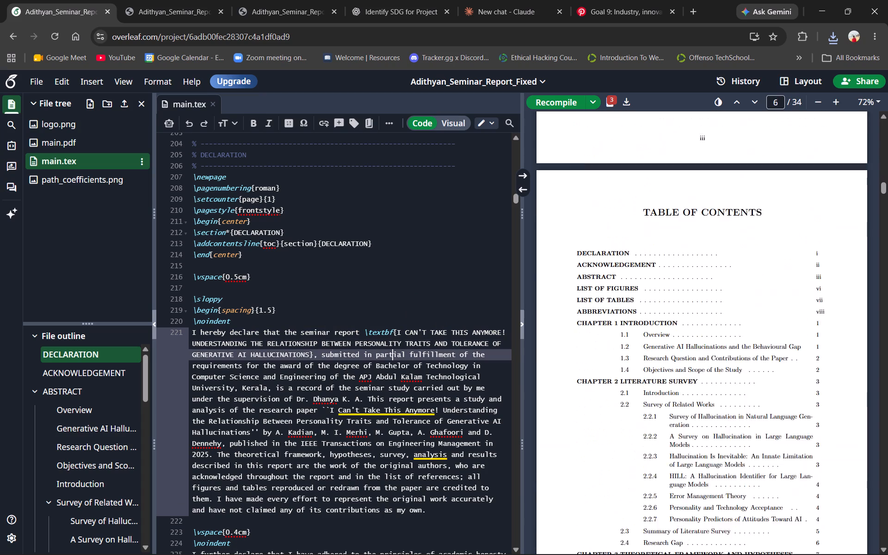
pyautogui.scroll(-13, 646, 409)
pyautogui.scroll(1, 646, 409)
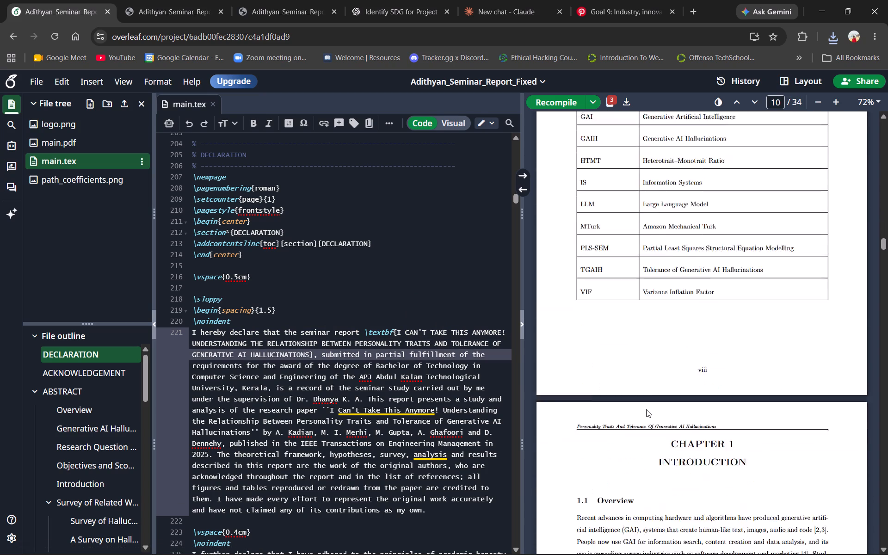
pyautogui.scroll(13, 646, 409)
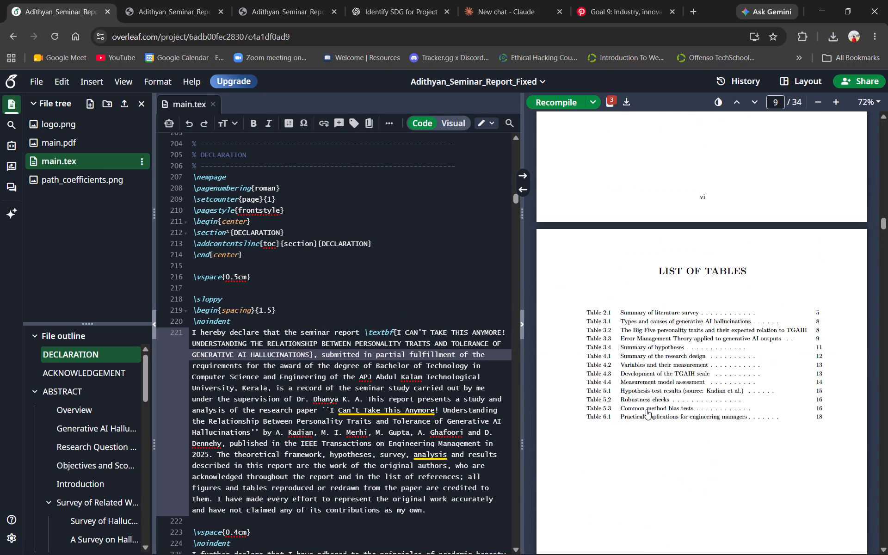
pyautogui.scroll(9, 646, 409)
pyautogui.scroll(-1, 592, 554)
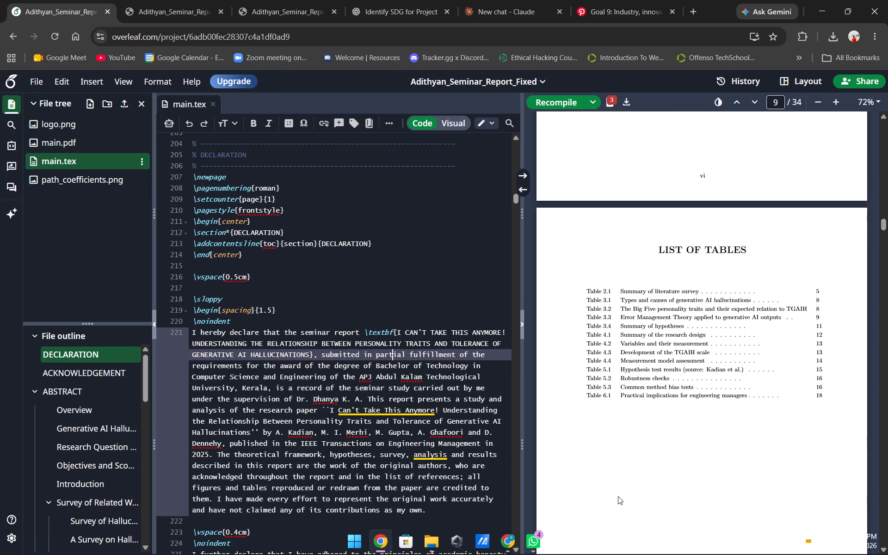
pyautogui.scroll(20, 778, 412)
pyautogui.scroll(2, 778, 412)
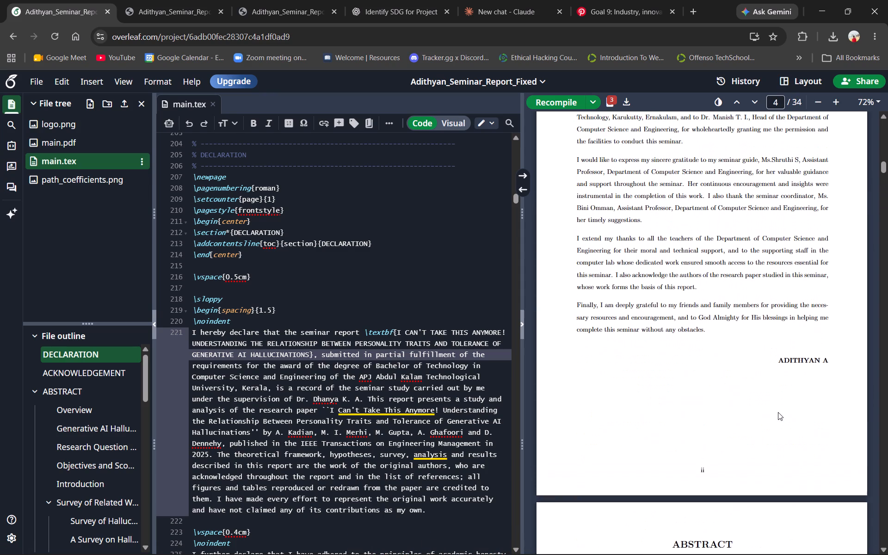
pyautogui.scroll(1, 778, 412)
pyautogui.scroll(-2, 663, 379)
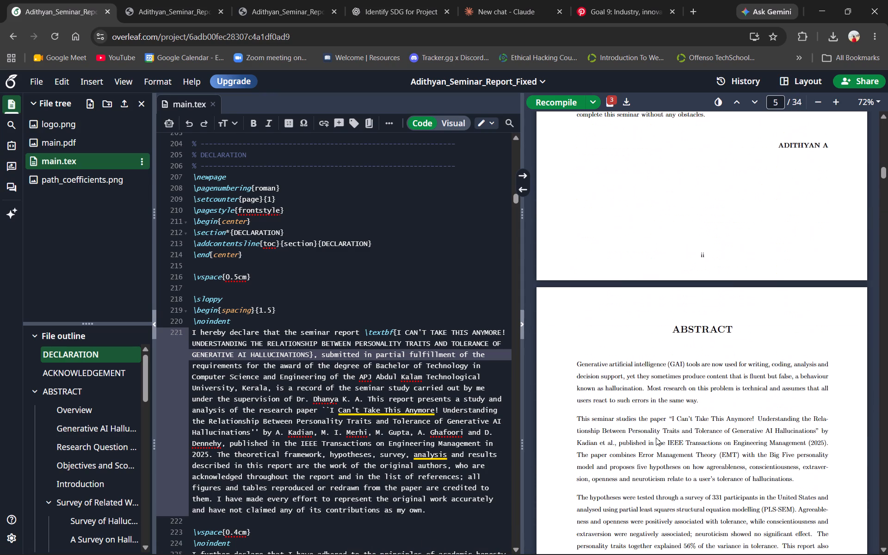
pyautogui.click(656, 438)
pyautogui.scroll(-4, 646, 434)
pyautogui.doubleClick(646, 434)
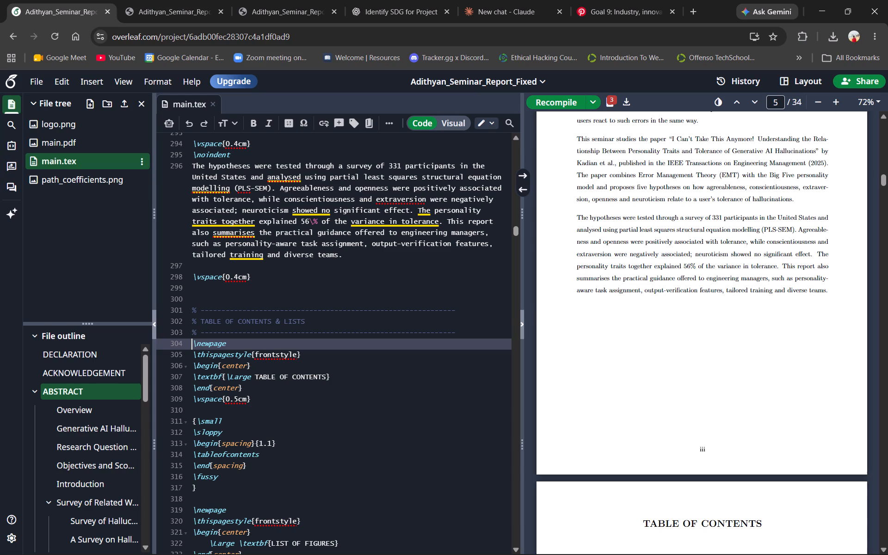
pyautogui.scroll(1, 326, 288)
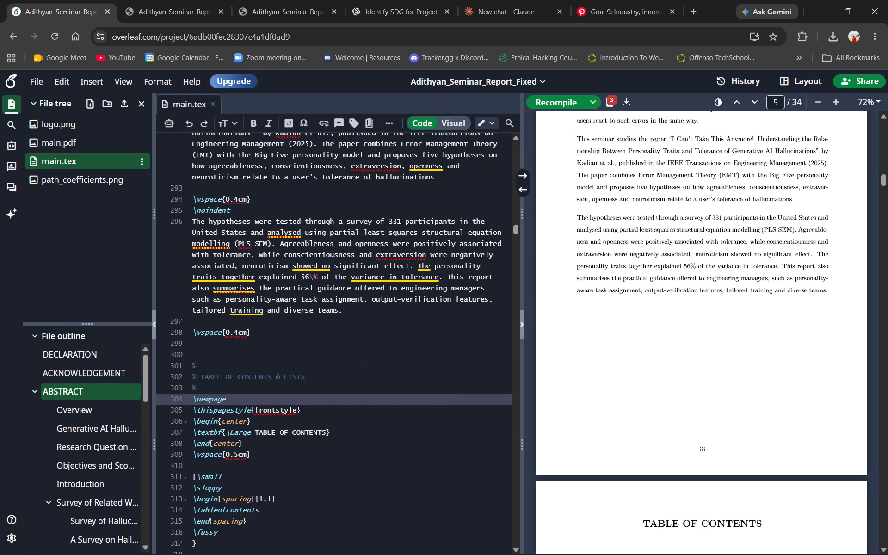
pyautogui.scroll(3, 311, 372)
pyautogui.hscroll(1, 311, 372)
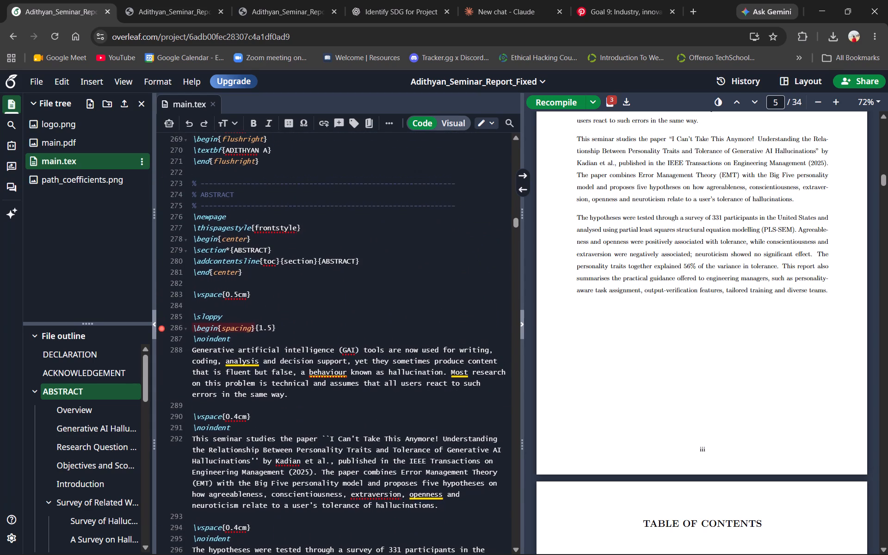
pyautogui.hscroll(1, 311, 372)
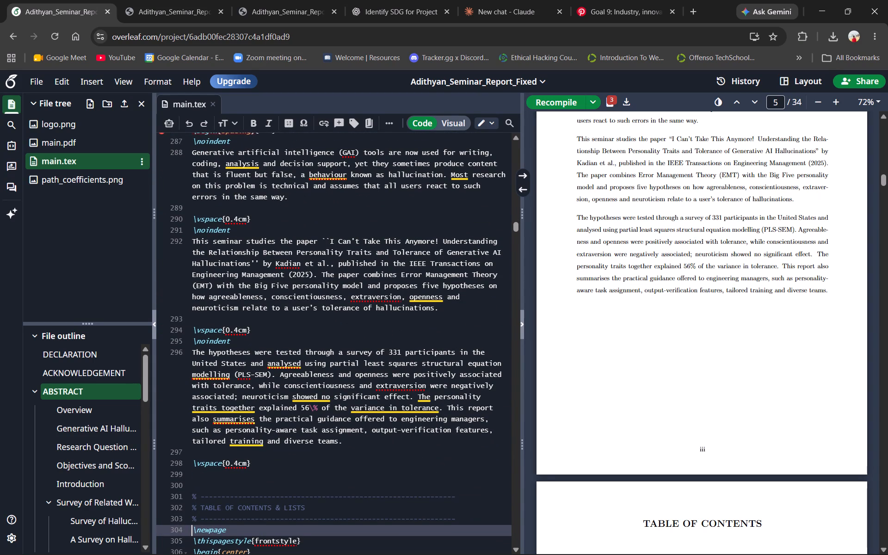
# Add the line \textbf{SDG}: below the abstract's last paragraph, reusing the copied bold command and leaving a blank line between.
pyautogui.click(348, 441)
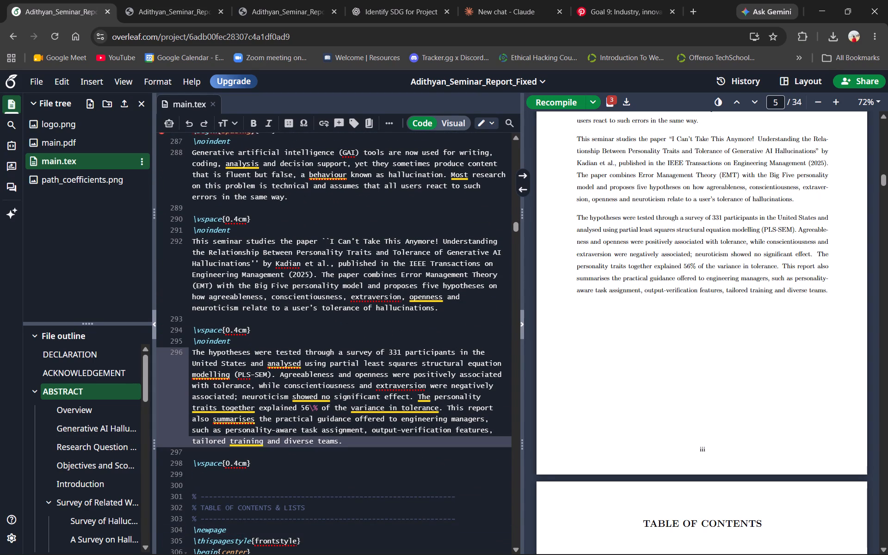
pyautogui.press('Return')
pyautogui.press('Return')
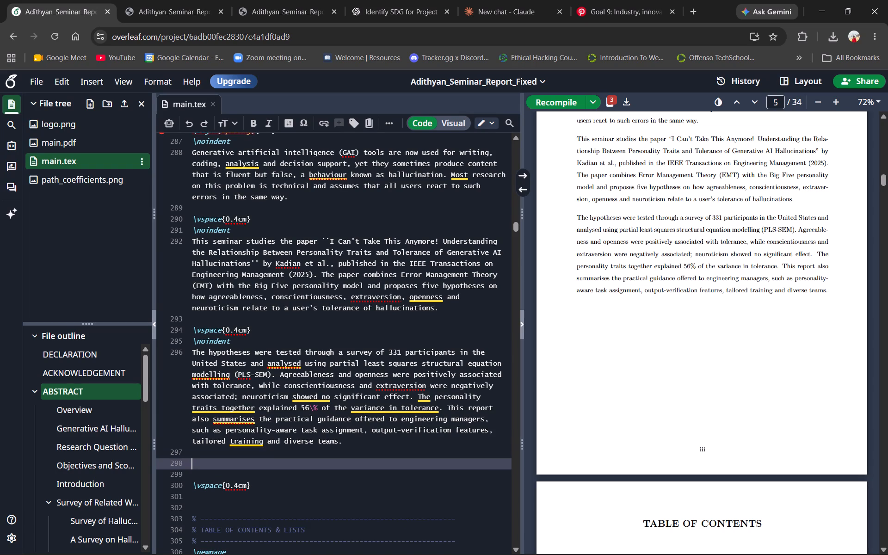
pyautogui.hotkey('ctrl', 'v')
pyautogui.write('{}')
pyautogui.press('Left')
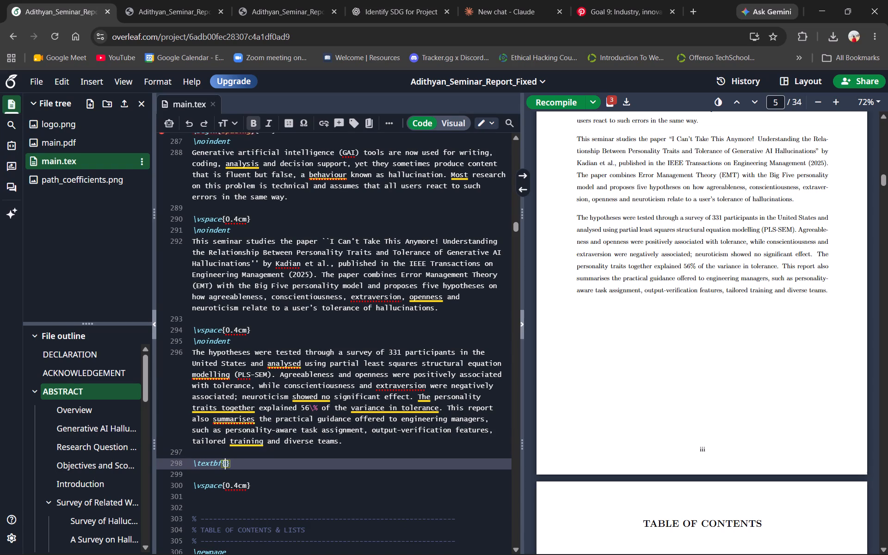
pyautogui.write('SDG')
pyautogui.press('Right')
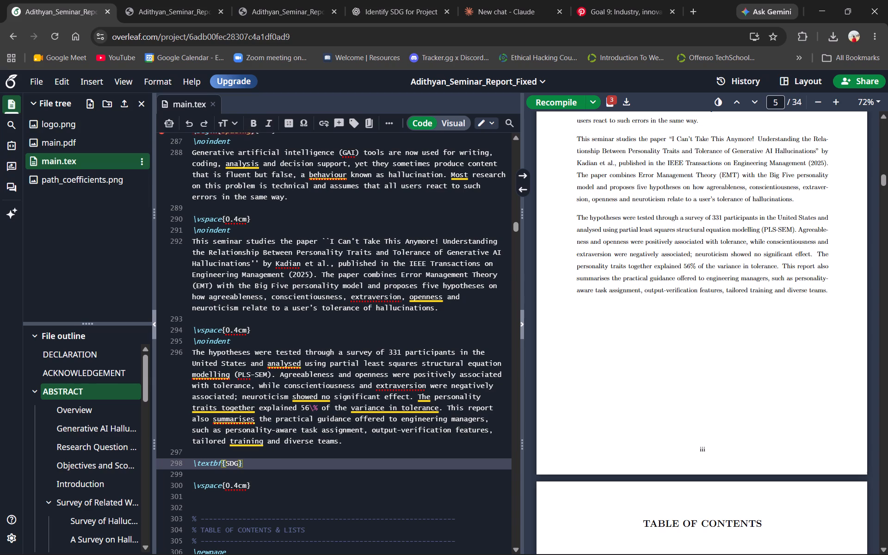
pyautogui.hotkey('shift', ':')
# Switch from the Overleaf report to another open window.
pyautogui.hotkey('alt', 'Tab')
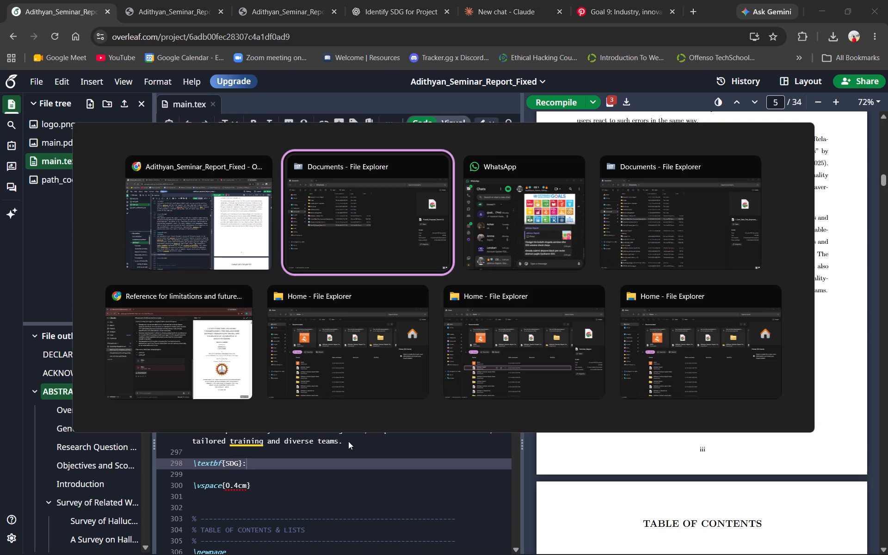
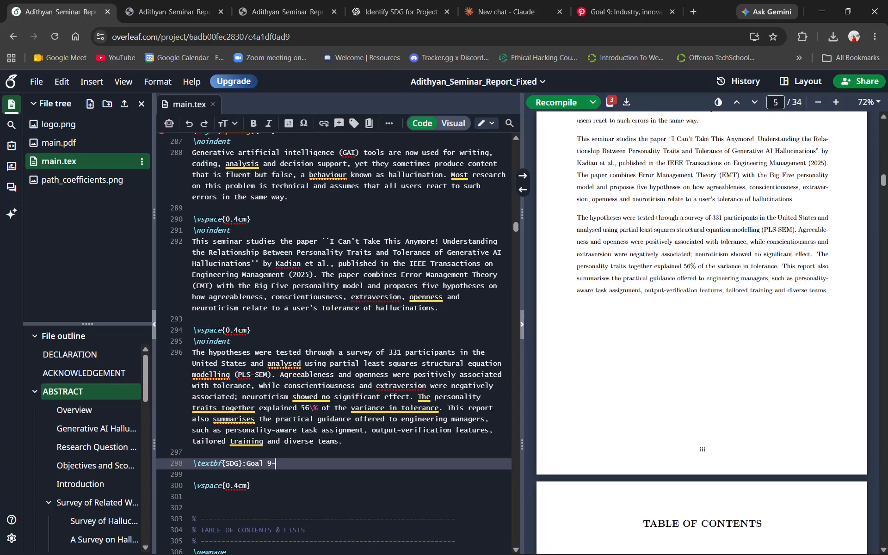
# Put a space before and after the dash that follows Goal 9 in the SDG line.
pyautogui.press('Left')
pyautogui.press('space')
pyautogui.press('Right')
pyautogui.press('space')
pyautogui.click(648, 0)
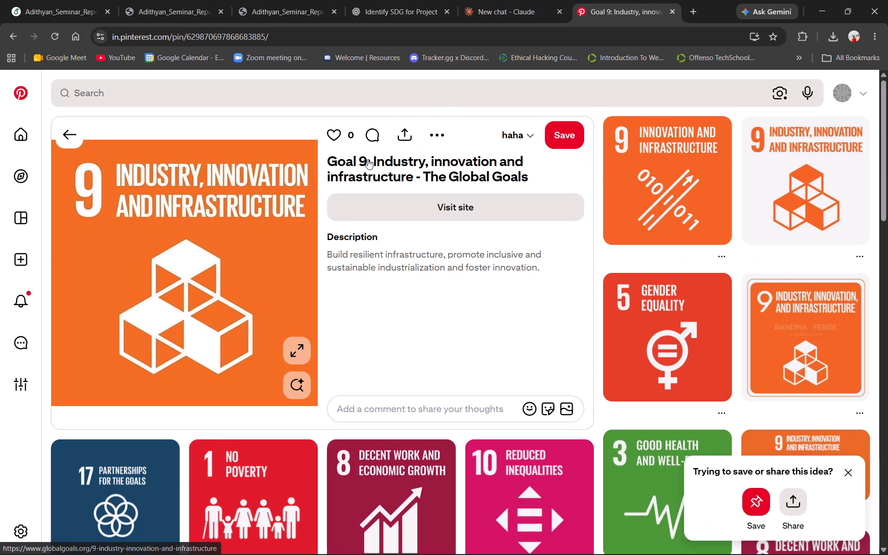
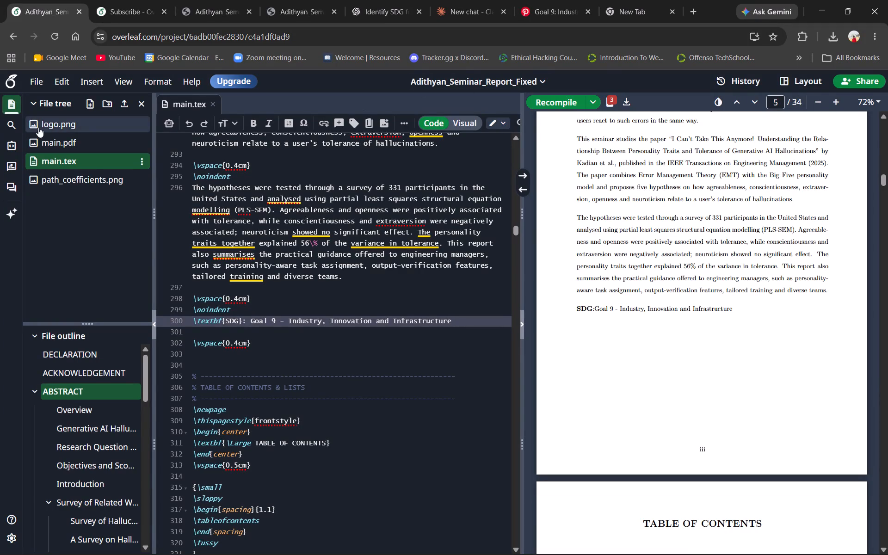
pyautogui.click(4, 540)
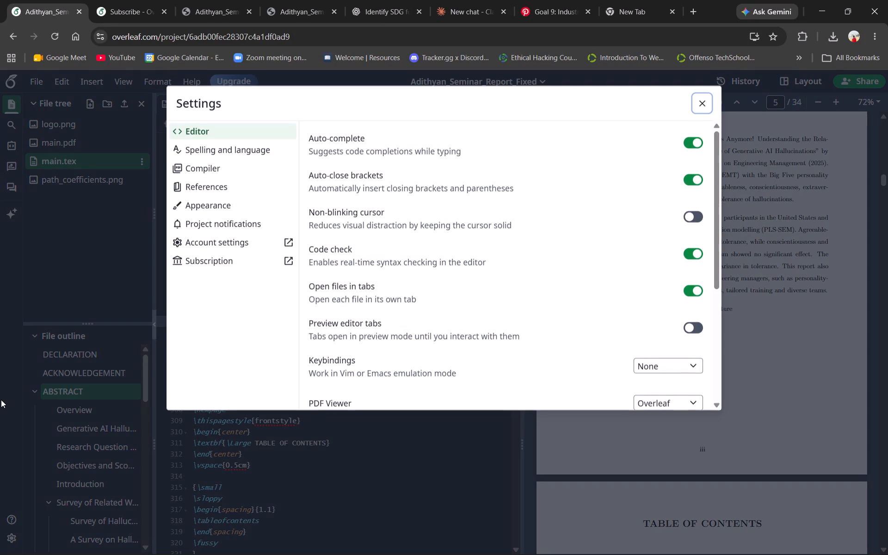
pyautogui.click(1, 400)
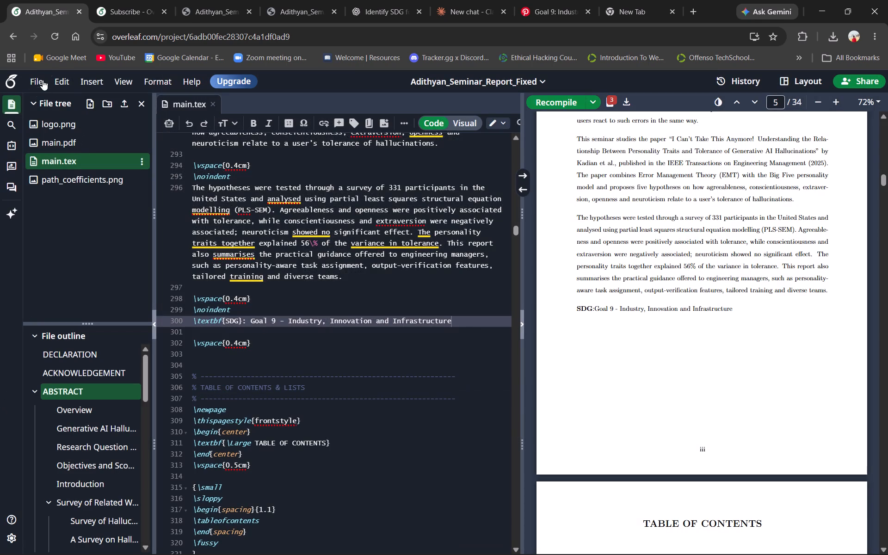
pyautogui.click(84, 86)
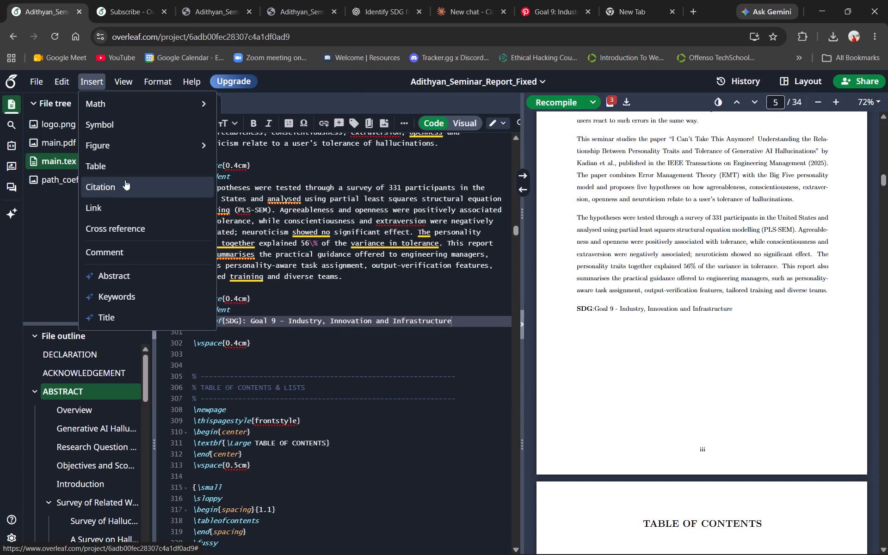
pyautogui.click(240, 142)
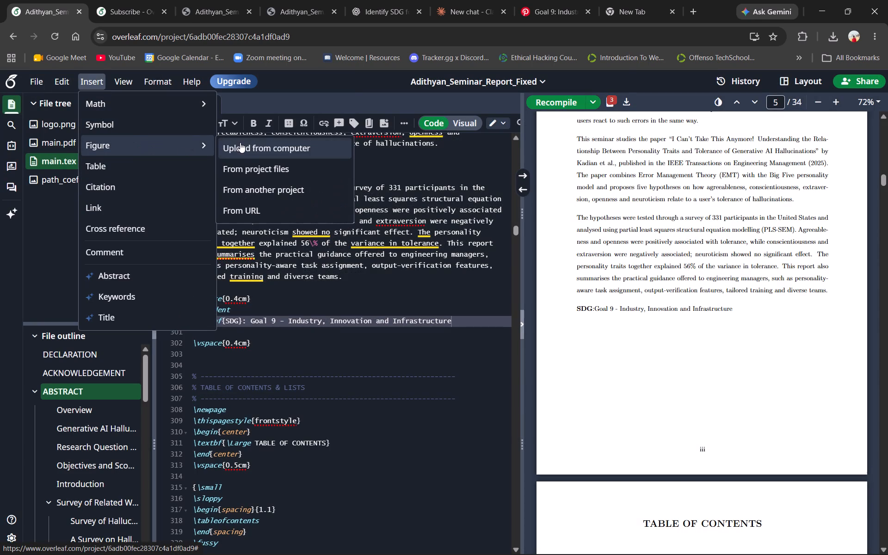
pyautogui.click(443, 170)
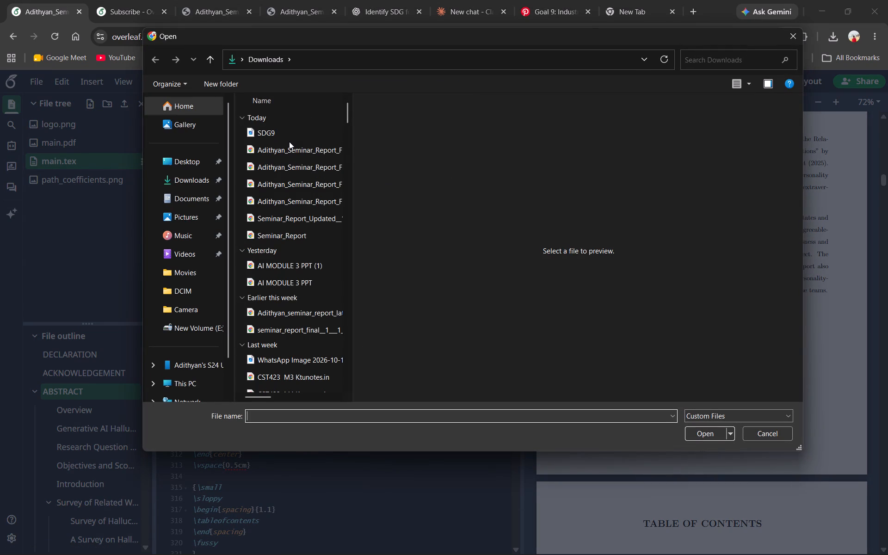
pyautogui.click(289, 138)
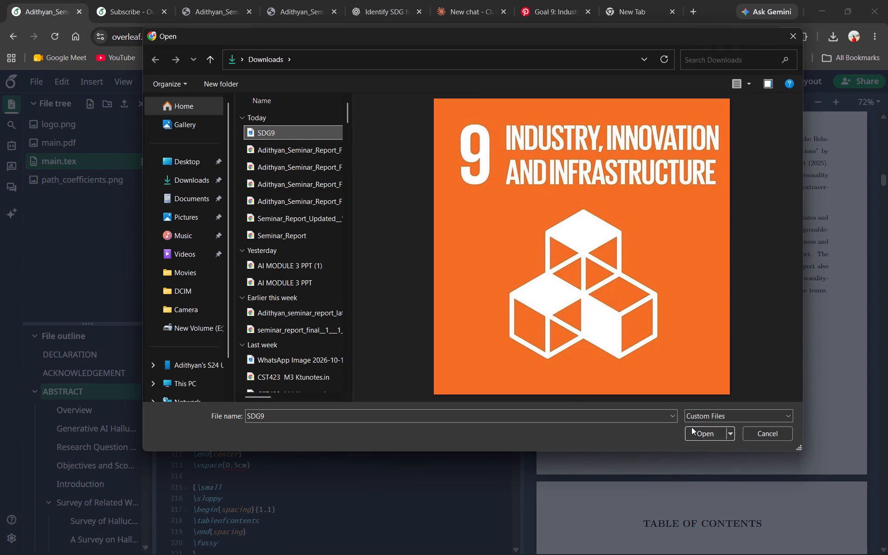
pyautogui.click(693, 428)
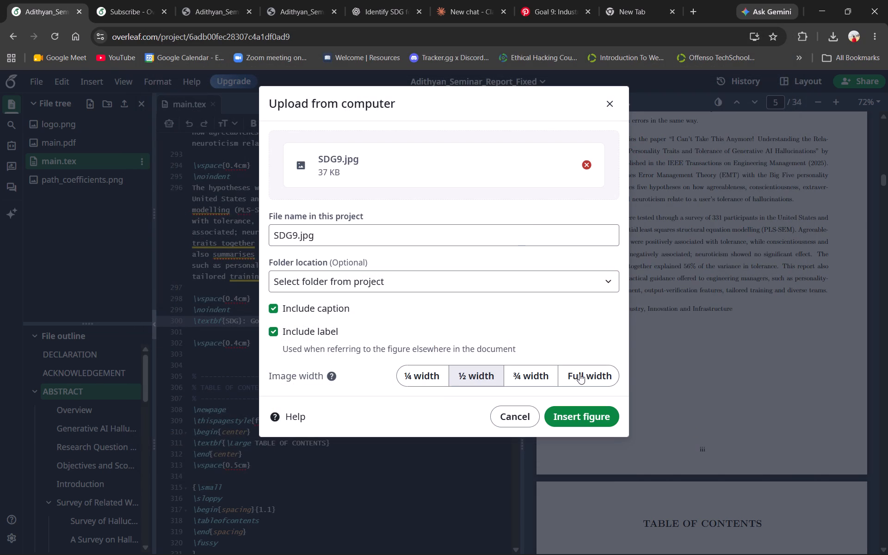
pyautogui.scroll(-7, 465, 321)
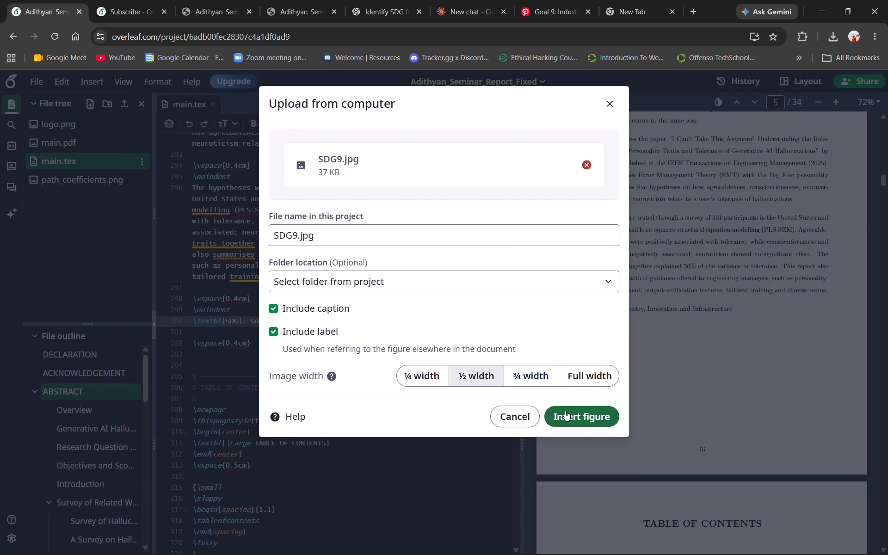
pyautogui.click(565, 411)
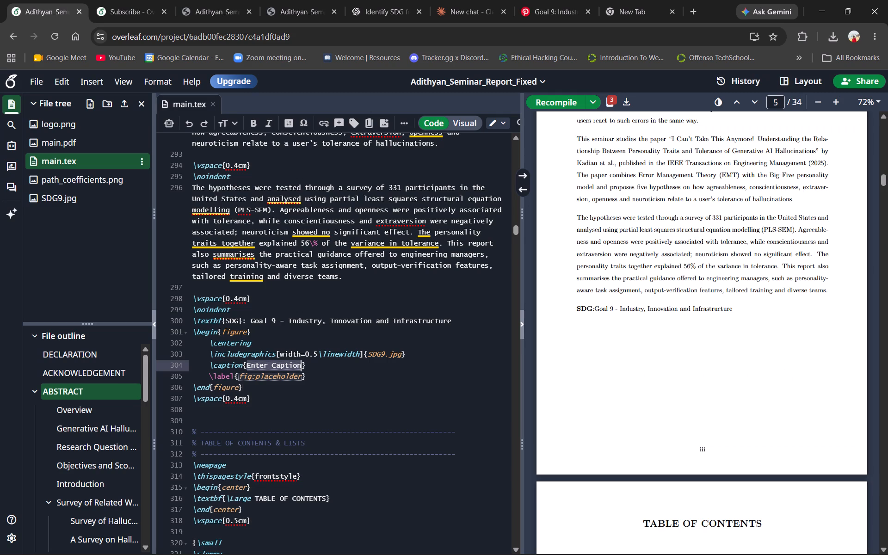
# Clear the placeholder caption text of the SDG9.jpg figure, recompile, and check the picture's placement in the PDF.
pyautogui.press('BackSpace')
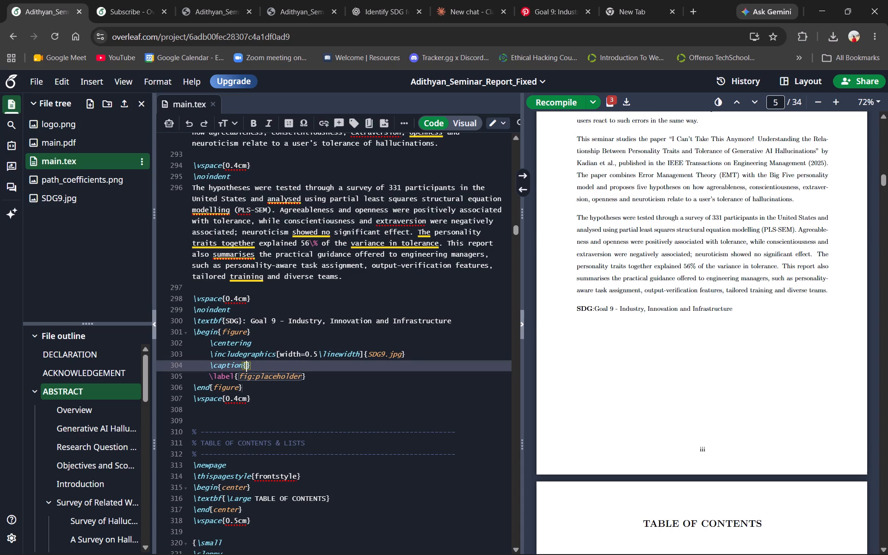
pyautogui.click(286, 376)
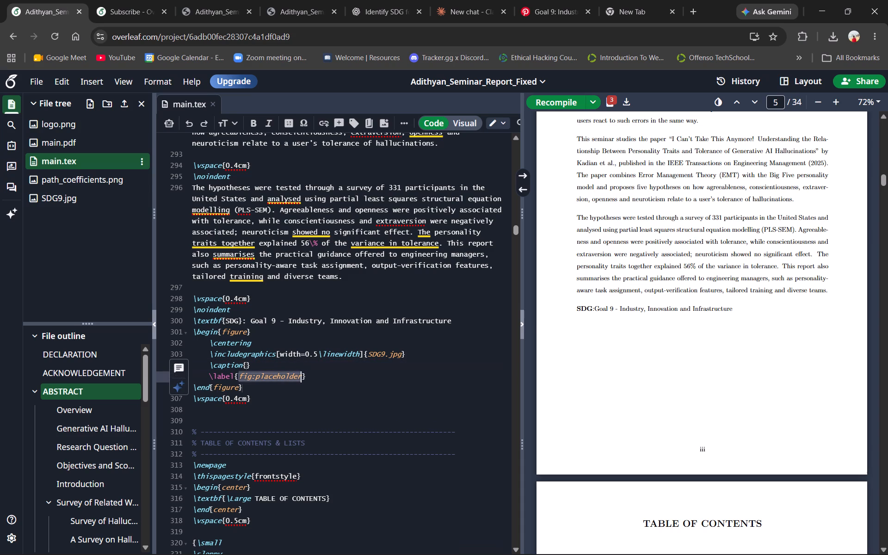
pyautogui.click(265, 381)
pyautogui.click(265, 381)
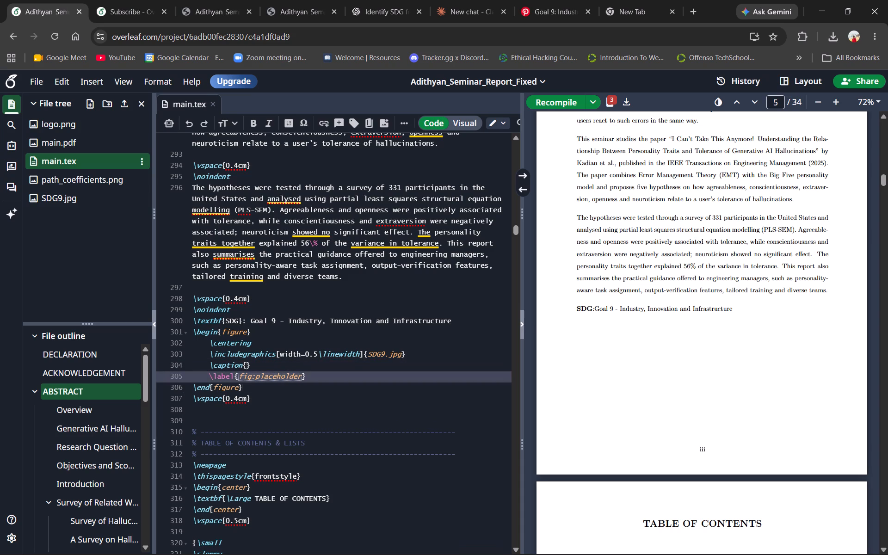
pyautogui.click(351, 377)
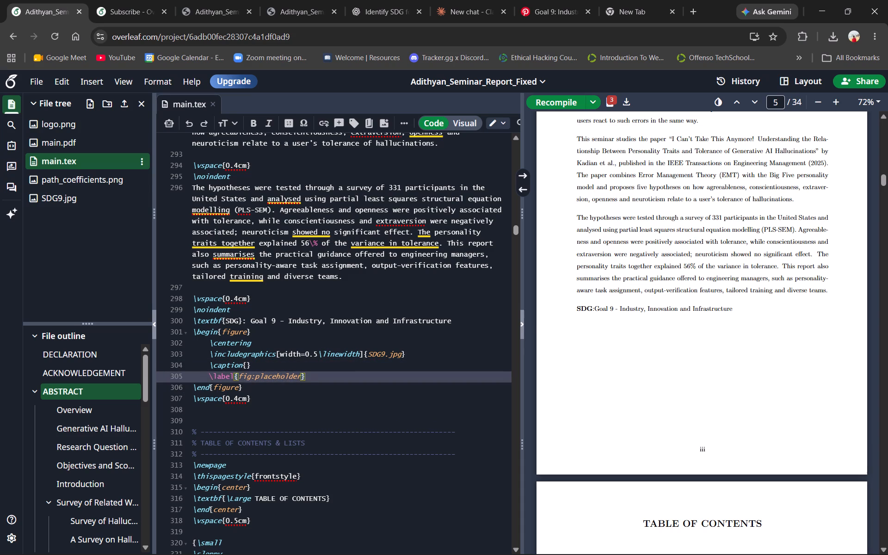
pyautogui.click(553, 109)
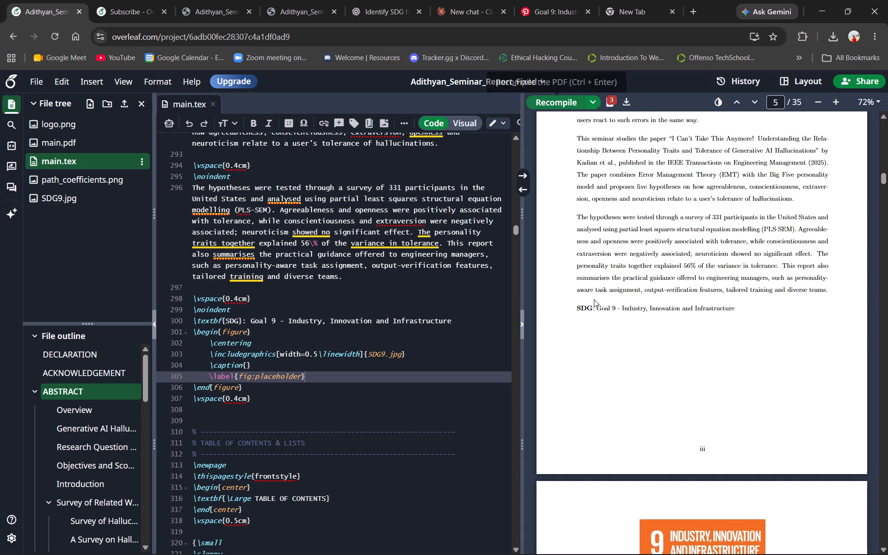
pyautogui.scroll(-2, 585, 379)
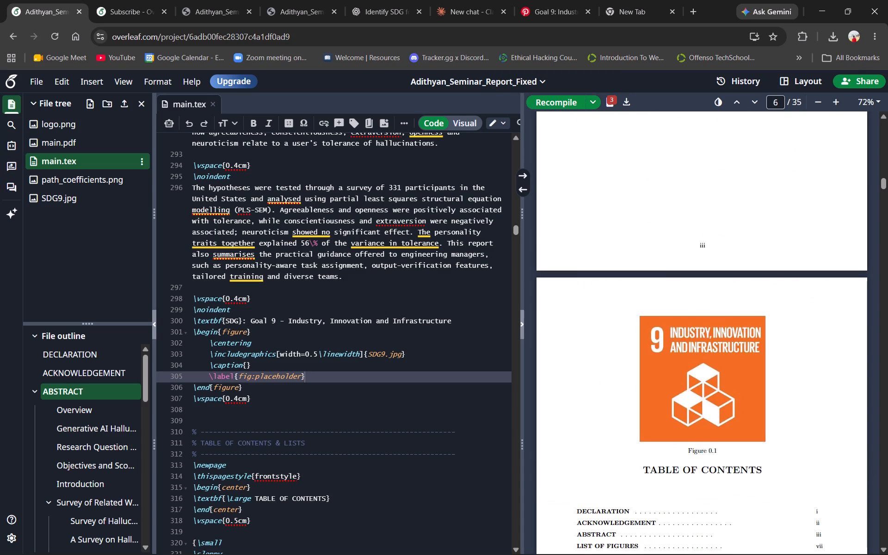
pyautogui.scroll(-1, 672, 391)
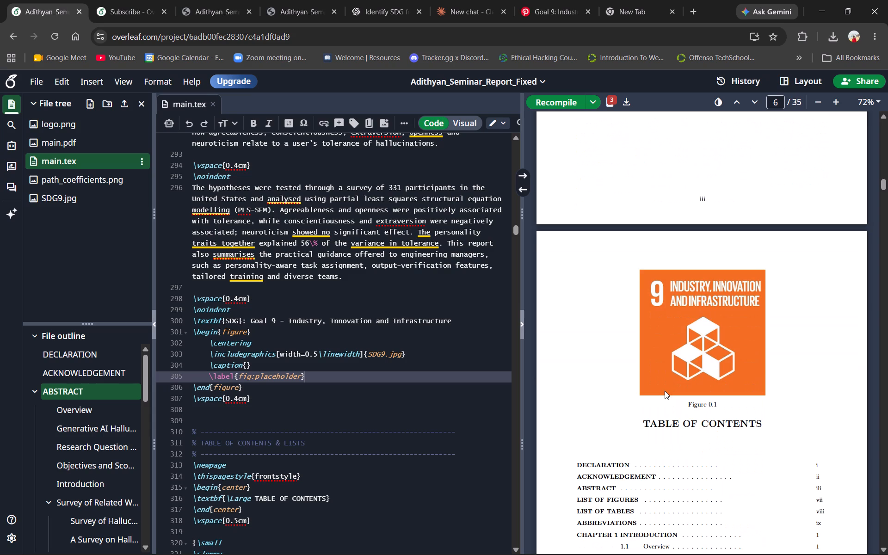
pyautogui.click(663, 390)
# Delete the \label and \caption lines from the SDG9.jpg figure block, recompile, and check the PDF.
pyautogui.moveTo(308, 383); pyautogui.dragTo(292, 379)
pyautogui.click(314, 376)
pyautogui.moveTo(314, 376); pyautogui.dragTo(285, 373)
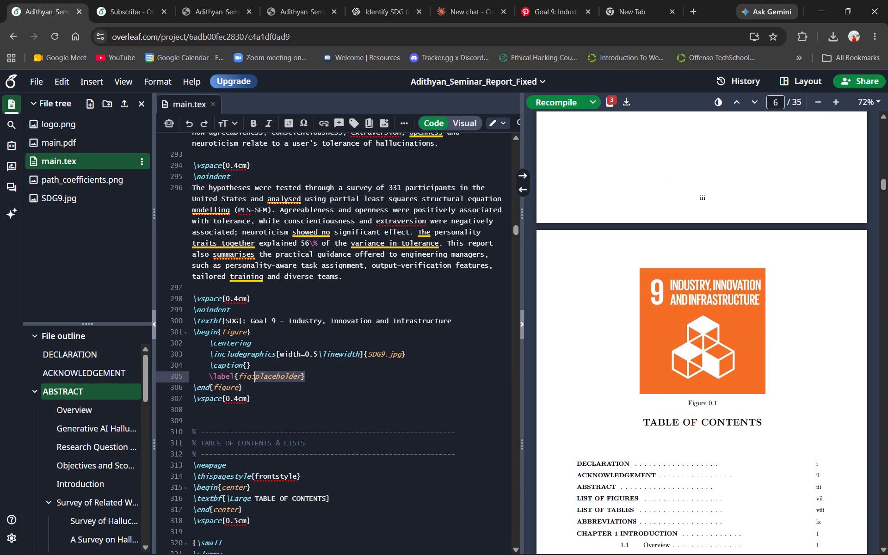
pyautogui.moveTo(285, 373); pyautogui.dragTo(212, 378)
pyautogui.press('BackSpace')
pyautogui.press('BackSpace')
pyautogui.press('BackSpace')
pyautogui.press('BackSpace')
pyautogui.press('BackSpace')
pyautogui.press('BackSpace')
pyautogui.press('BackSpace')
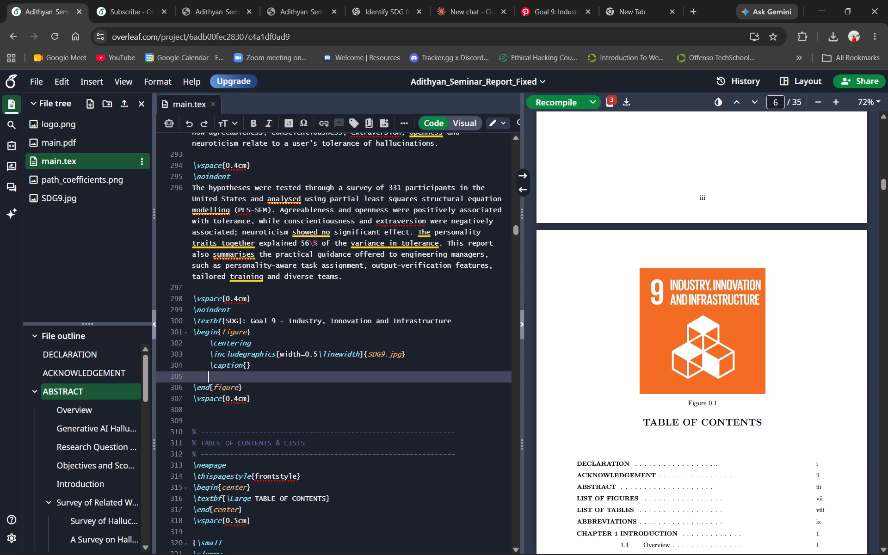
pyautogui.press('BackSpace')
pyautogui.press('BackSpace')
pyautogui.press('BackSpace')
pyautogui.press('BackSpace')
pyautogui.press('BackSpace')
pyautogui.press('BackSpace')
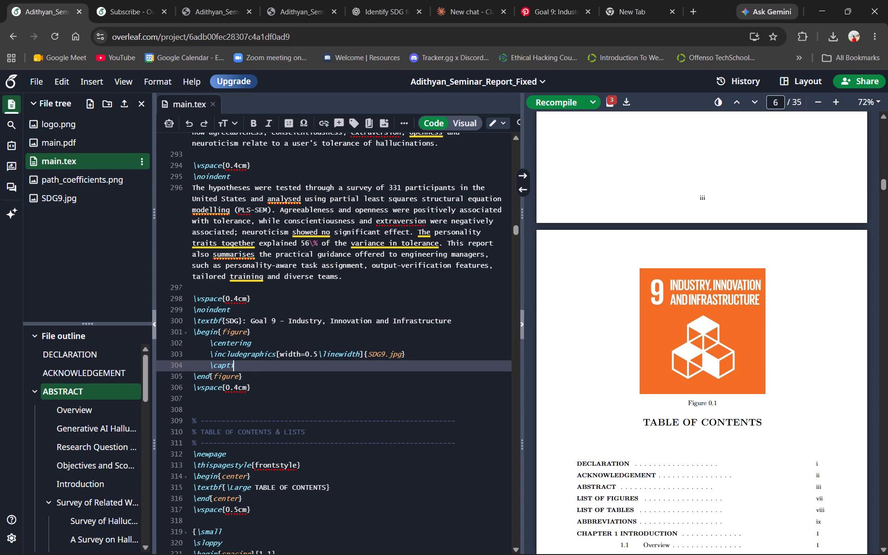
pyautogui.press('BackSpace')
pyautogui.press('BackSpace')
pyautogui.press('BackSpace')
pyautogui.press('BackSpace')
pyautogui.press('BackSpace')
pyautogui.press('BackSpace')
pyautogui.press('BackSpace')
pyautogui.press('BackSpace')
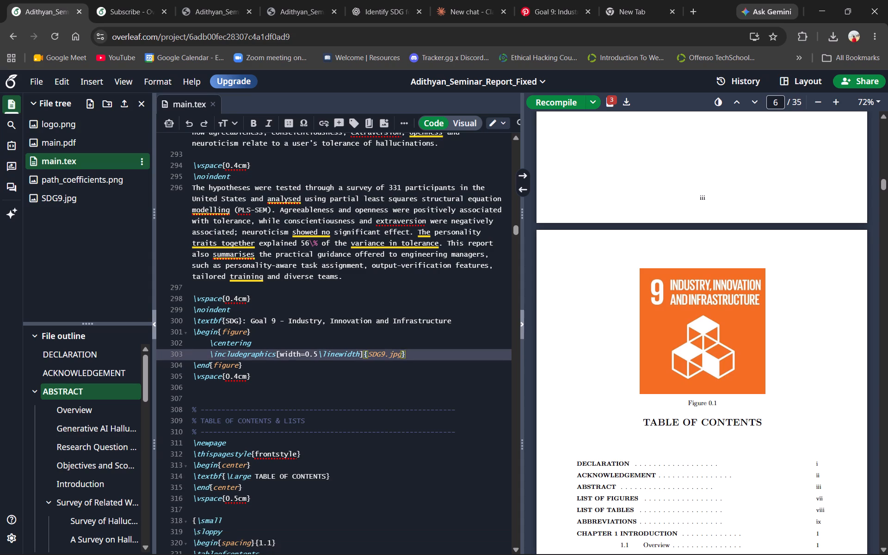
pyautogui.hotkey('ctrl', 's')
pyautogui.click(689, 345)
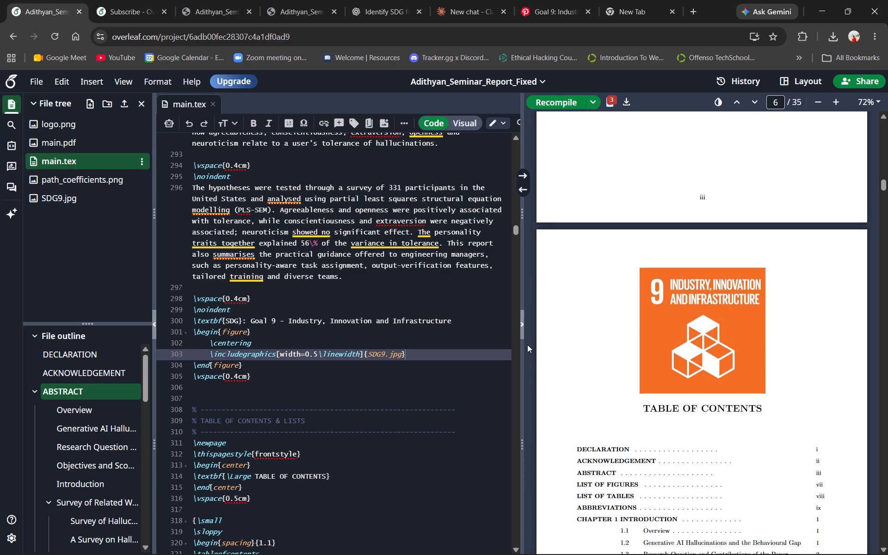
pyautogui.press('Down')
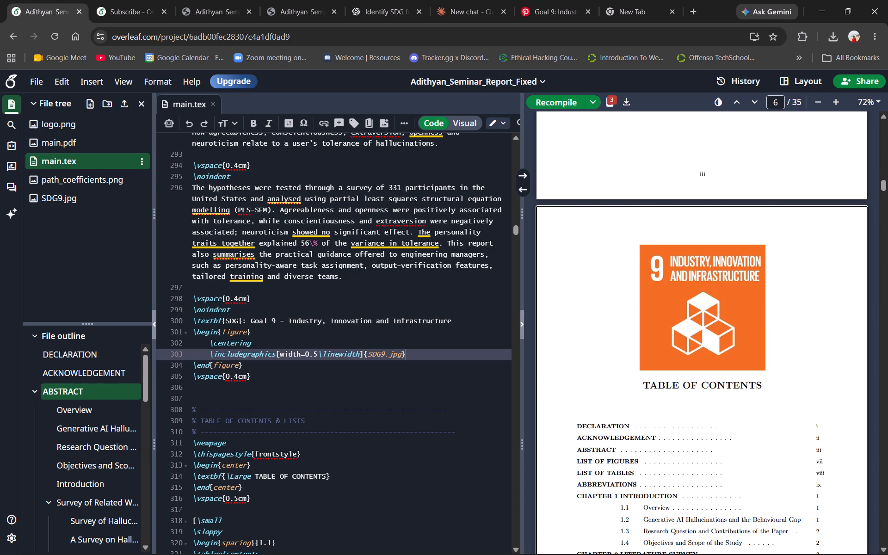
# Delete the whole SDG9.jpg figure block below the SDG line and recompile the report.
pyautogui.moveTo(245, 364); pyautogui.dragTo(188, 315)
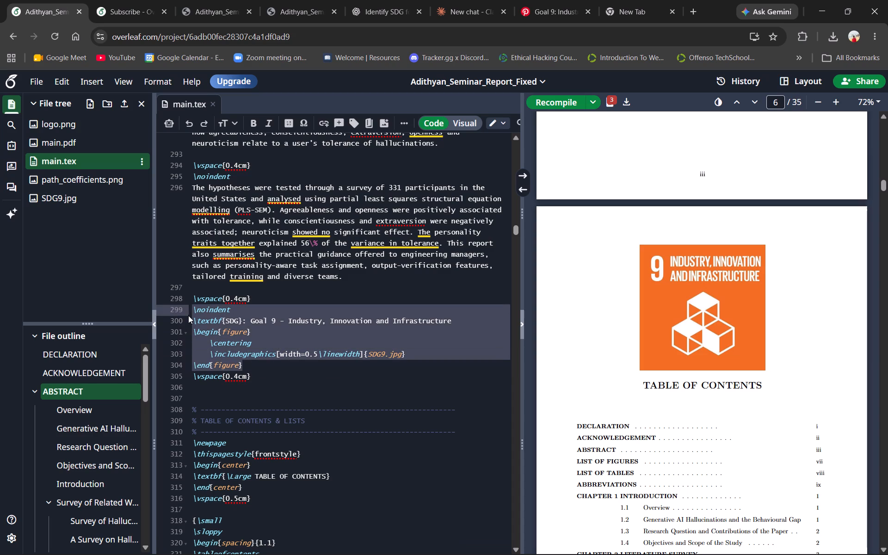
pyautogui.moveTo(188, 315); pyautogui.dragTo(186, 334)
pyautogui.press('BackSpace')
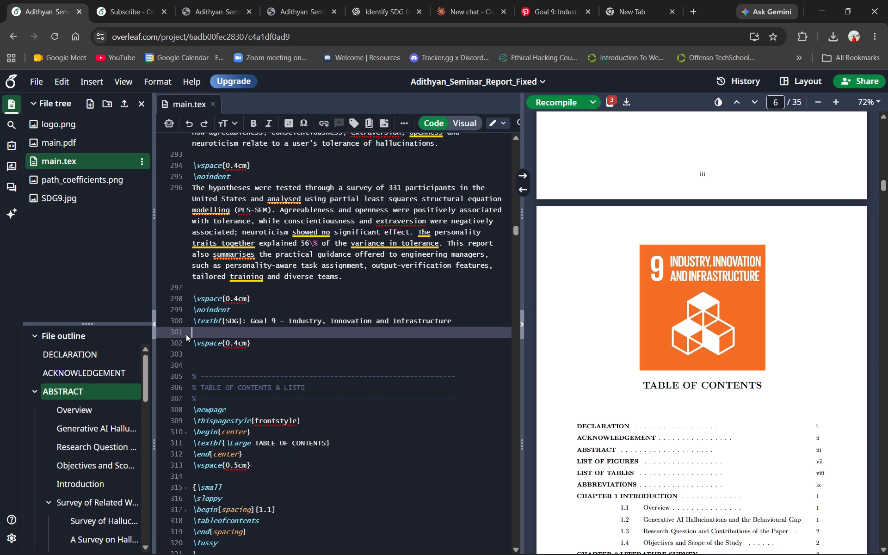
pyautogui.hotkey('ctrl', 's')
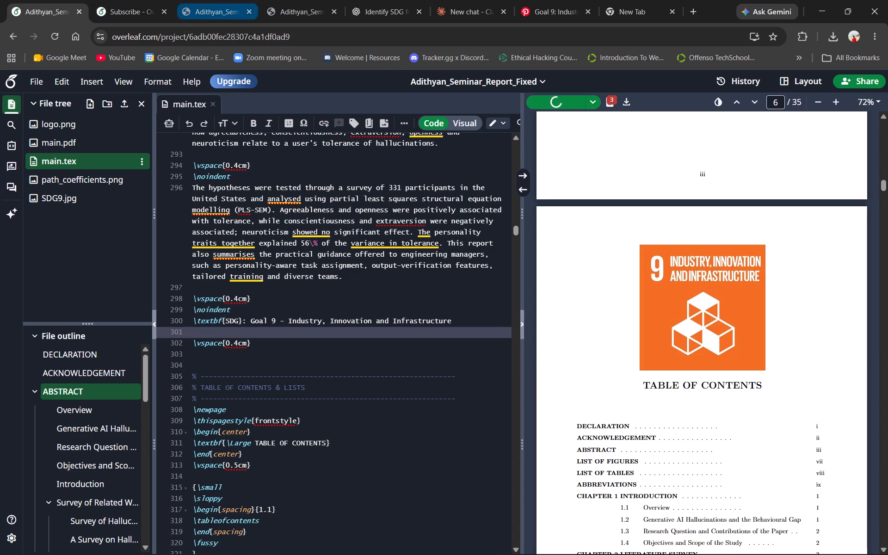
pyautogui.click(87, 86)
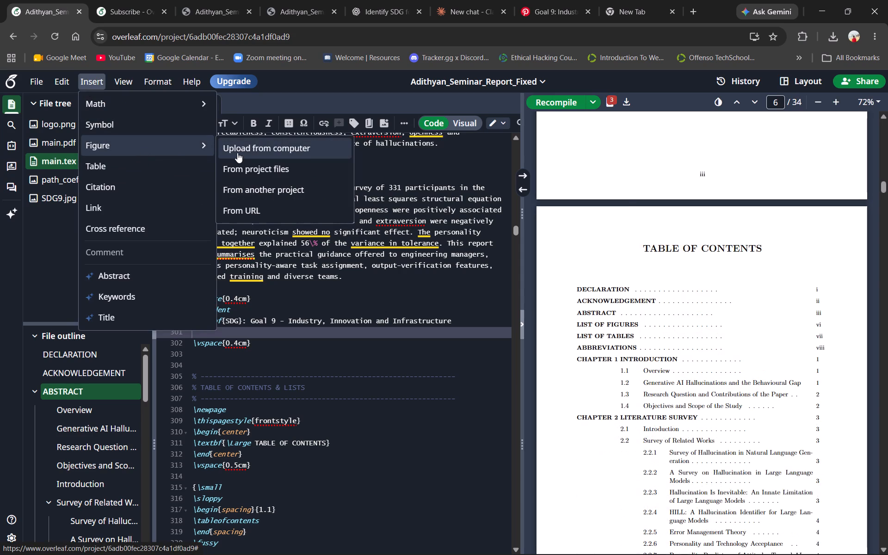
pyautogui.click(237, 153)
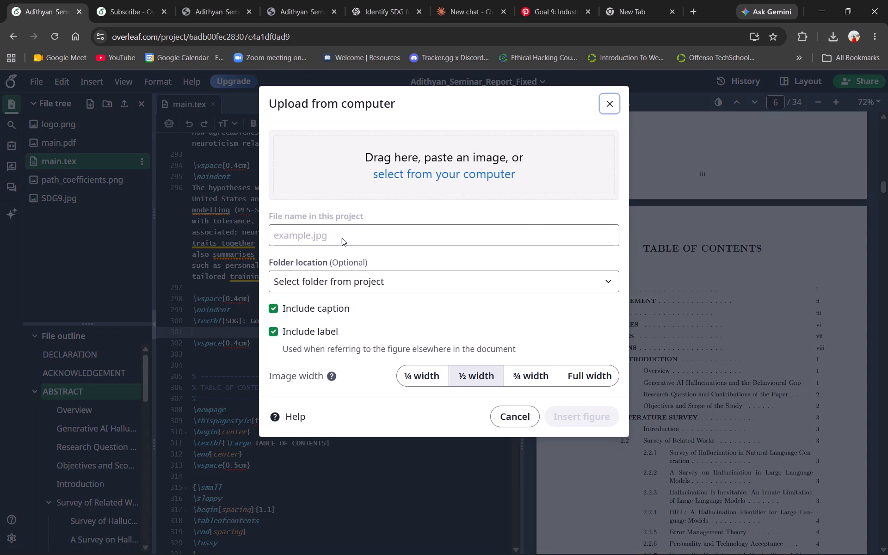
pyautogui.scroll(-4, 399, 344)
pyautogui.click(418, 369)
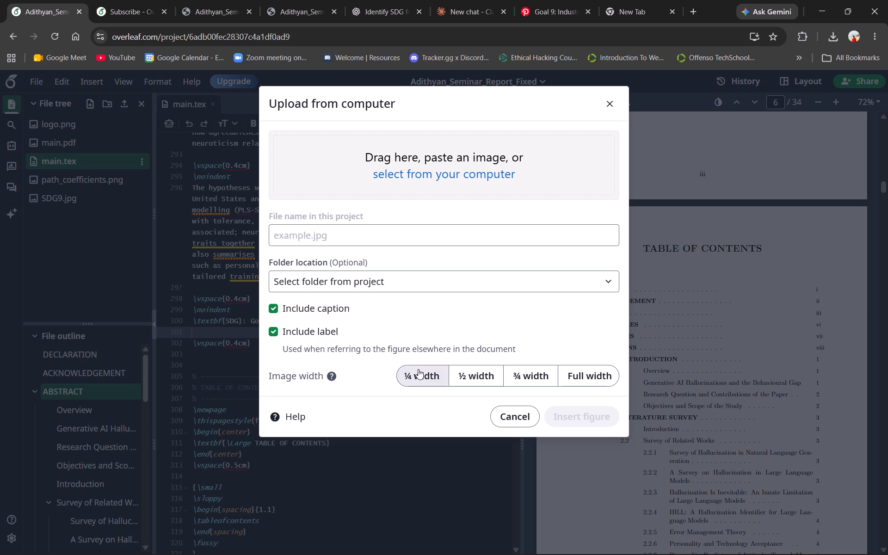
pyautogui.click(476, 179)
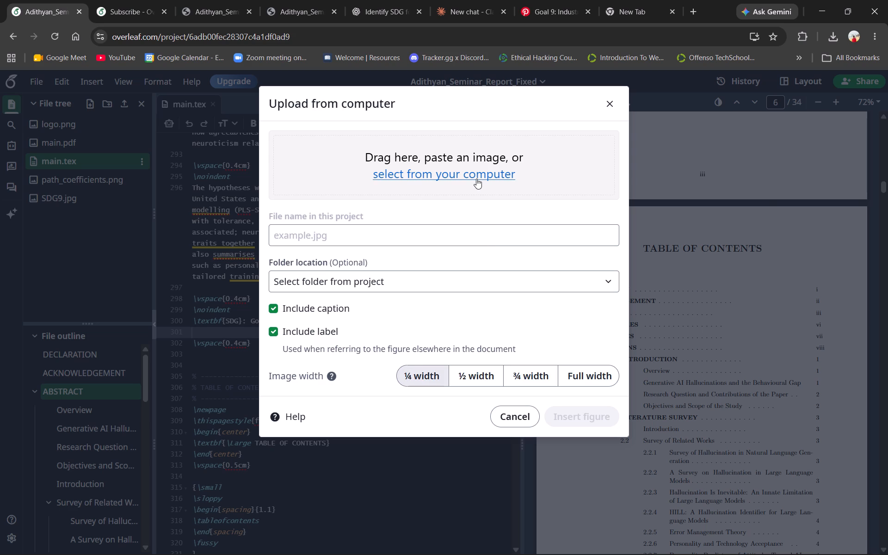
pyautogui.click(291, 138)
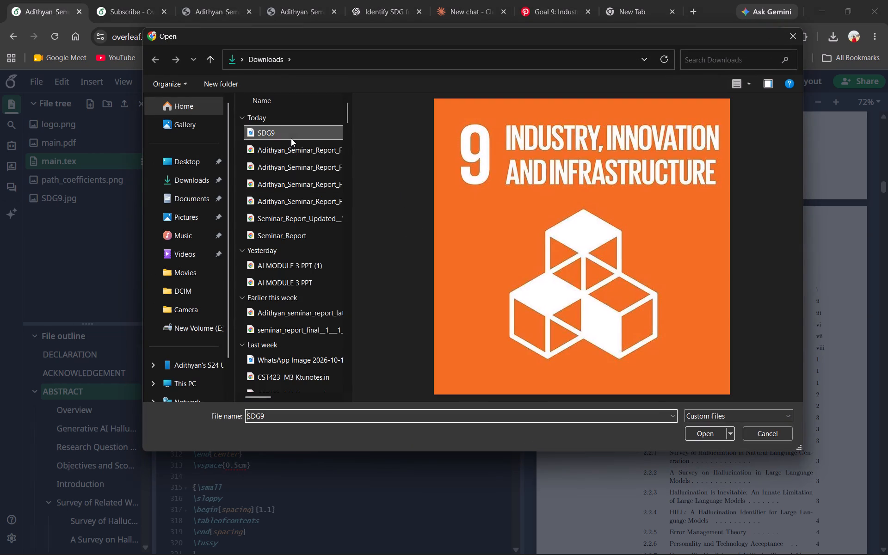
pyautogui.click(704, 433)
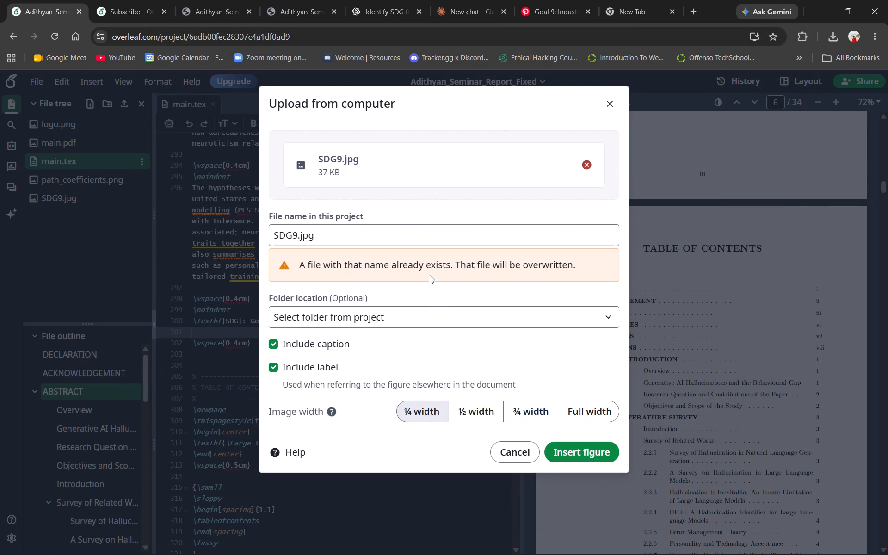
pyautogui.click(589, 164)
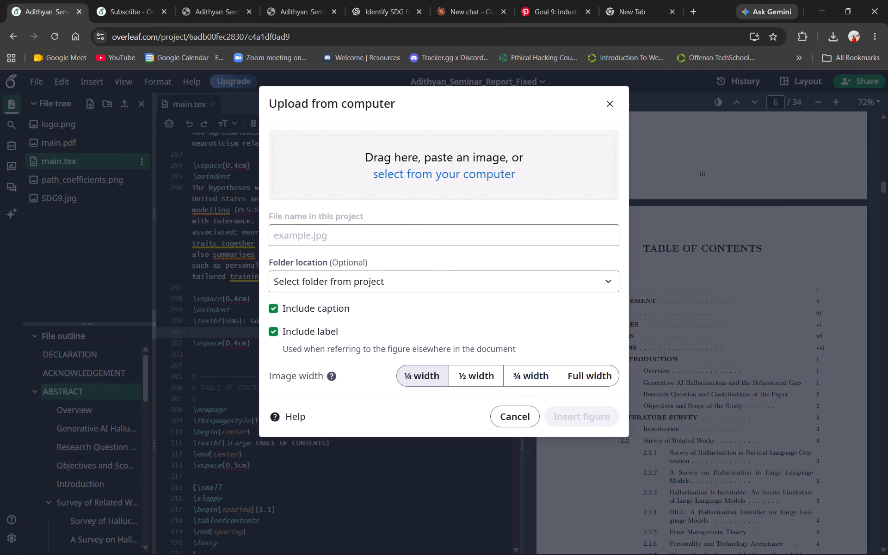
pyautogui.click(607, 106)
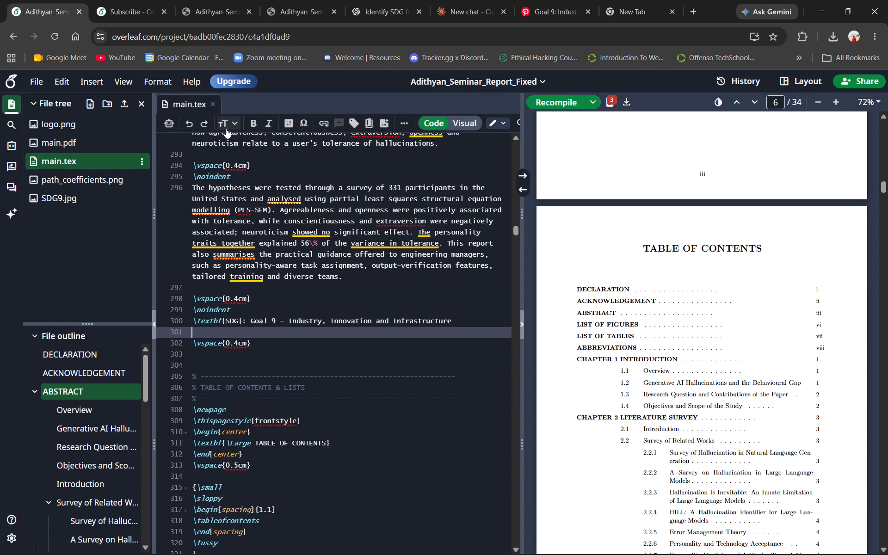
# Insert SDG9.jpg from the project files as a ¼-width figure with caption and label directly below the SDG line.
pyautogui.click(391, 126)
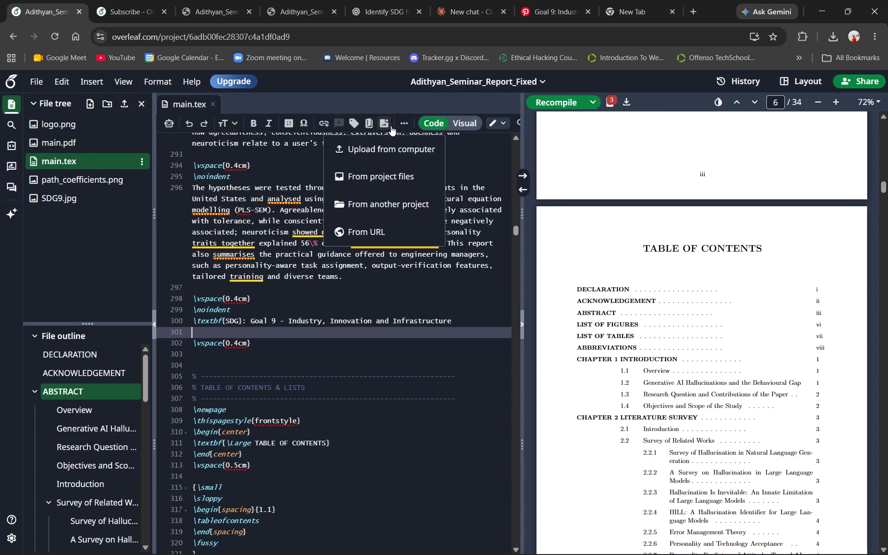
pyautogui.click(366, 176)
pyautogui.click(419, 165)
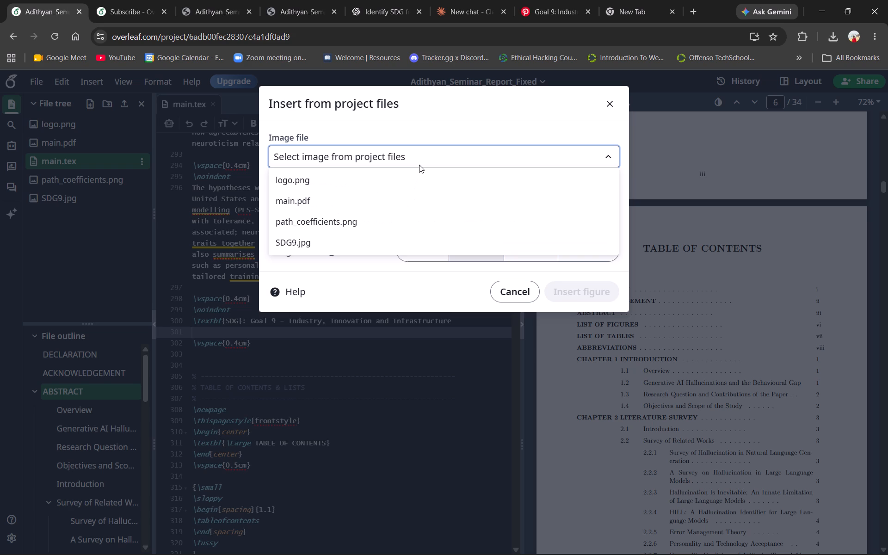
pyautogui.click(351, 241)
pyautogui.click(429, 247)
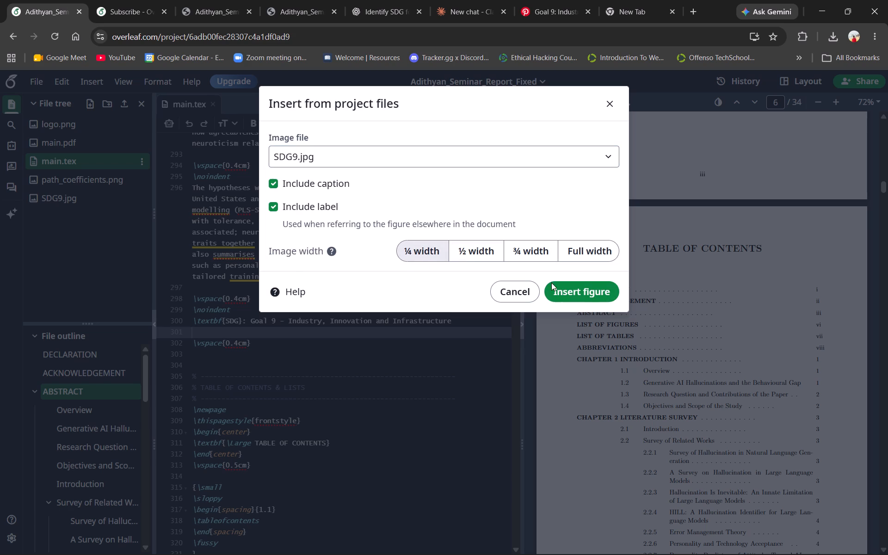
pyautogui.click(572, 293)
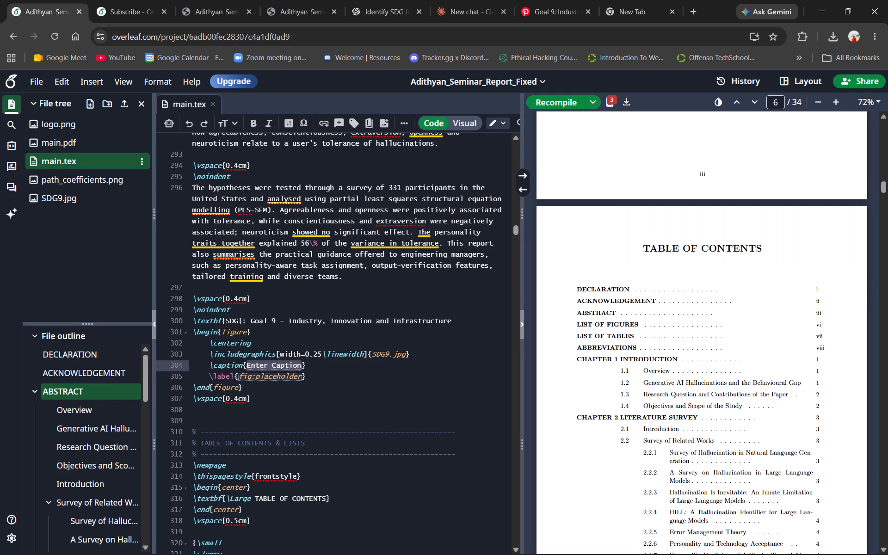
# Delete the \caption and \label lines from the SDG9.jpg figure block, recompile, and check the picture's placement in the PDF.
pyautogui.press('Left')
pyautogui.press('Left')
pyautogui.press('Left')
pyautogui.press('Left')
pyautogui.press('Left')
pyautogui.press('Left')
pyautogui.press('Left')
pyautogui.press('Left')
pyautogui.press('Left')
pyautogui.press('Left')
pyautogui.press('Left')
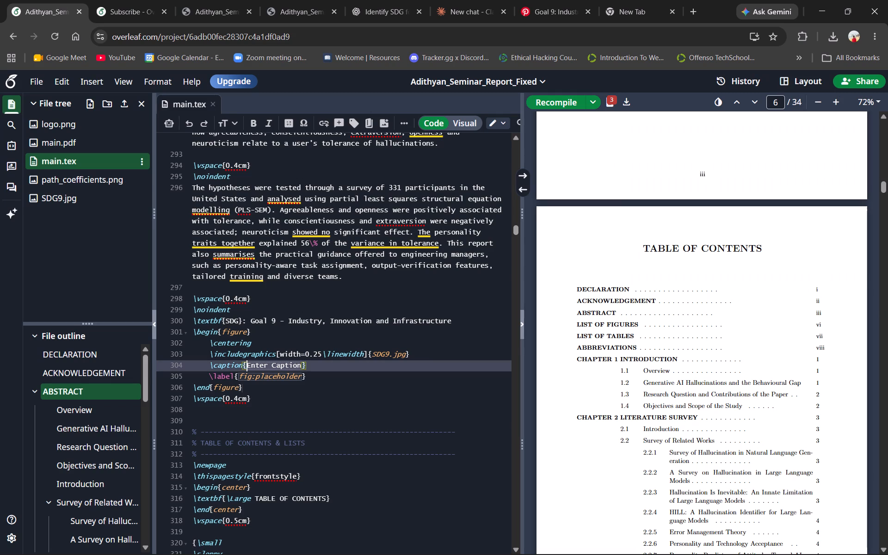
pyautogui.press('Right')
pyautogui.press('Right')
pyautogui.press('Left')
pyautogui.hotkey('ctrl', 'shift', 'Down')
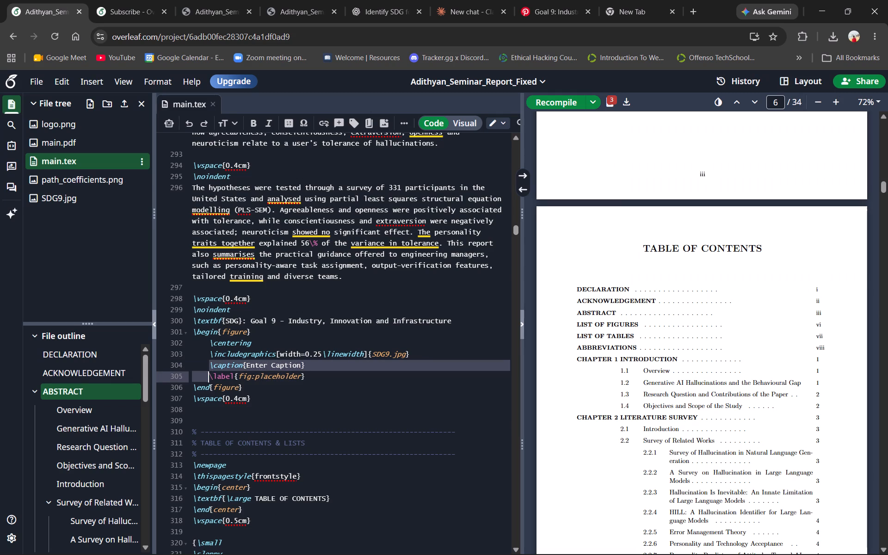
pyautogui.hotkey('ctrl', 'shift', 'Right')
pyautogui.hotkey('ctrl', 'shift', 'Right')
pyautogui.hotkey('ctrl', 'shift', 'Right')
pyautogui.hotkey('ctrl', 'shift', 'Right')
pyautogui.hotkey('ctrl', 'shift', 'Right')
pyautogui.hotkey('ctrl', 'shift', 'Right')
pyautogui.hotkey('ctrl', 'shift', 'Right')
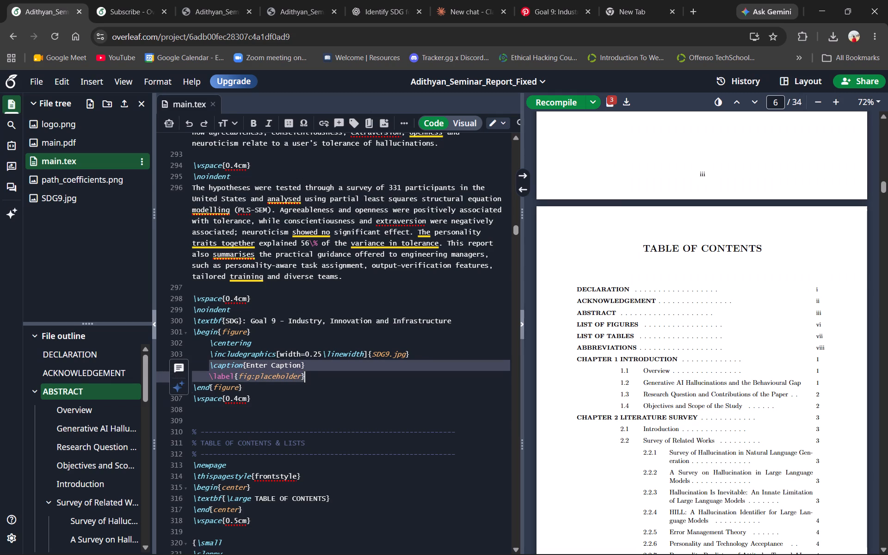
pyautogui.hotkey('ctrl', 'shift', 'Right')
pyautogui.hotkey('ctrl', 'shift', 'Left')
pyautogui.hotkey('ctrl', 'shift', 'Left')
pyautogui.hotkey('ctrl', 'shift', 'Right')
pyautogui.press('BackSpace')
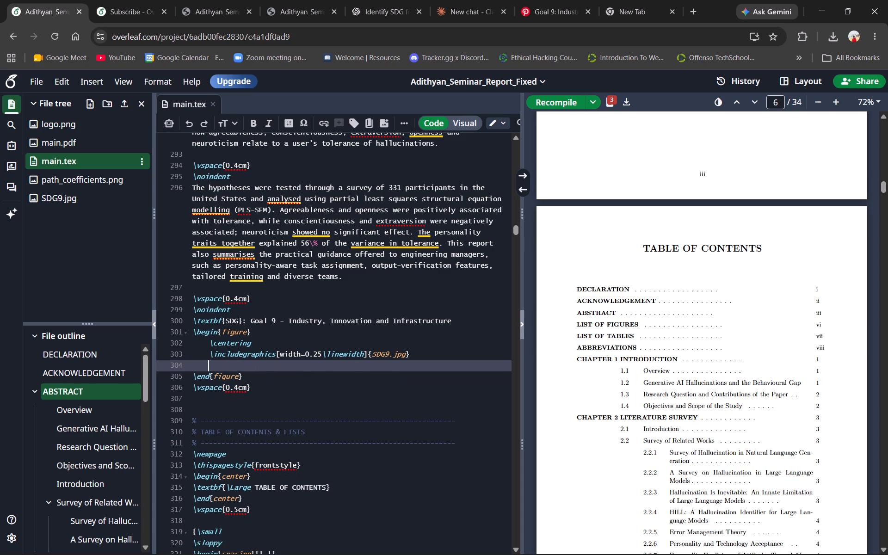
pyautogui.press('BackSpace')
pyautogui.press('BackSpace')
pyautogui.hotkey('ctrl', 's')
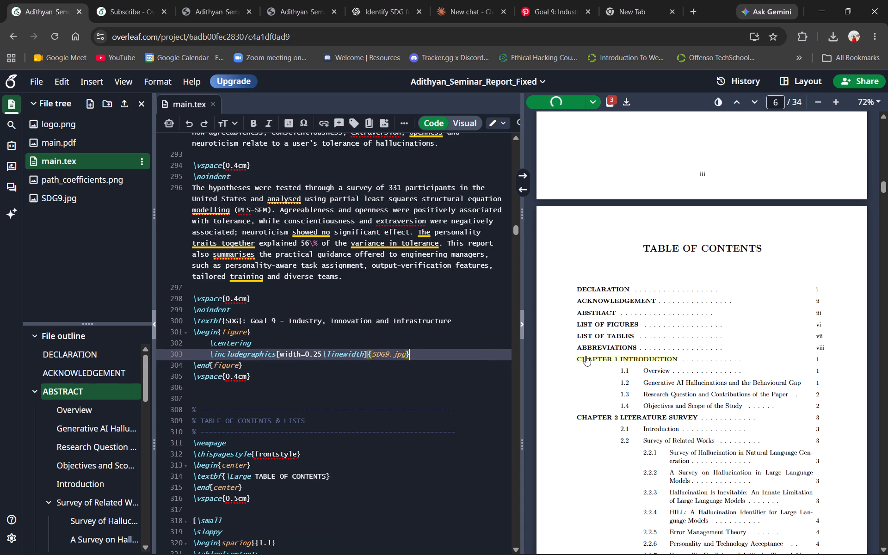
pyautogui.scroll(2, 655, 350)
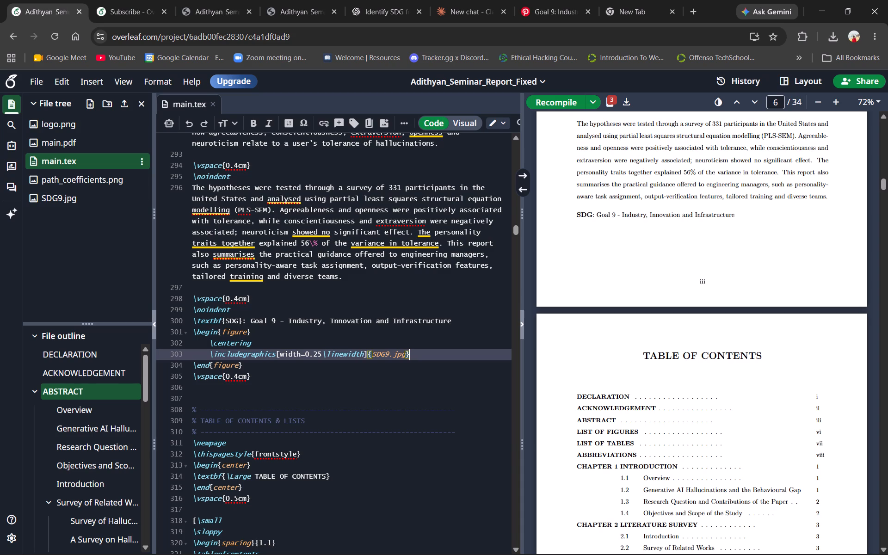
pyautogui.scroll(6, 754, 215)
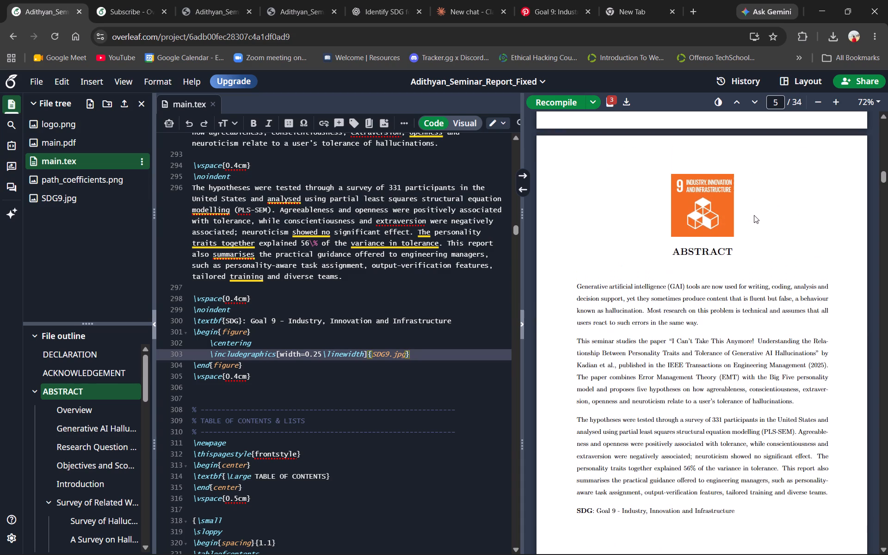
pyautogui.scroll(1, 709, 232)
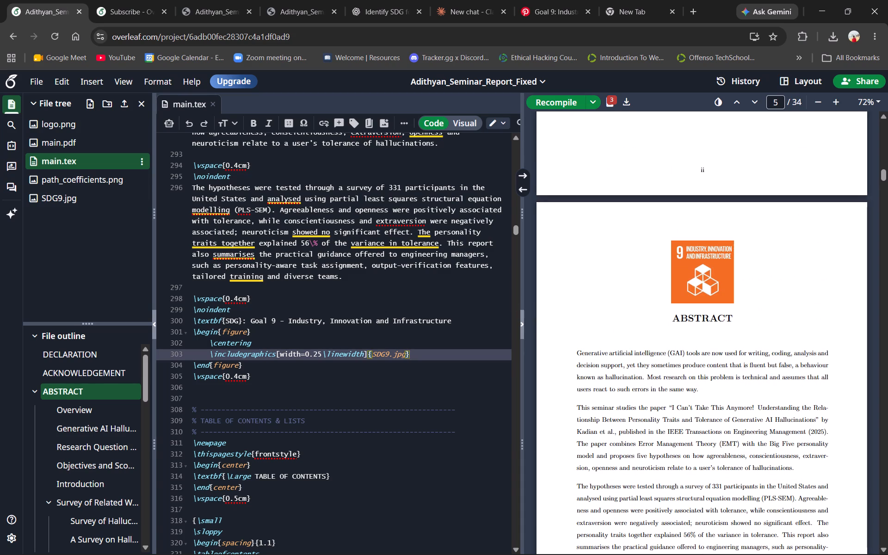
pyautogui.scroll(-2, 366, 361)
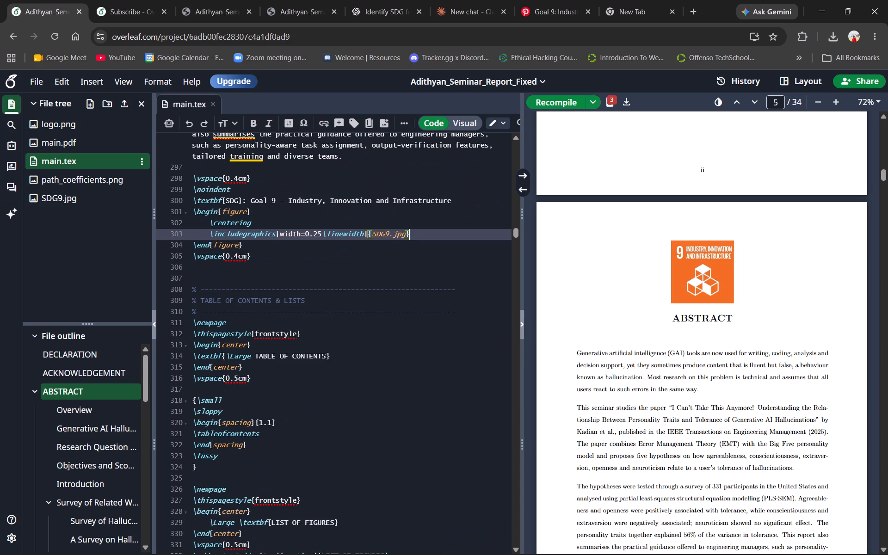
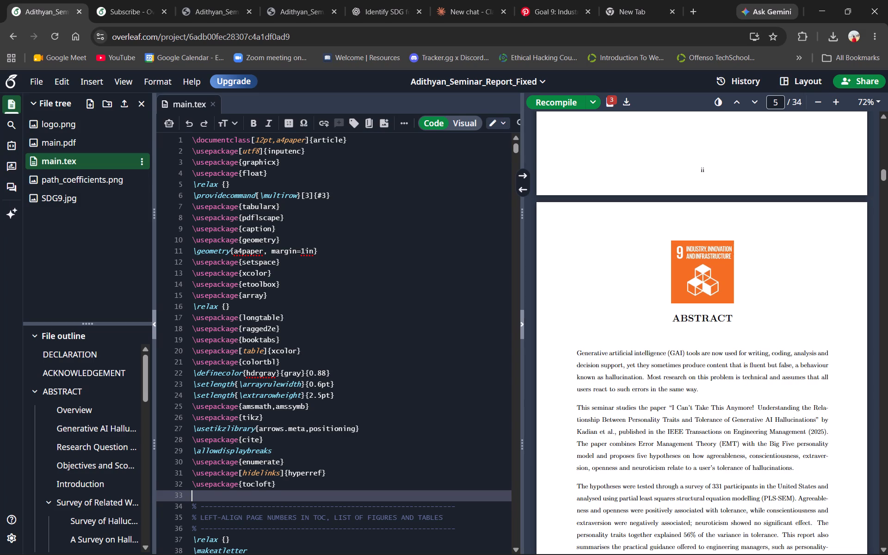
pyautogui.hotkey('ctrl', 'v')
pyautogui.hotkey('ctrl', 's')
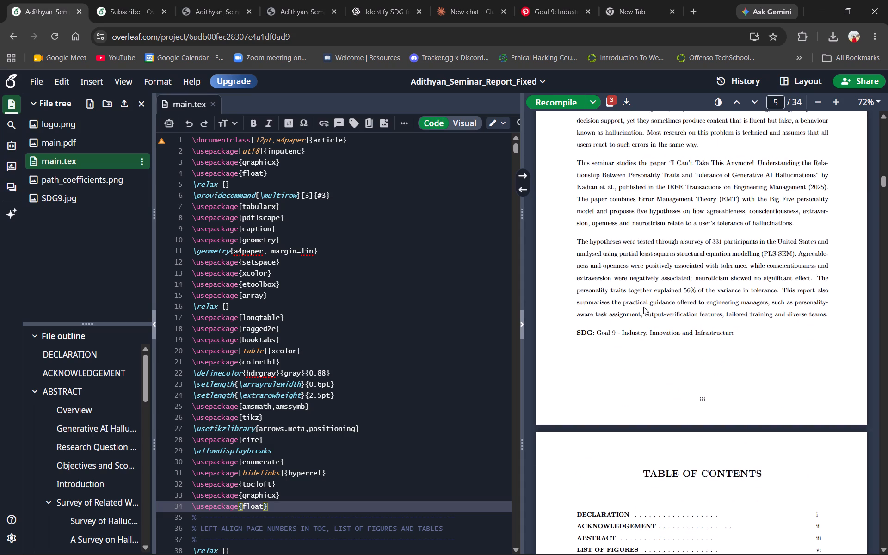
# Check the SDG 9 image's placement on the PDF's Abstract page and locate its figure code in main.tex.
pyautogui.scroll(-6, 643, 307)
pyautogui.scroll(2, 643, 307)
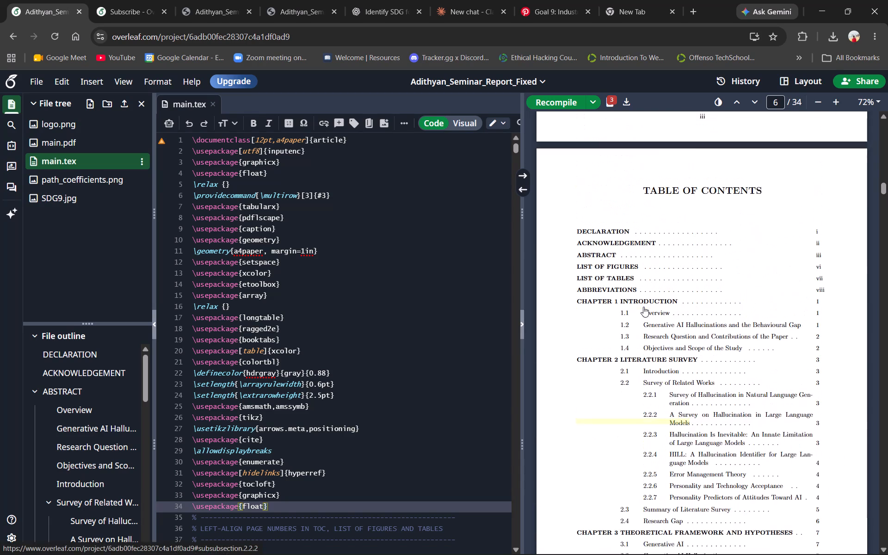
pyautogui.scroll(5, 643, 307)
pyautogui.scroll(-12, 431, 347)
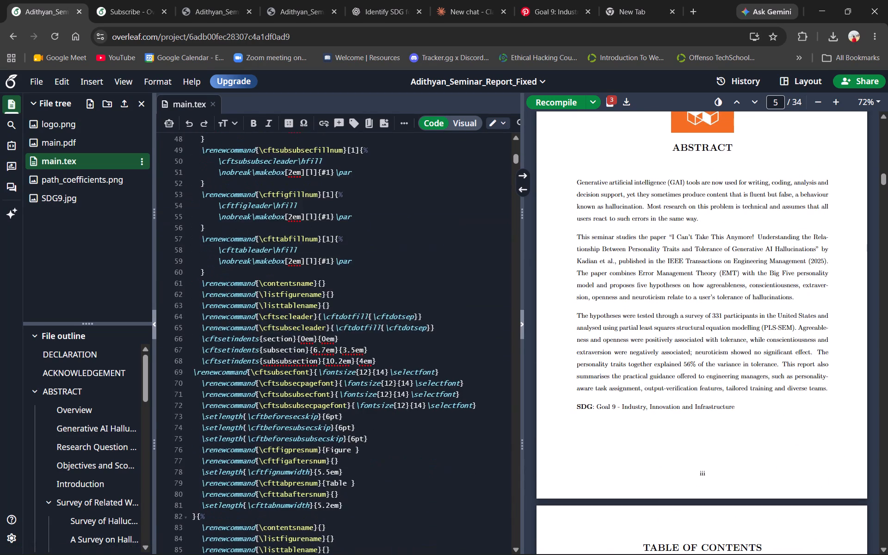
pyautogui.scroll(-13, 431, 347)
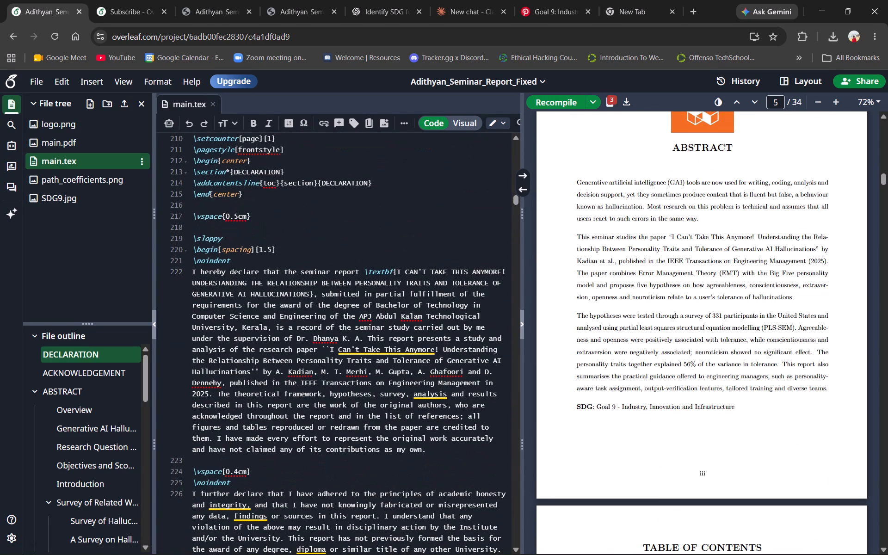
pyautogui.click(689, 129)
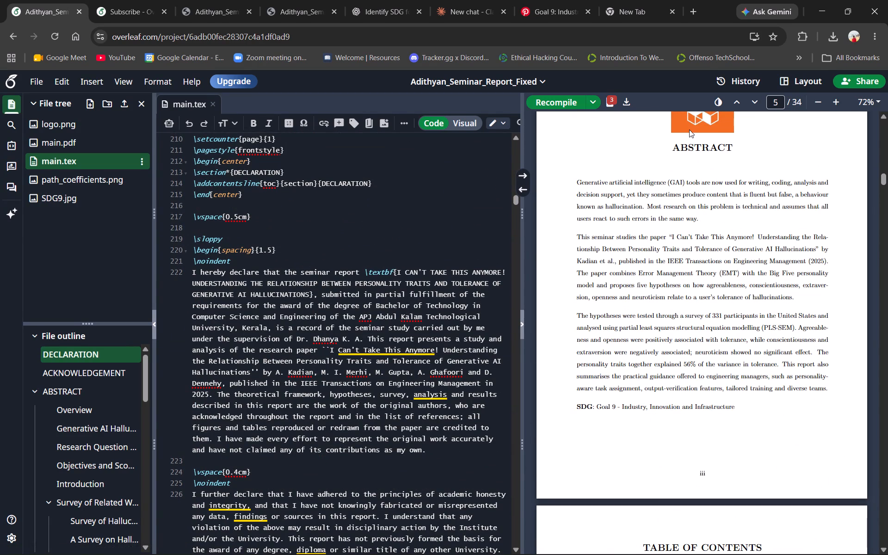
pyautogui.doubleClick(689, 129)
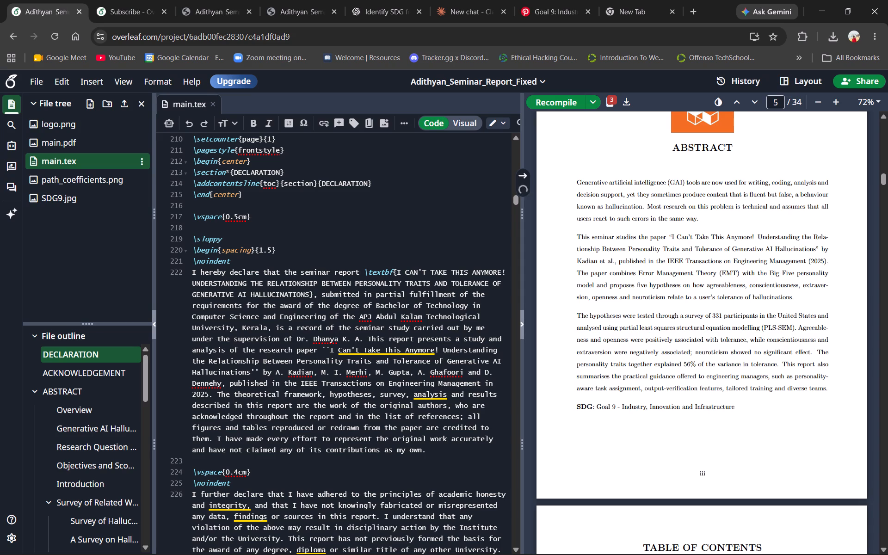
pyautogui.scroll(-6, 359, 517)
pyautogui.scroll(-7, 376, 437)
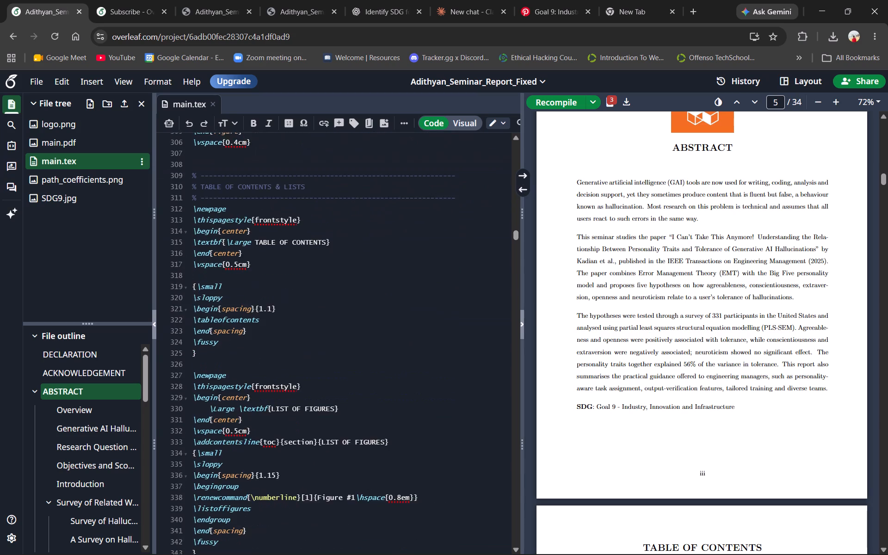
pyautogui.scroll(-1, 376, 437)
pyautogui.scroll(3, 376, 437)
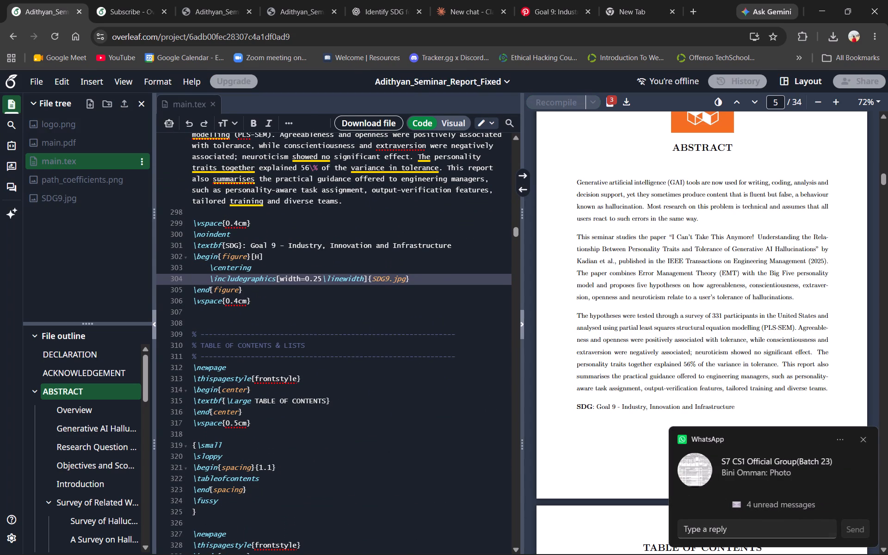
pyautogui.click(864, 443)
pyautogui.scroll(-2, 696, 380)
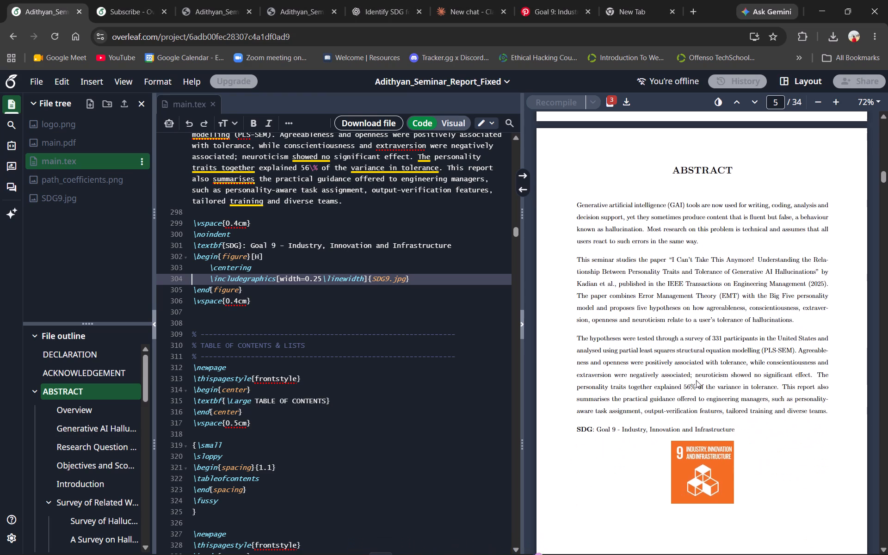
pyautogui.scroll(-2, 752, 554)
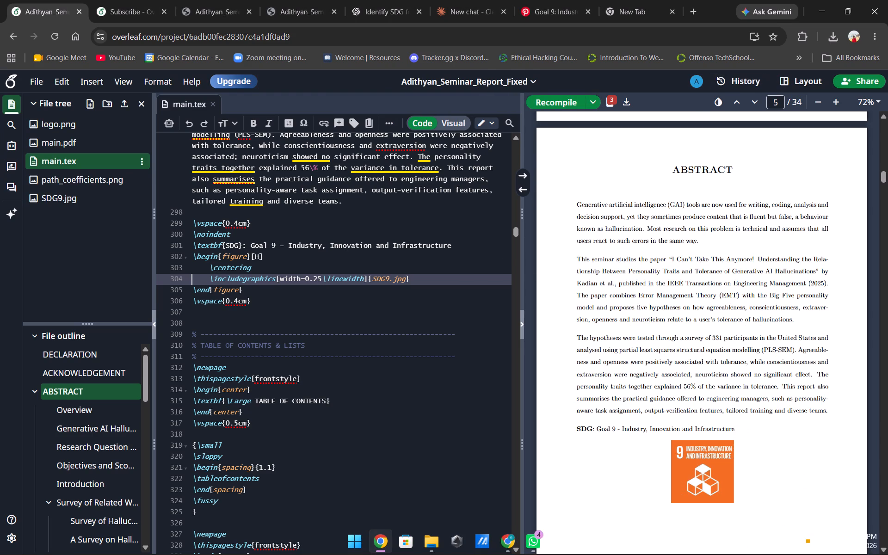
# Review the Acknowledgement, Declaration and Bonafide Certificate pages in the compiled PDF.
pyautogui.scroll(-2, 654, 338)
pyautogui.scroll(4, 690, 432)
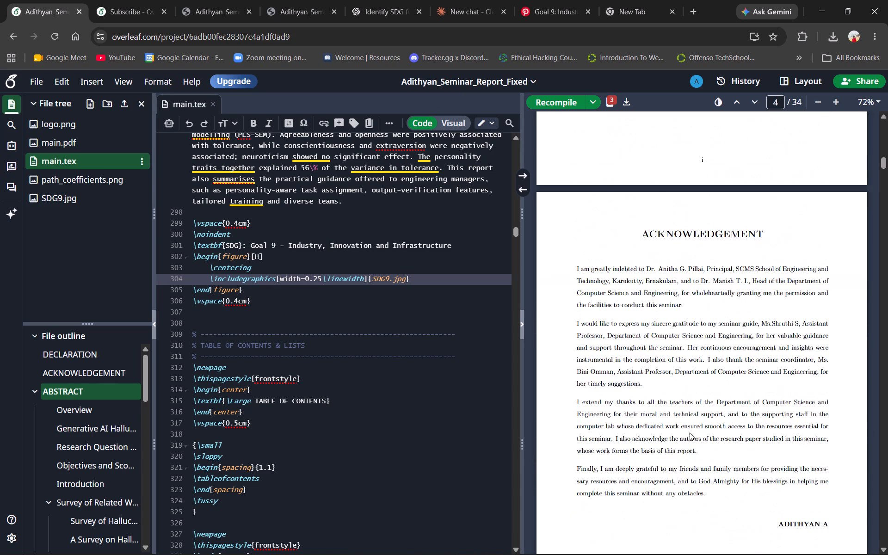
pyautogui.scroll(10, 690, 432)
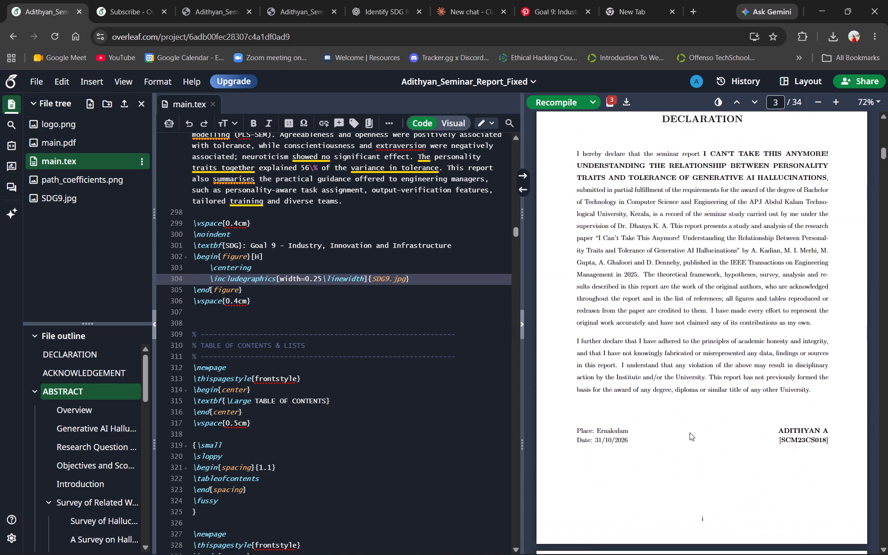
pyautogui.scroll(1, 690, 432)
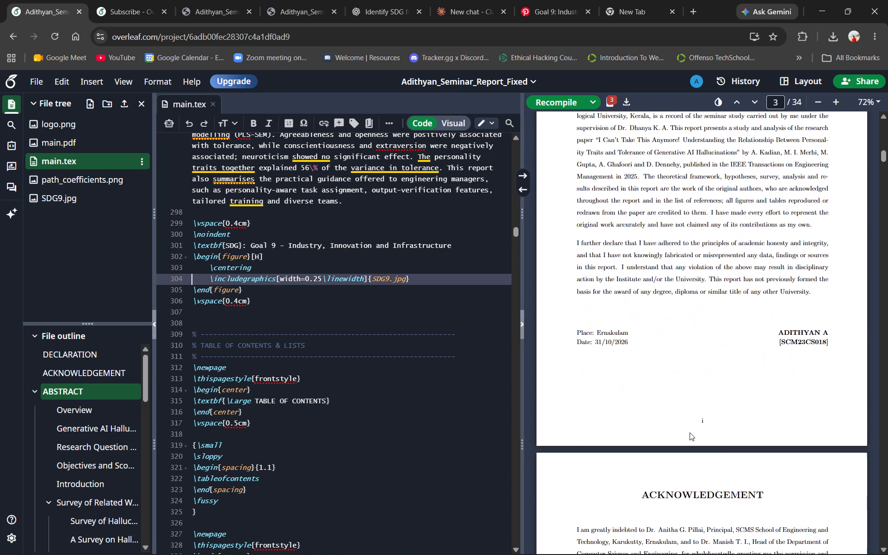
pyautogui.scroll(8, 690, 432)
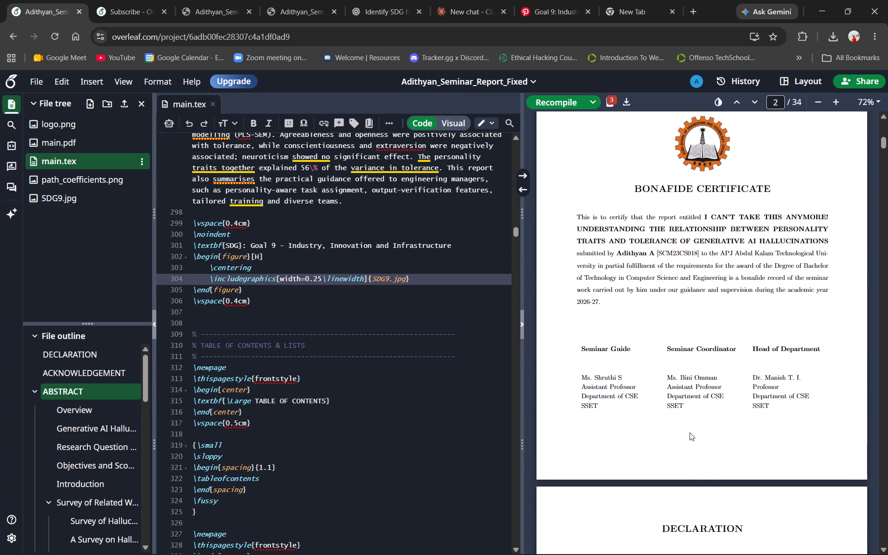
# Examine the main.tex source from the Abstract section through the SDG9.jpg figure to the table of contents and lists code.
pyautogui.scroll(1, 690, 432)
pyautogui.scroll(4, 476, 314)
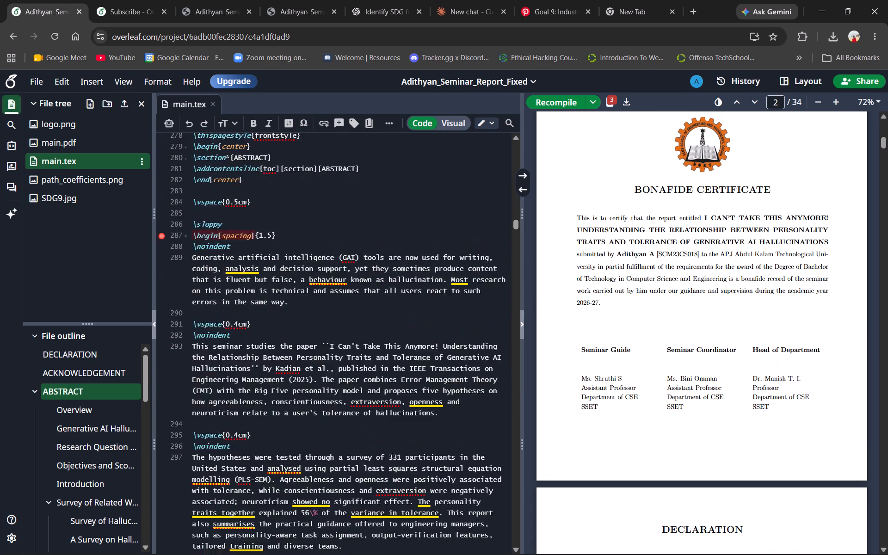
pyautogui.scroll(1, 476, 314)
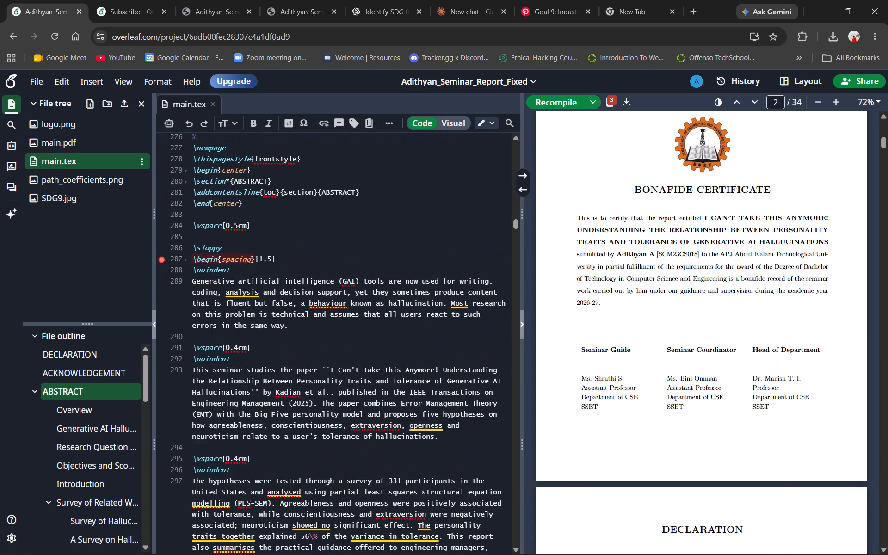
pyautogui.scroll(-5, 332, 370)
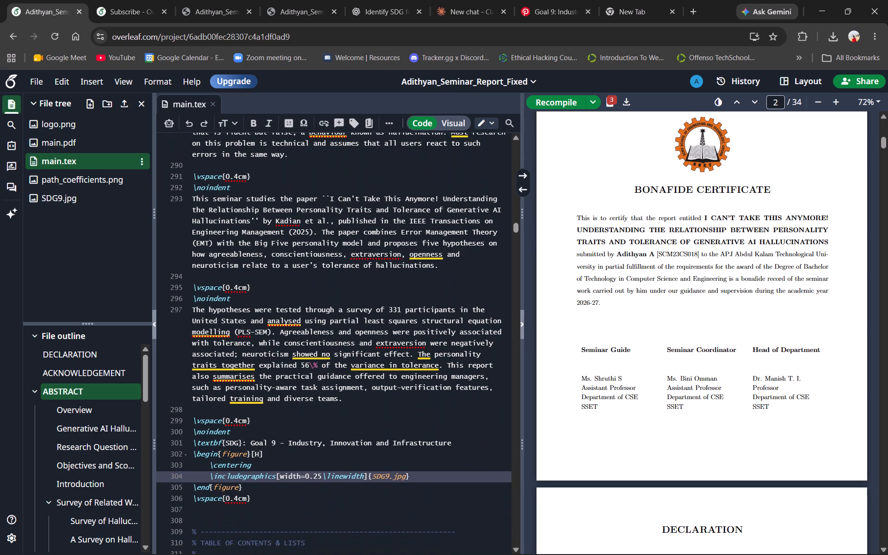
pyautogui.scroll(-5, 332, 370)
pyautogui.scroll(3, 332, 370)
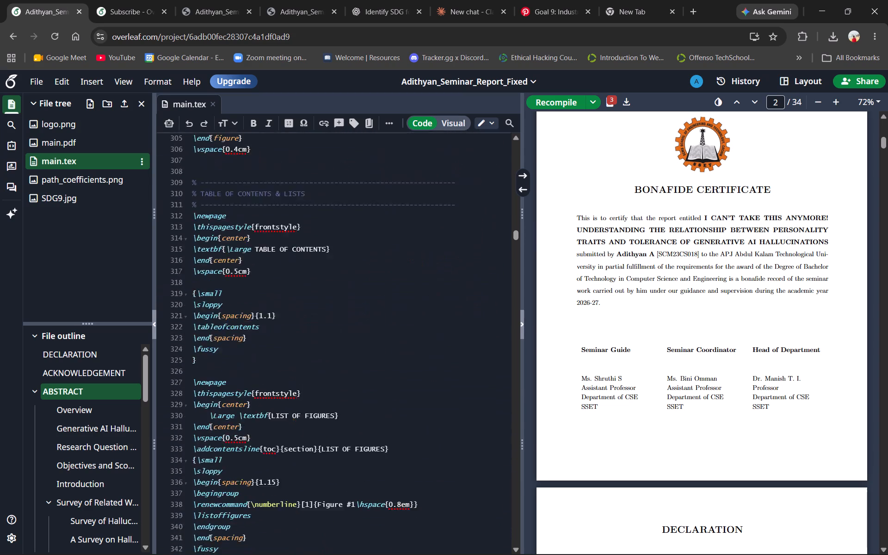
# Review the source from the preamble through the title page and bonafide certificate to the Declaration text.
pyautogui.scroll(15, 332, 370)
pyautogui.scroll(9, 332, 370)
pyautogui.scroll(-2, 332, 370)
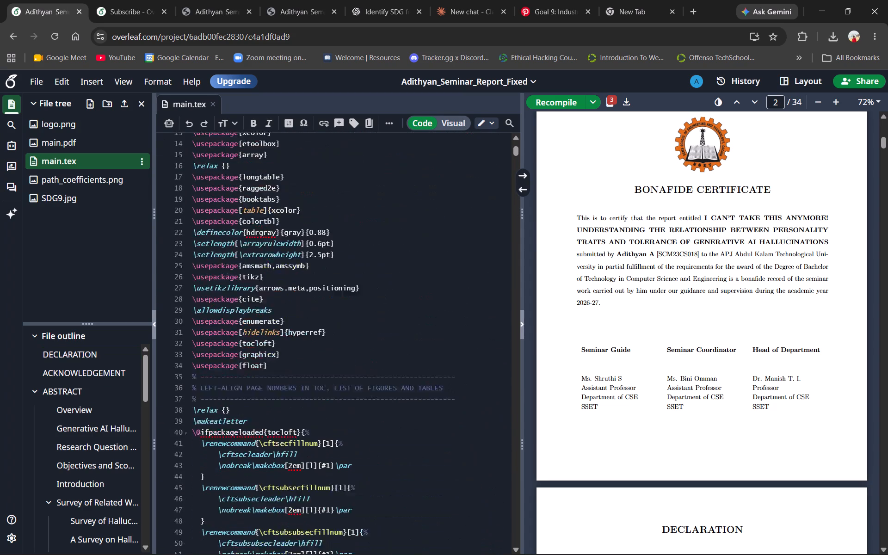
pyautogui.scroll(-17, 332, 370)
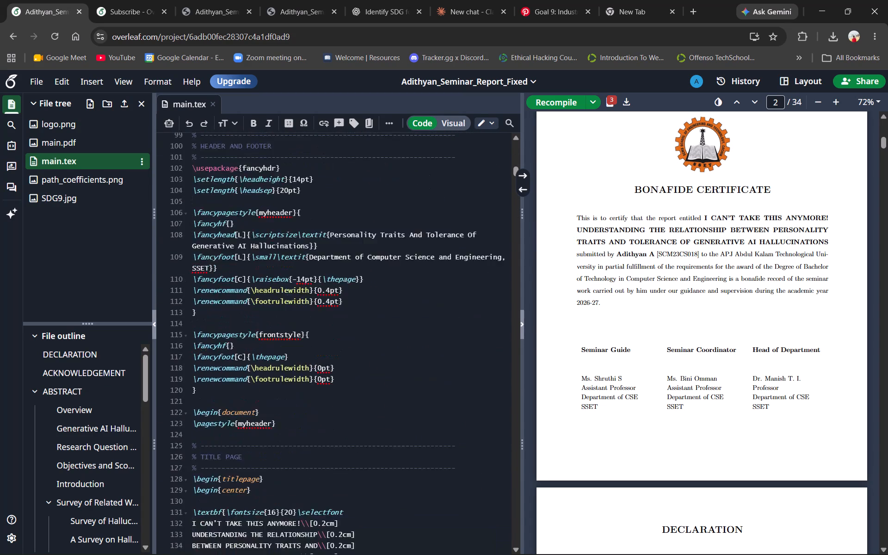
pyautogui.scroll(-10, 332, 370)
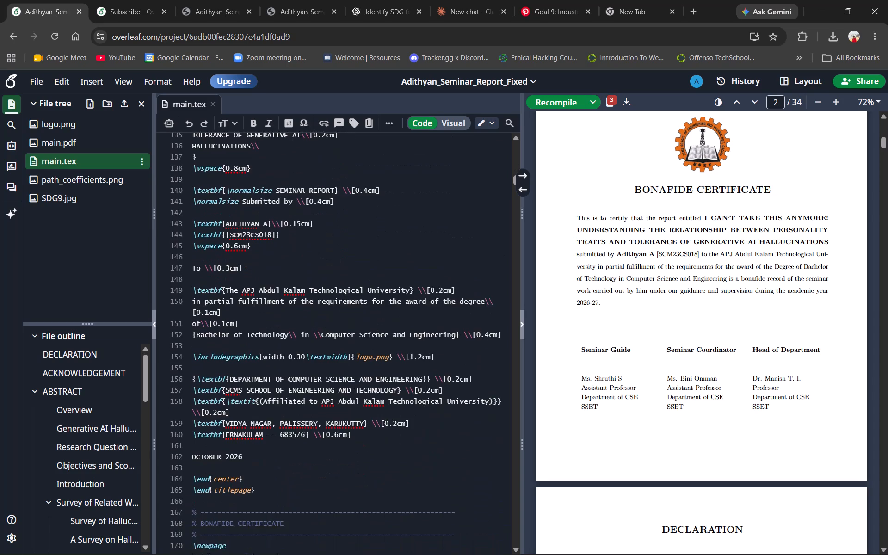
pyautogui.scroll(-8, 332, 370)
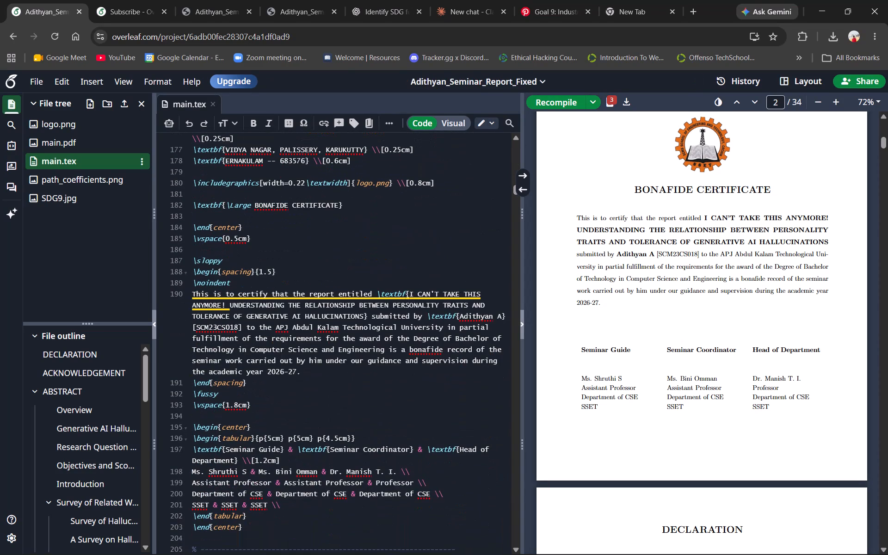
pyautogui.scroll(-5, 332, 370)
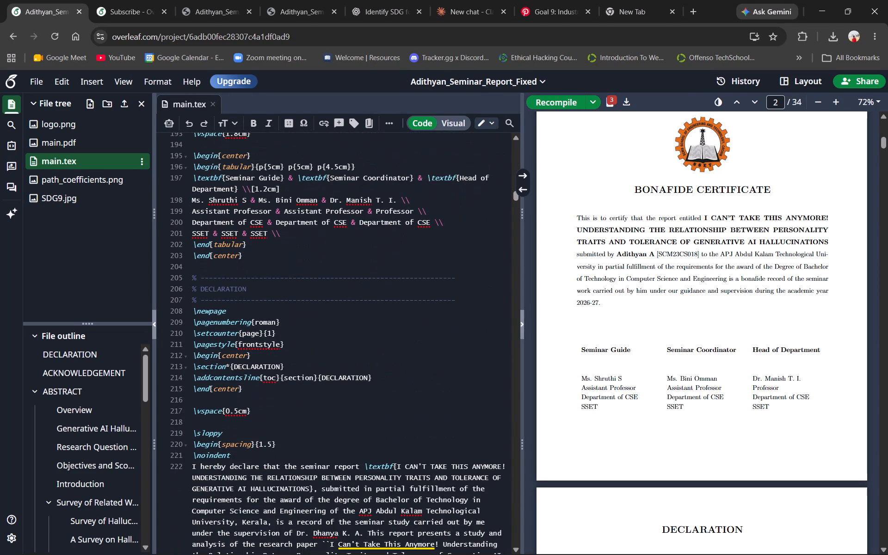
pyautogui.scroll(-3, 332, 370)
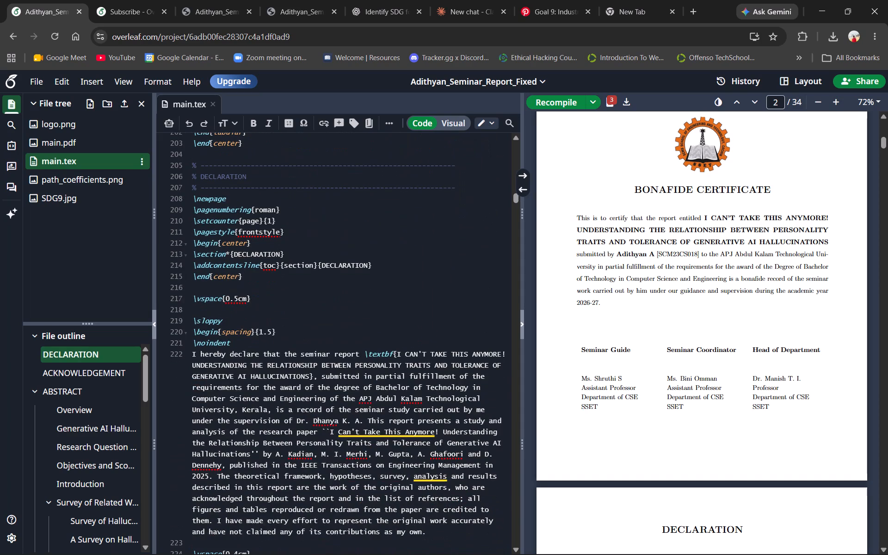
pyautogui.scroll(-1, 332, 370)
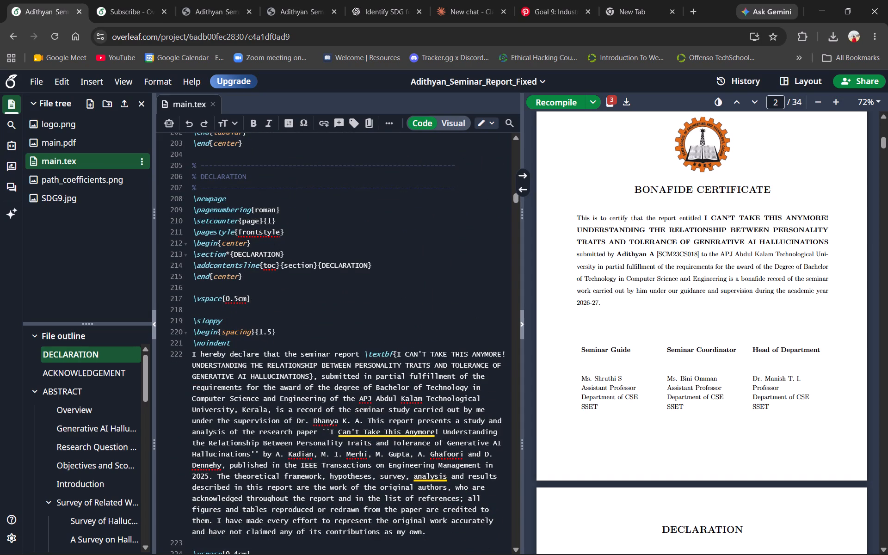
# Select the supervisor's name in the Declaration paragraph and compare it with the Seminar Guide entry in the bonafide certificate.
pyautogui.moveTo(297, 420); pyautogui.dragTo(321, 421)
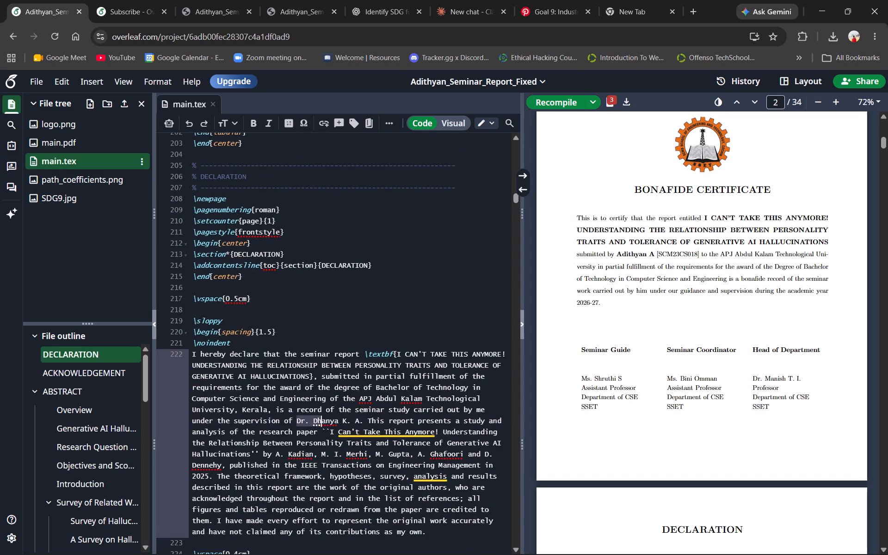
pyautogui.moveTo(321, 421); pyautogui.dragTo(362, 424)
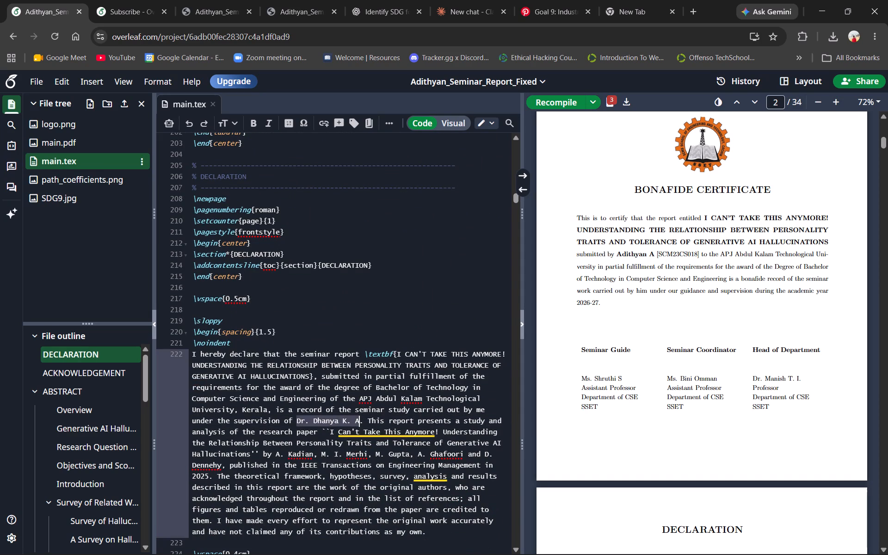
pyautogui.moveTo(362, 424); pyautogui.dragTo(359, 422)
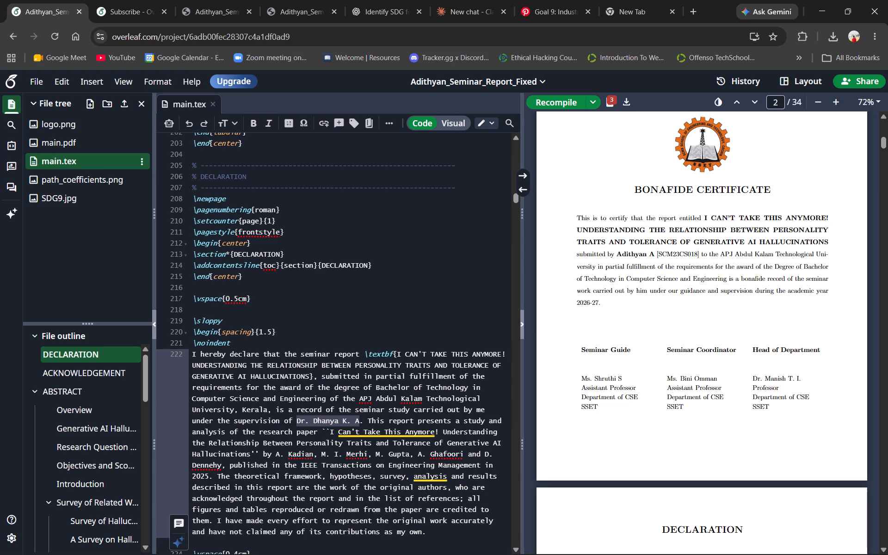
pyautogui.scroll(5, 365, 395)
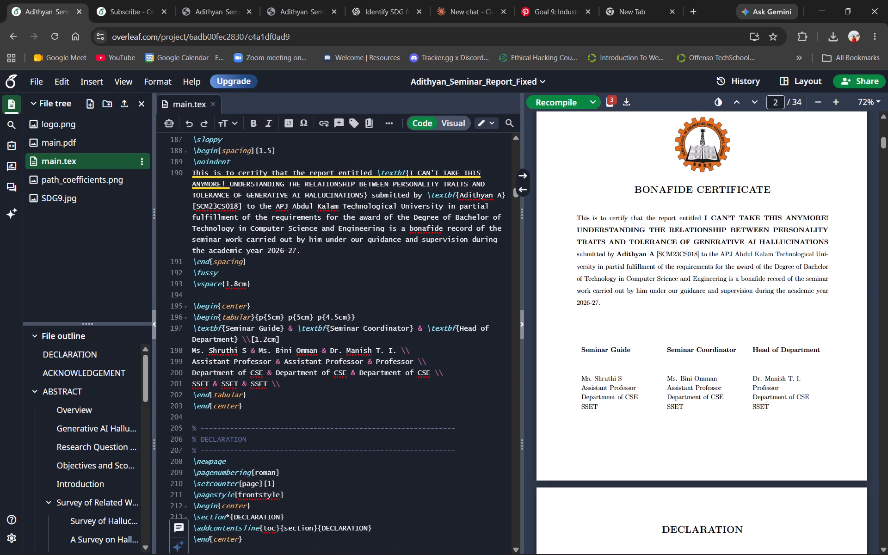
pyautogui.scroll(1, 365, 395)
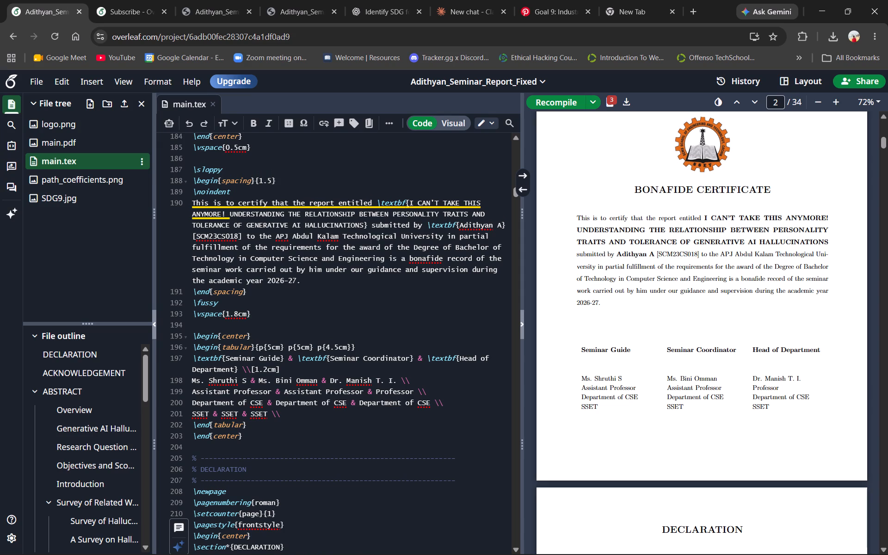
# Open the seminar report PDF ending in "Fixed (2)" from Downloads, check the bonafide certificate's signatories, and close it.
pyautogui.press('super+e')
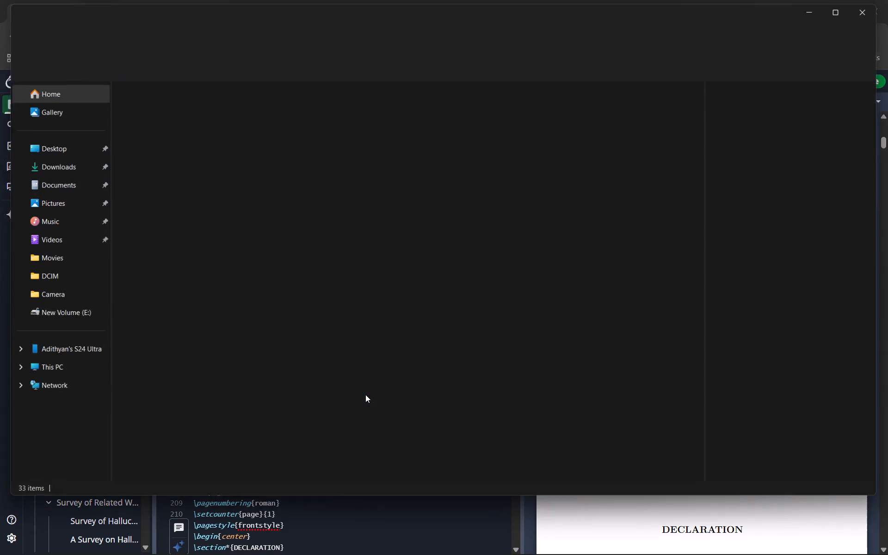
pyautogui.click(62, 160)
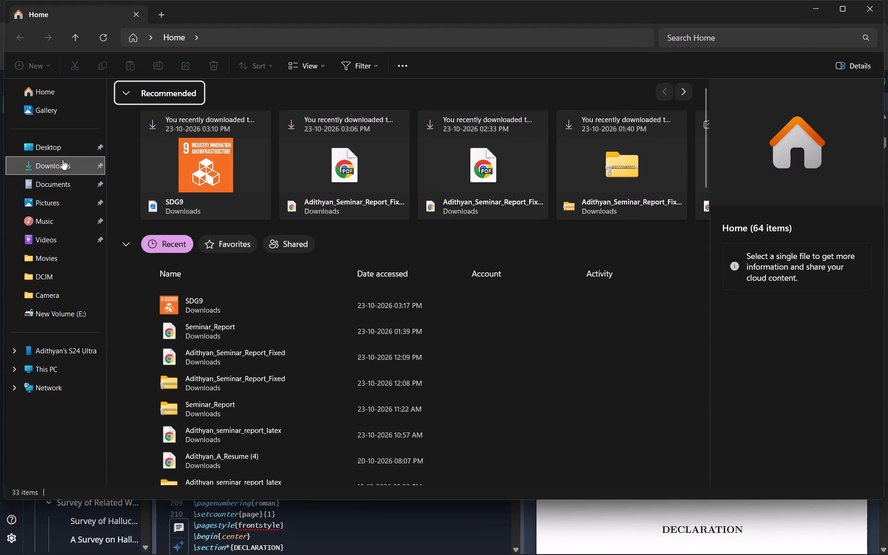
pyautogui.tripleClick(167, 159)
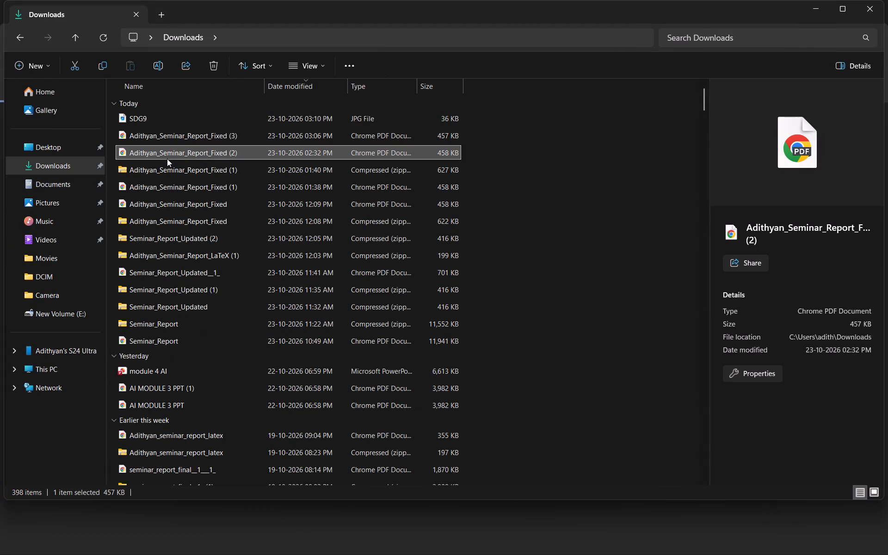
pyautogui.hotkey('alt', 'Tab')
pyautogui.scroll(-7, 341, 461)
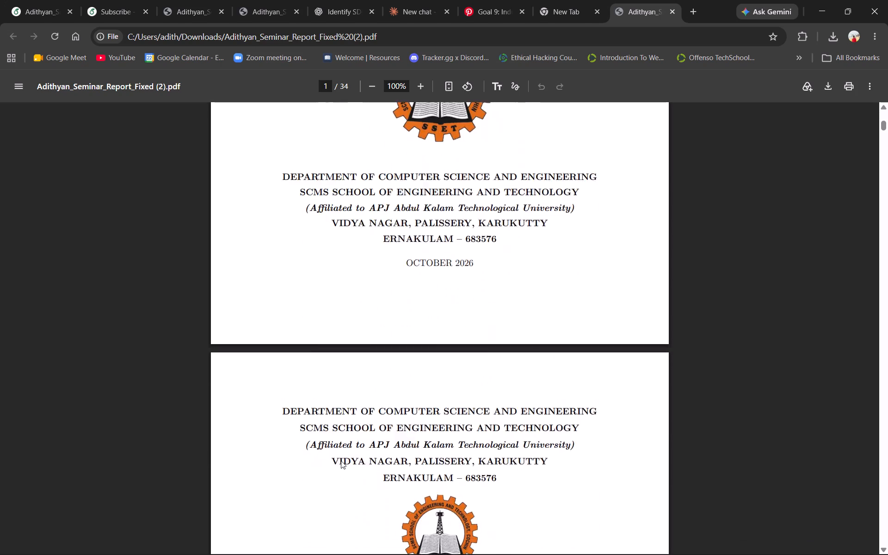
pyautogui.scroll(-5, 341, 461)
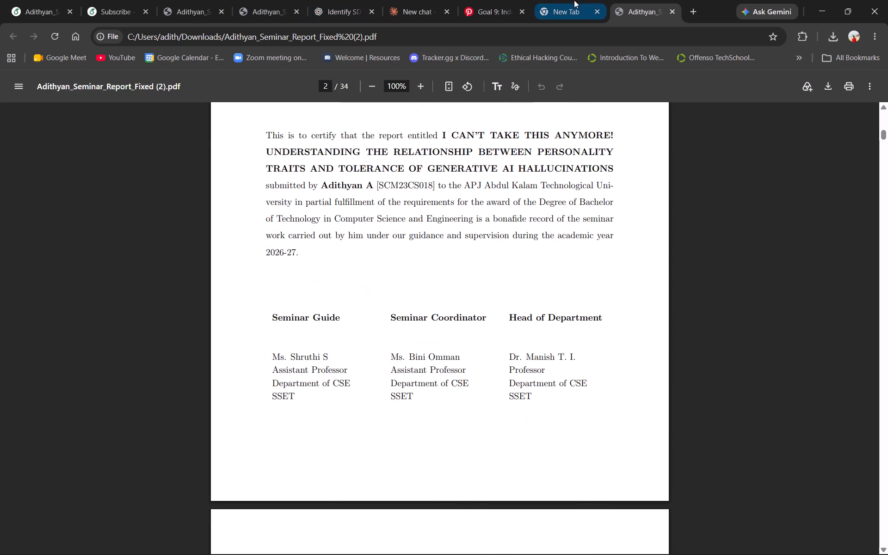
pyautogui.click(669, 10)
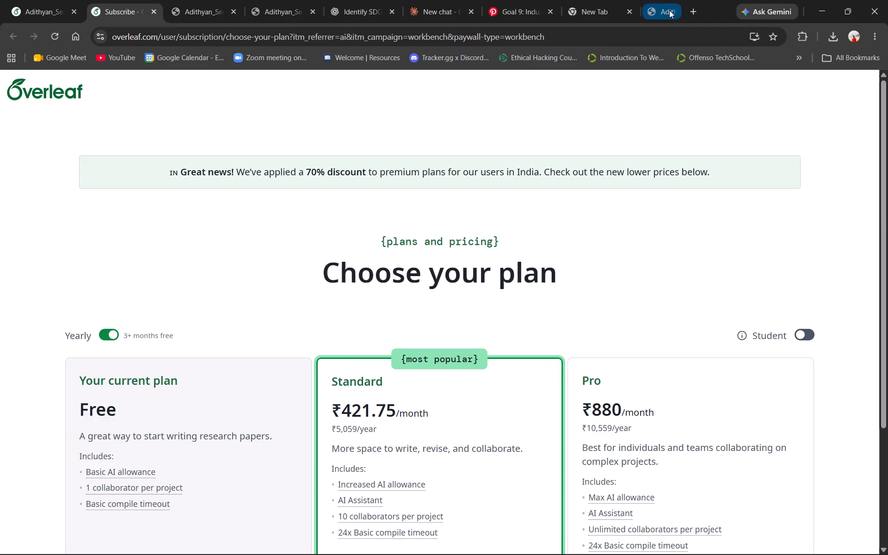
# Open the seminar report PDF ending in "Fixed (1)" from Downloads, check its certificate and Declaration pages, and close it.
pyautogui.hotkey('alt', 'Tab')
pyautogui.doubleClick(221, 187)
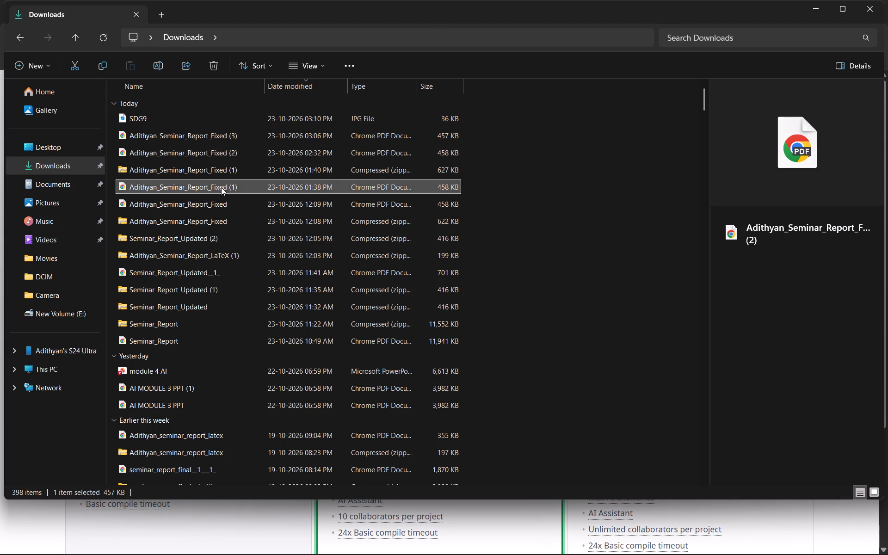
pyautogui.scroll(-15, 277, 315)
pyautogui.scroll(3, 277, 315)
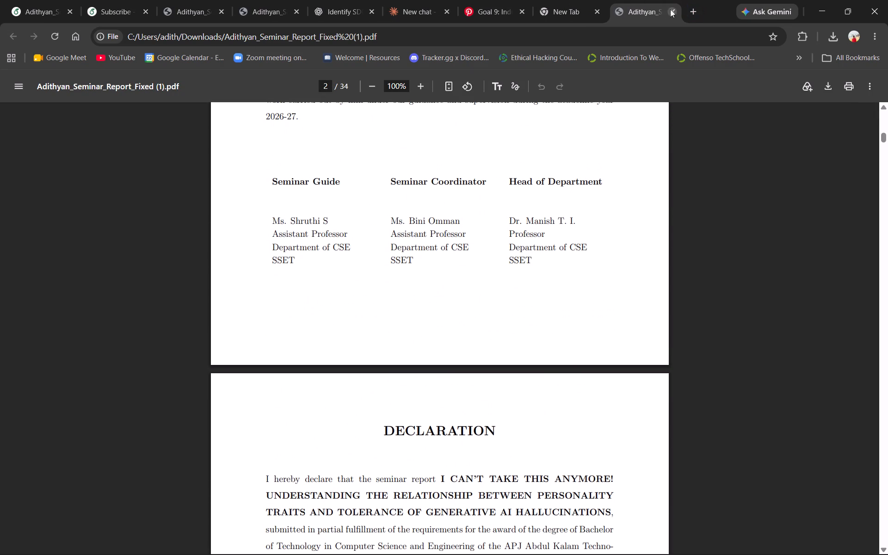
pyautogui.click(670, 9)
# Open the seminar report PDF ending in "Fixed (3)" from Downloads, check the bonafide certificate's signatories, and close it.
pyautogui.hotkey('alt', 'Tab')
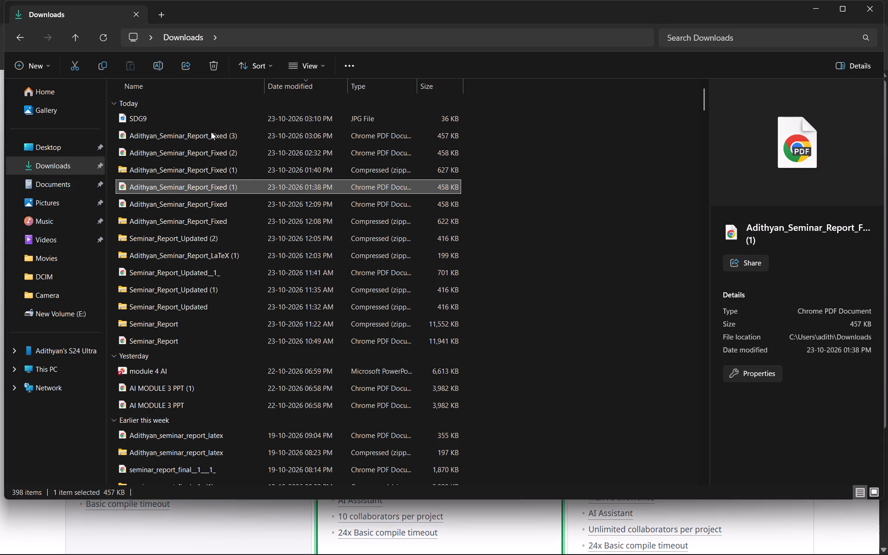
pyautogui.doubleClick(211, 132)
pyautogui.scroll(-6, 345, 270)
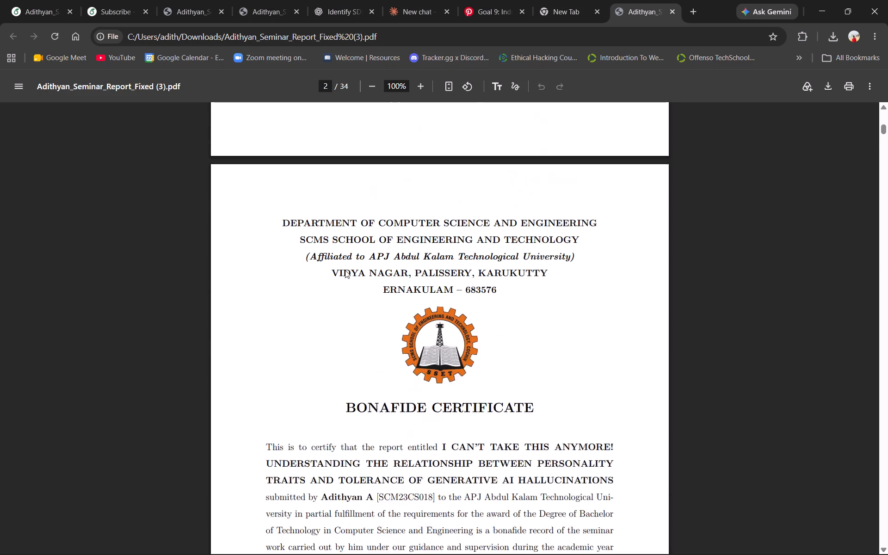
pyautogui.scroll(-8, 345, 270)
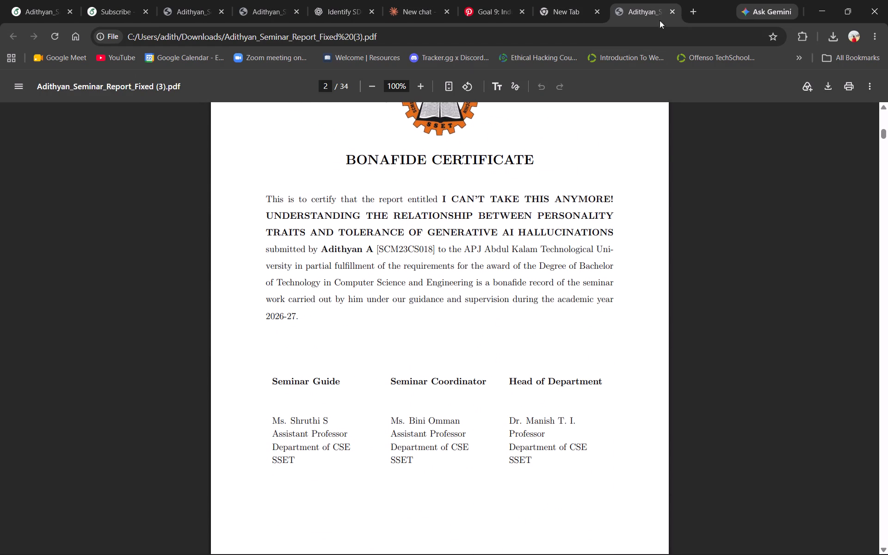
pyautogui.click(675, 12)
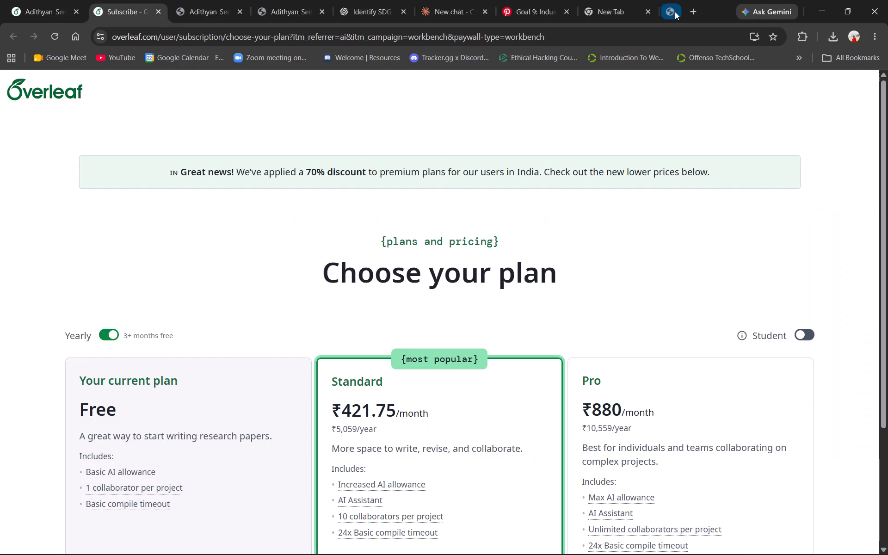
# Return to the Overleaf report project and check the compiled bonafide certificate and title page.
pyautogui.hotkey('alt', 'Tab')
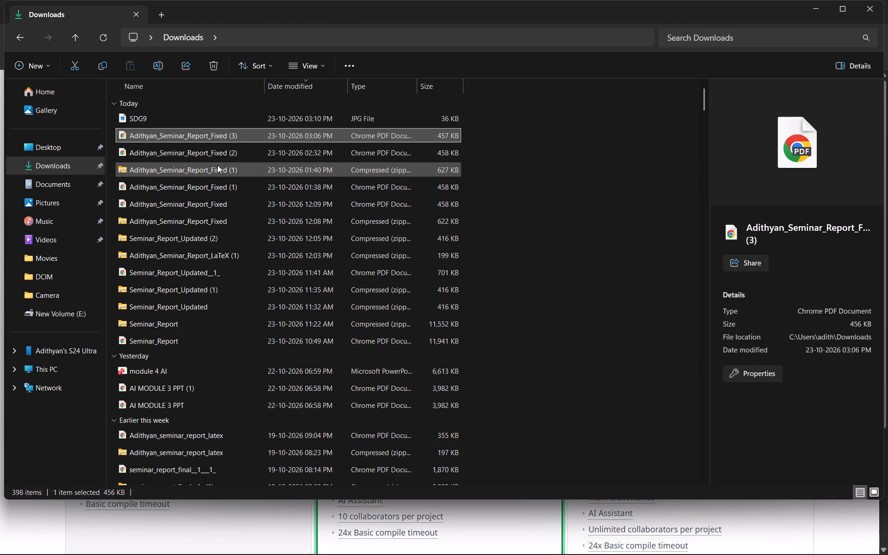
pyautogui.hotkey('alt', 'Tab')
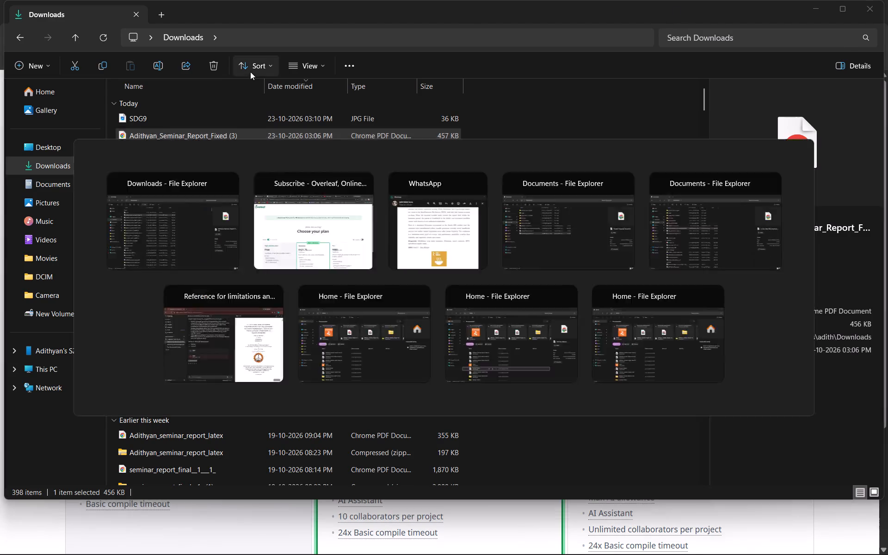
pyautogui.moveTo(156, 0); pyautogui.dragTo(111, 0)
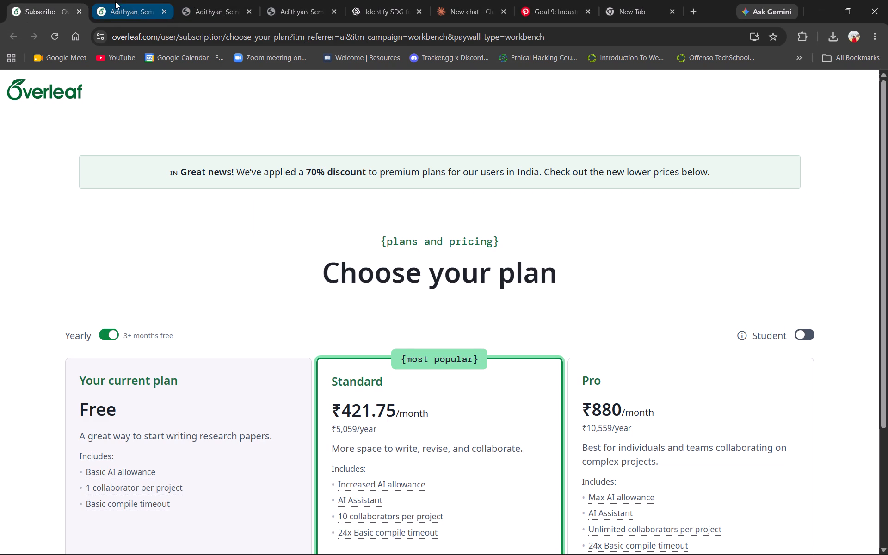
pyautogui.click(120, 4)
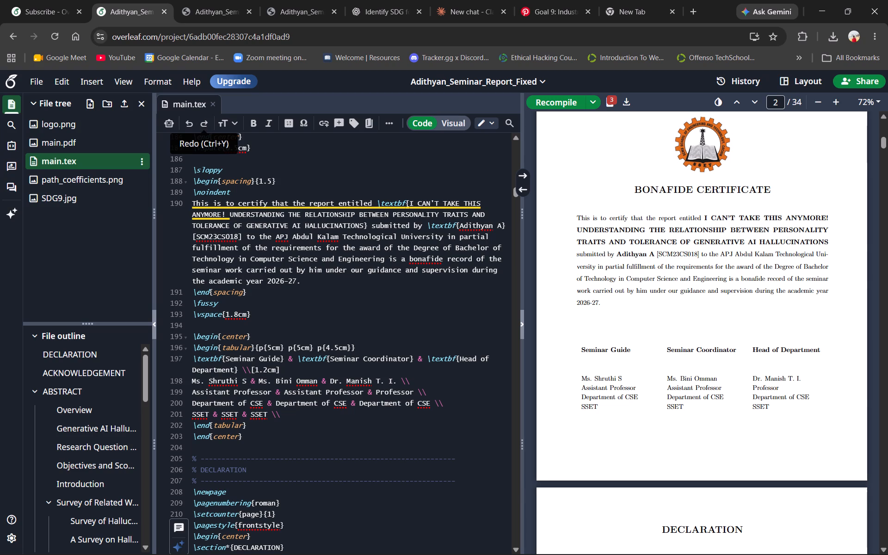
pyautogui.hscroll(1, 510, 180)
pyautogui.scroll(1, 707, 223)
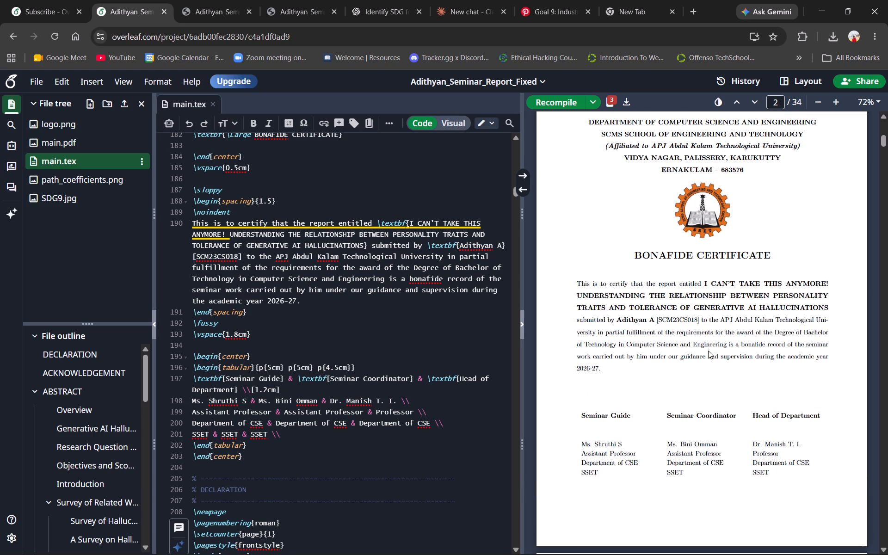
pyautogui.scroll(9, 708, 351)
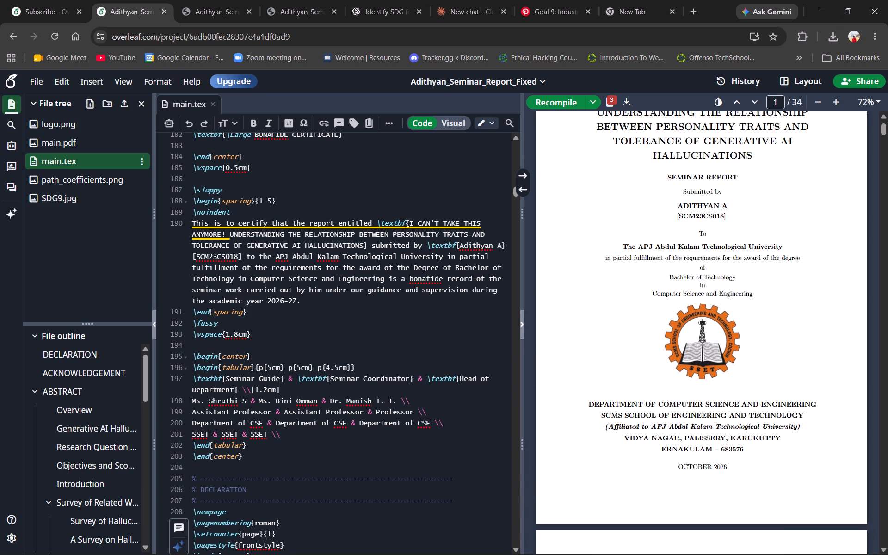
# Replace the supervisor's name in the Declaration paragraph with the certificate's seminar guide name, prefixed "Ms.", and recompile the report.
pyautogui.scroll(-7, 421, 305)
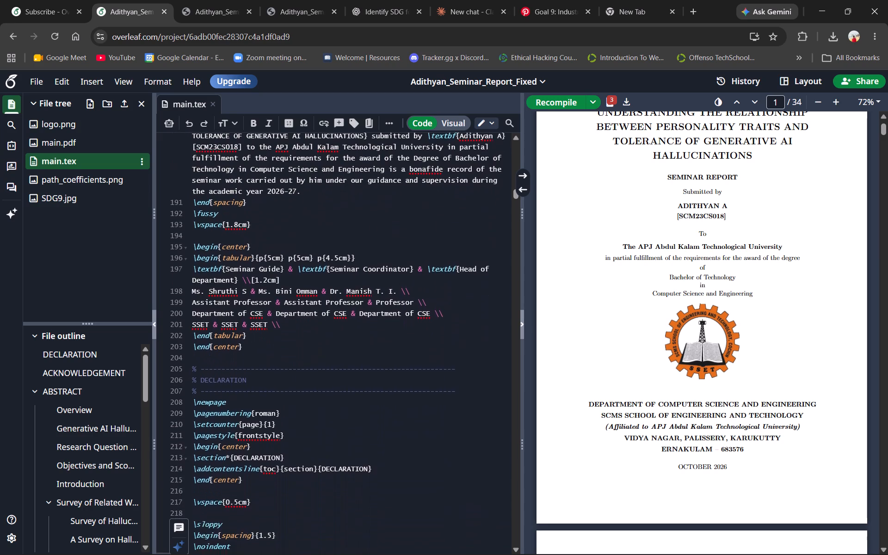
pyautogui.scroll(-2, 421, 305)
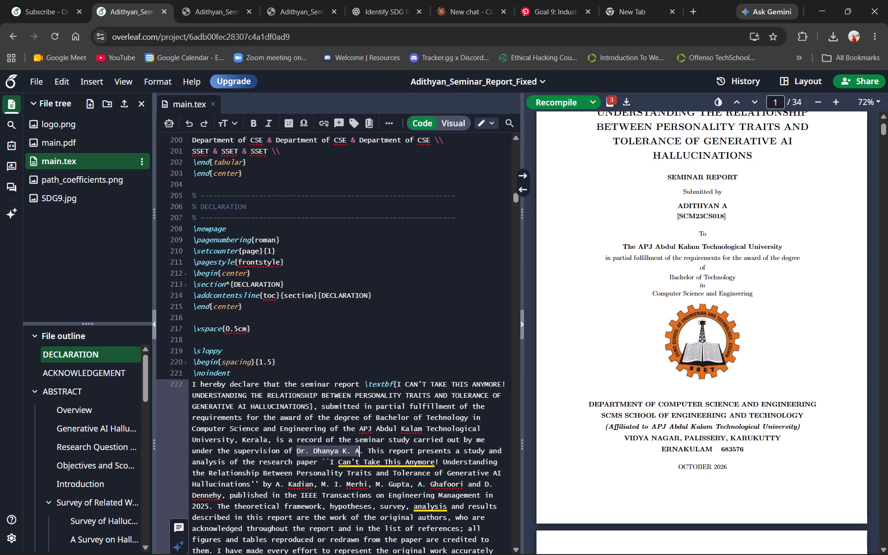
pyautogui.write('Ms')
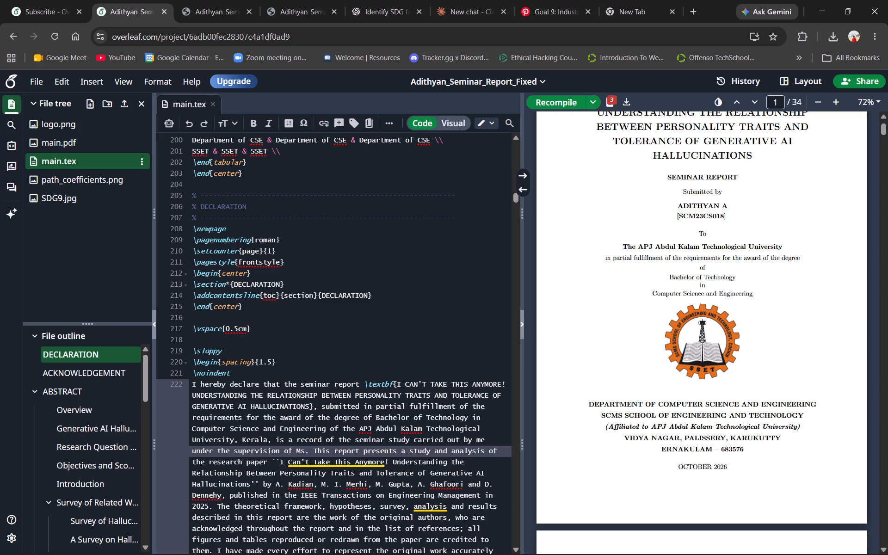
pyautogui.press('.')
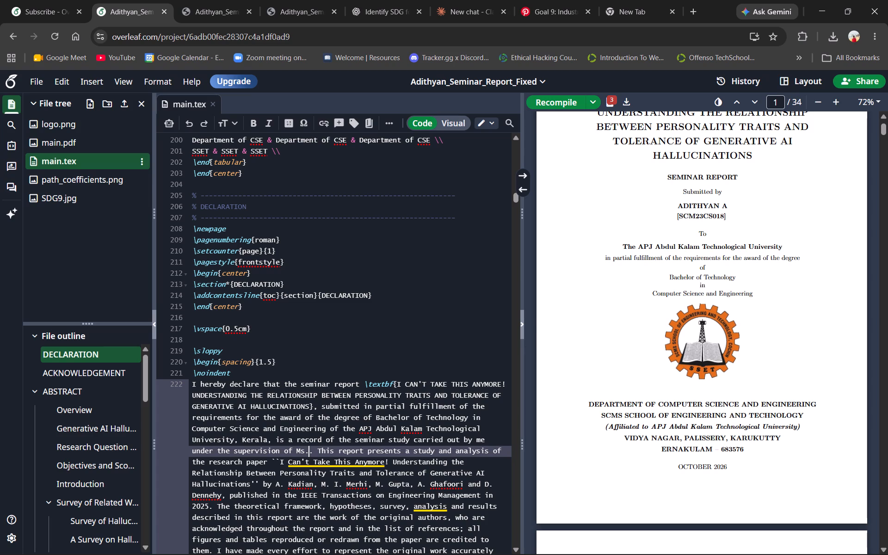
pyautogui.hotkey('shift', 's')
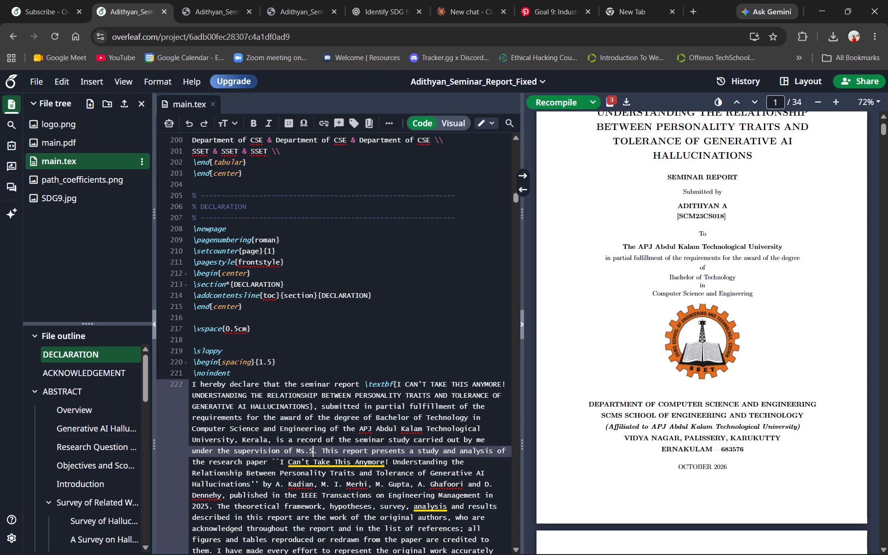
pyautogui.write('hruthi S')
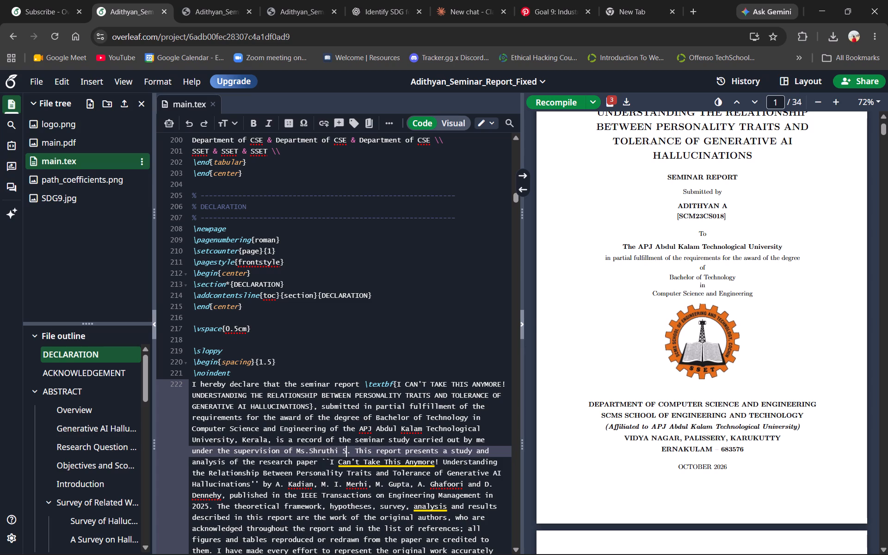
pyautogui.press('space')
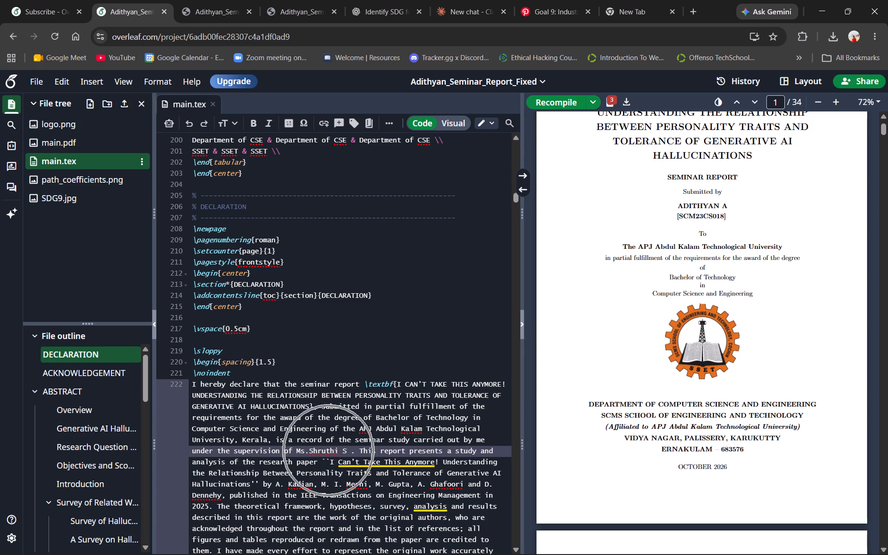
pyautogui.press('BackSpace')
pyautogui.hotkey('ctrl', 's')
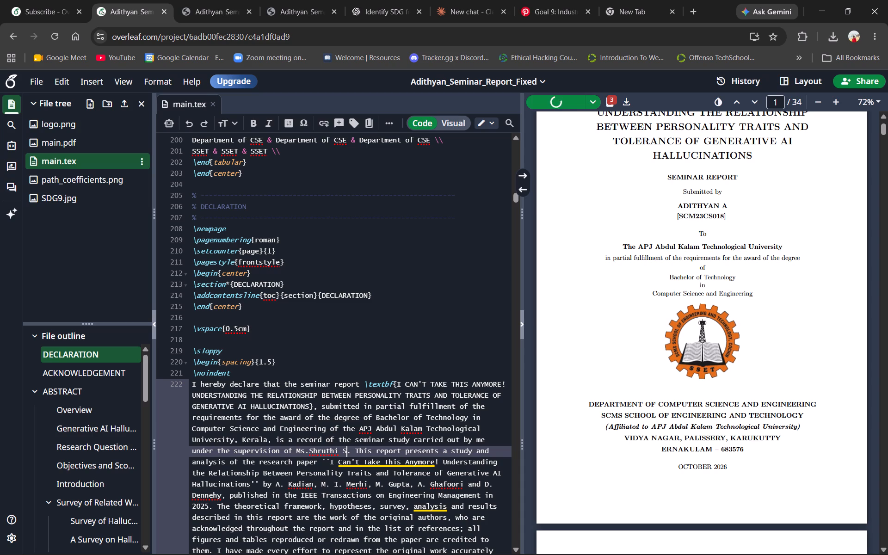
# Review the source from the Declaration text through its place and date lines to the Acknowledgement's opening paragraph.
pyautogui.scroll(-1, 324, 457)
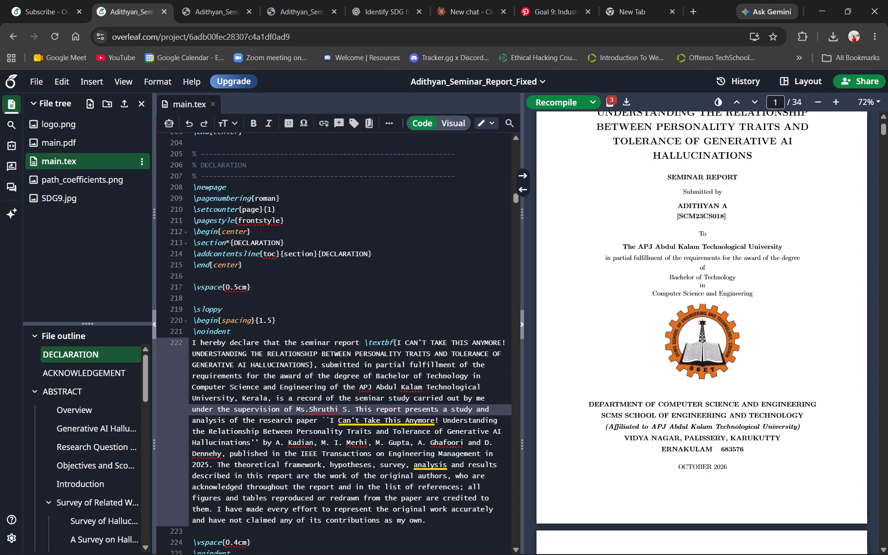
pyautogui.scroll(-1, 324, 457)
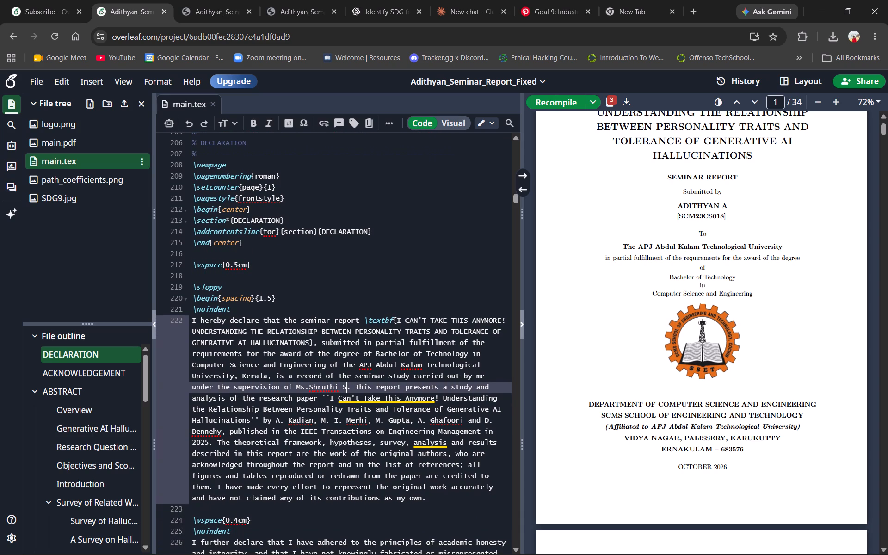
pyautogui.scroll(-1, 324, 457)
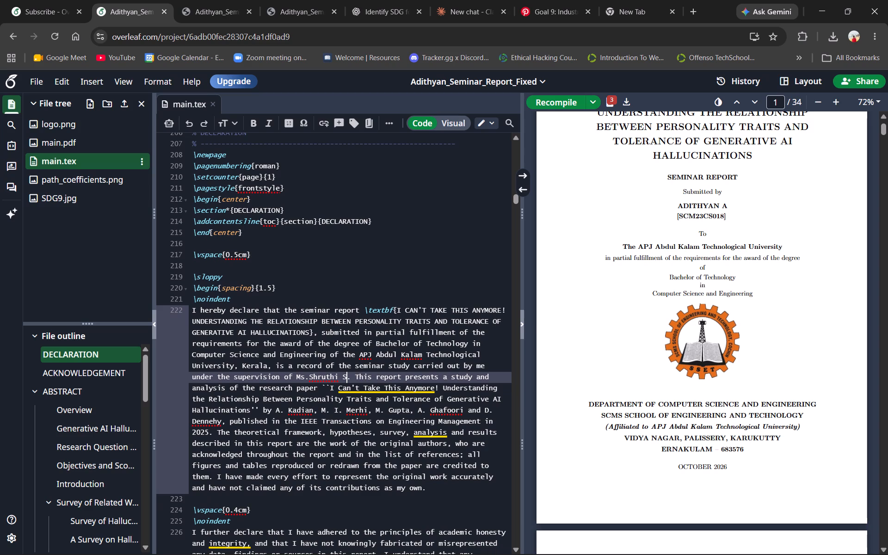
pyautogui.scroll(-2, 324, 457)
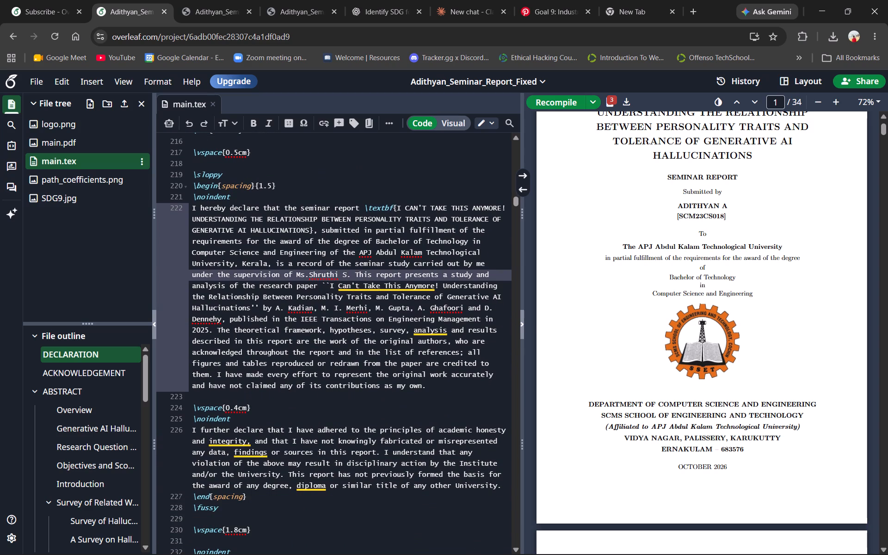
pyautogui.scroll(-4, 324, 457)
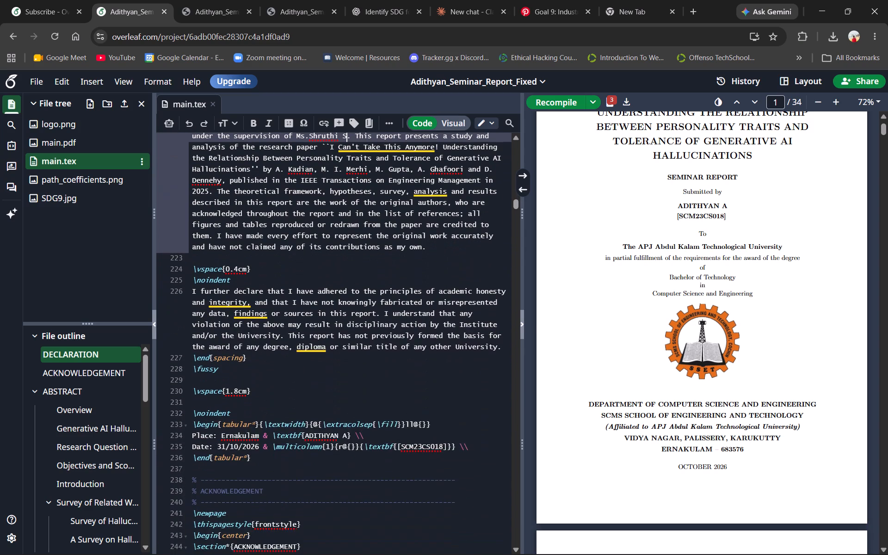
pyautogui.scroll(-2, 324, 457)
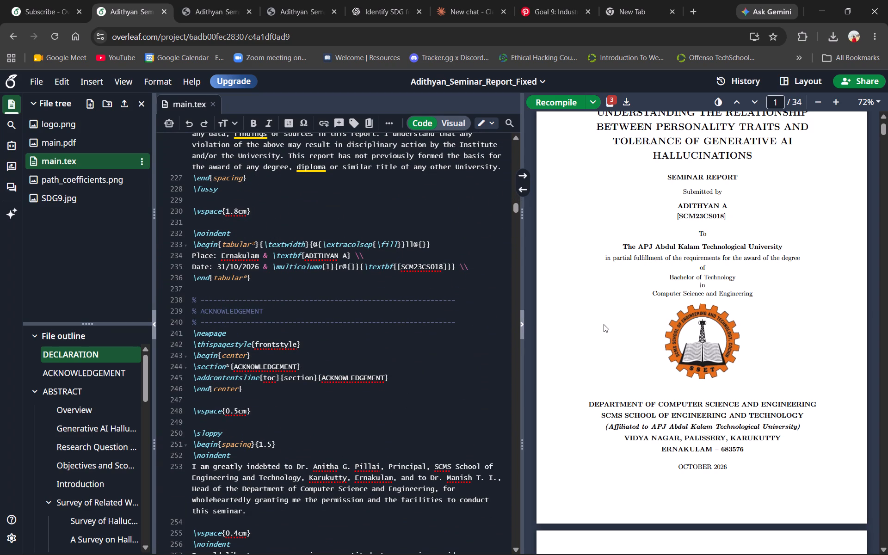
# Check the supervisor's name in the compiled preview, from the title page and bonafide certificate through the Declaration page.
pyautogui.scroll(6, 604, 324)
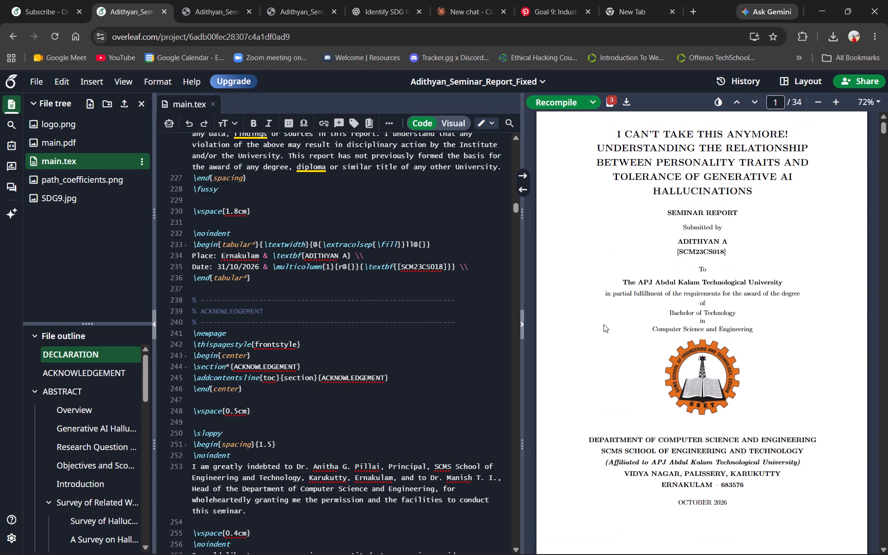
pyautogui.scroll(-13, 604, 324)
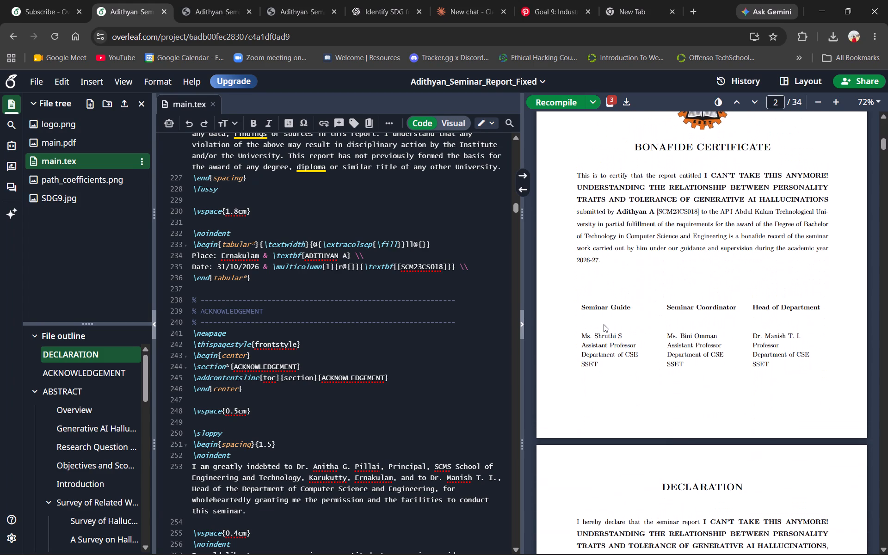
pyautogui.scroll(-3, 604, 324)
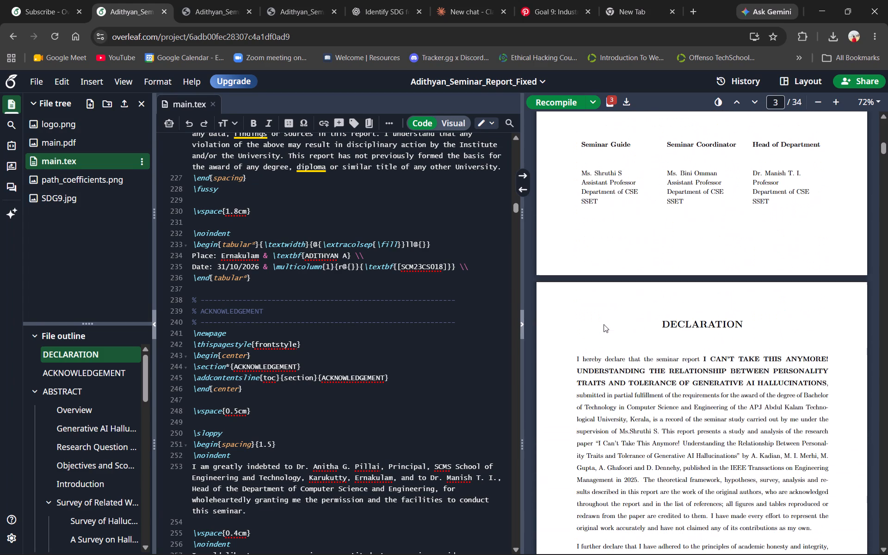
pyautogui.scroll(-3, 604, 324)
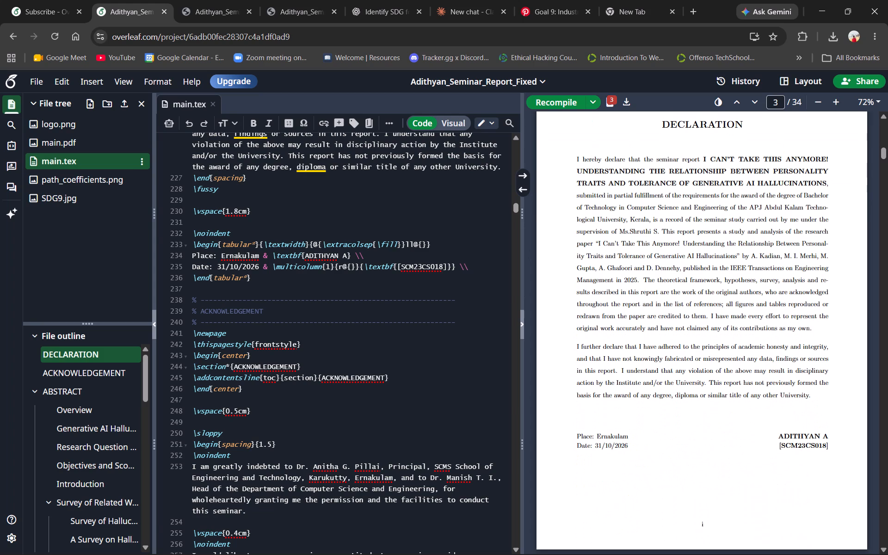
pyautogui.scroll(-1, 604, 324)
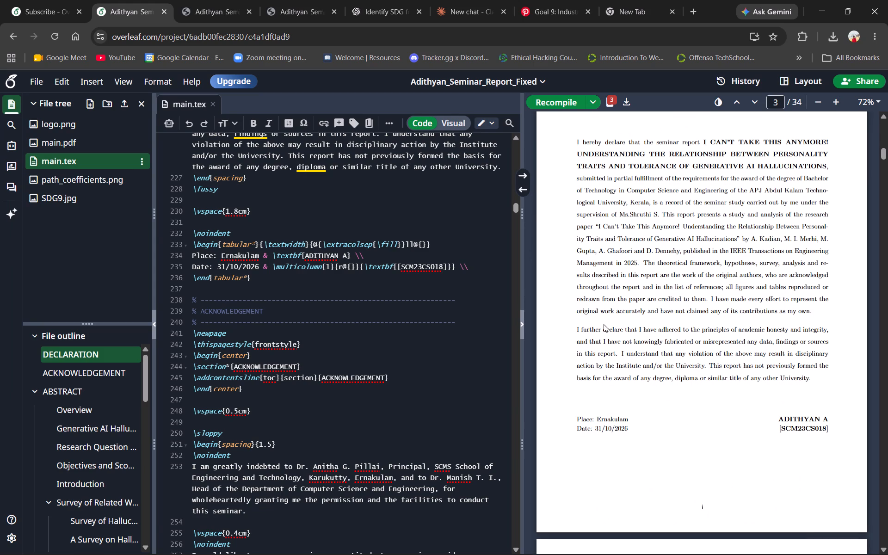
# Download the recompiled report as a PDF and open the newly downloaded copy.
pyautogui.click(624, 101)
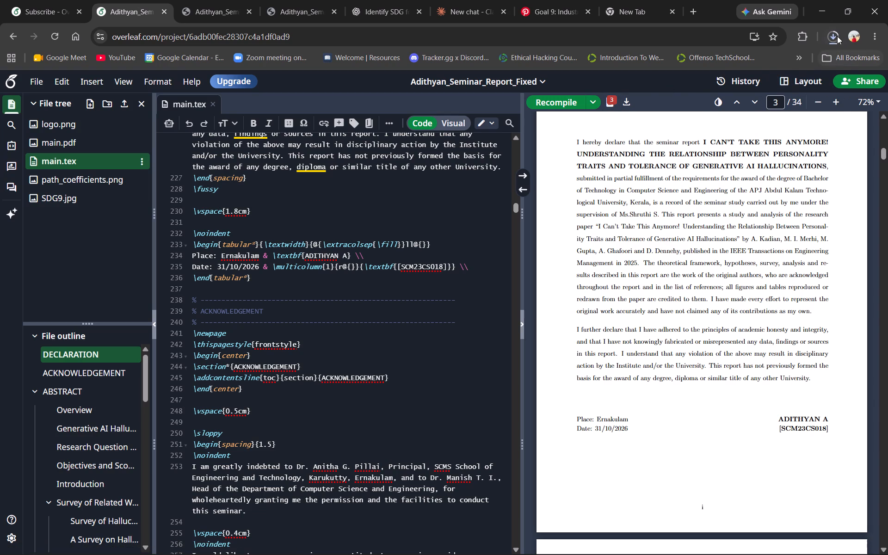
pyautogui.click(834, 34)
pyautogui.click(834, 34)
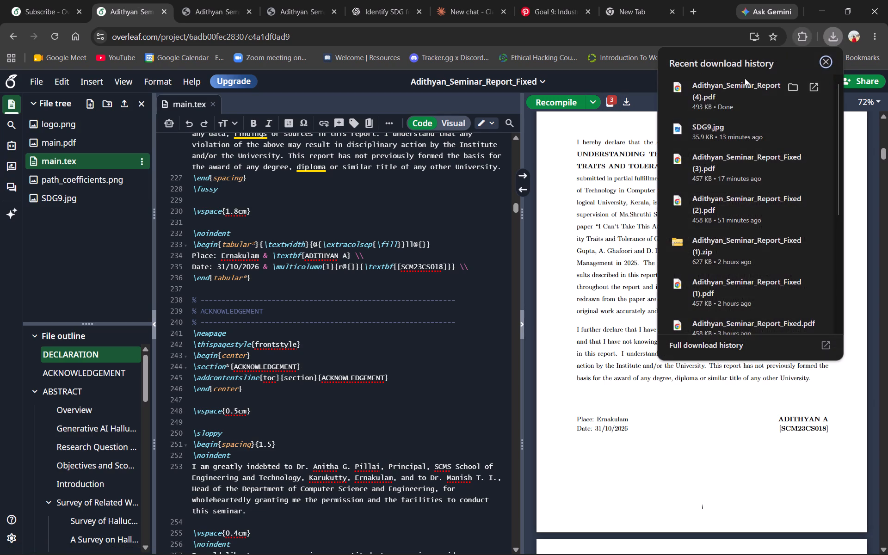
pyautogui.click(738, 92)
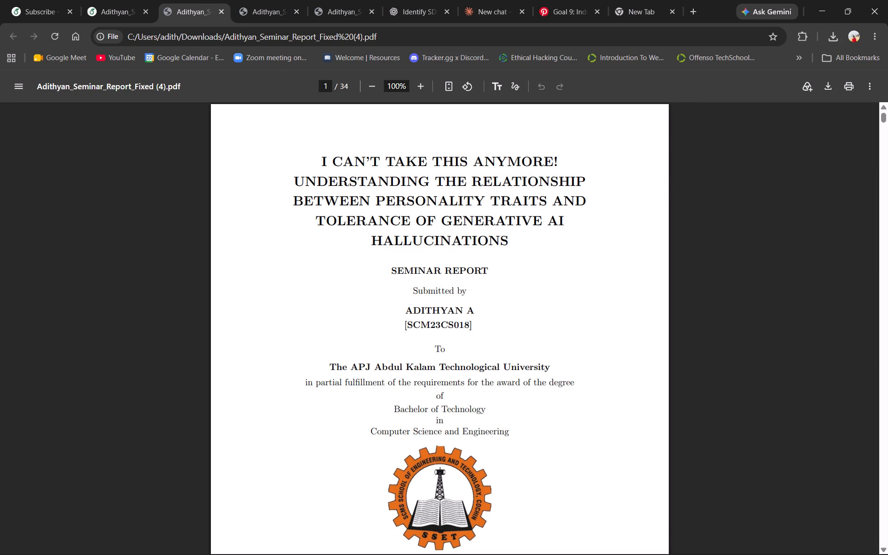
# Review the downloaded report's front matter from the title page through the certificate, Declaration and Acknowledgement to the Abstract's SDG 9 picture.
pyautogui.scroll(-1, 383, 229)
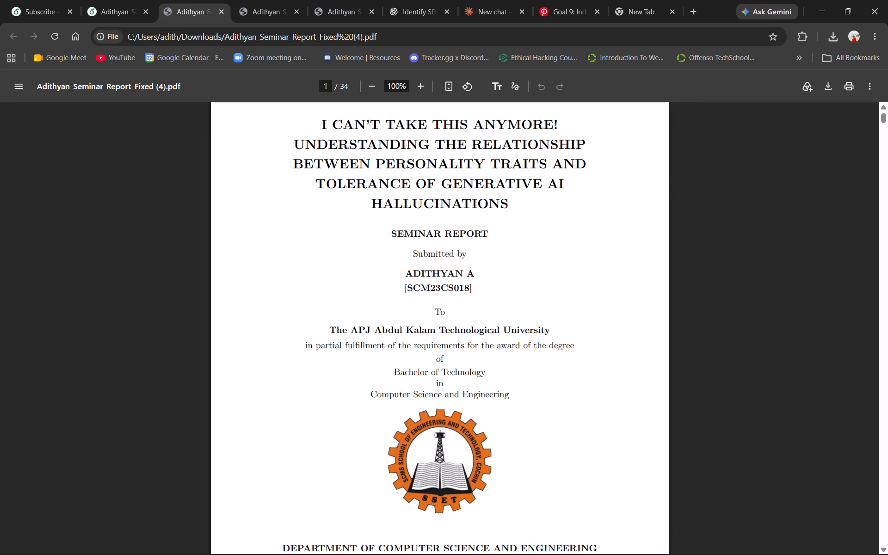
pyautogui.scroll(-5, 418, 359)
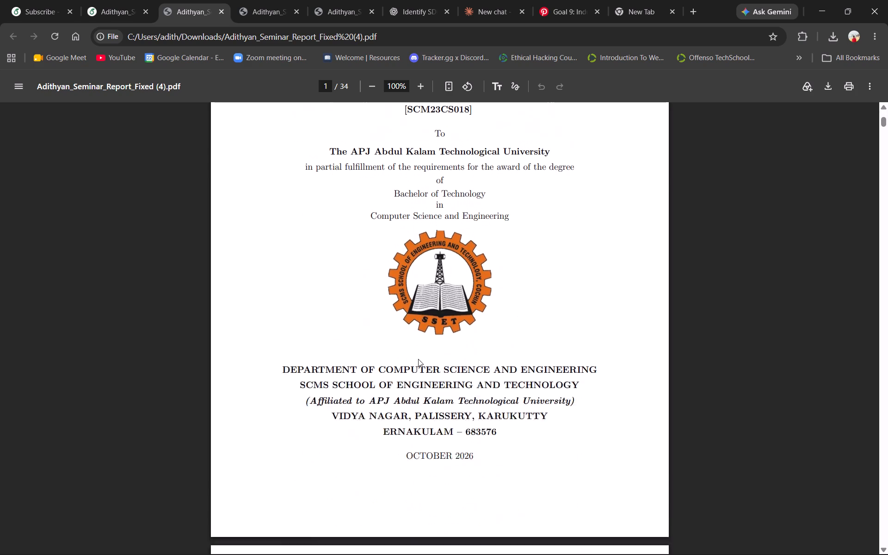
pyautogui.scroll(1, 418, 359)
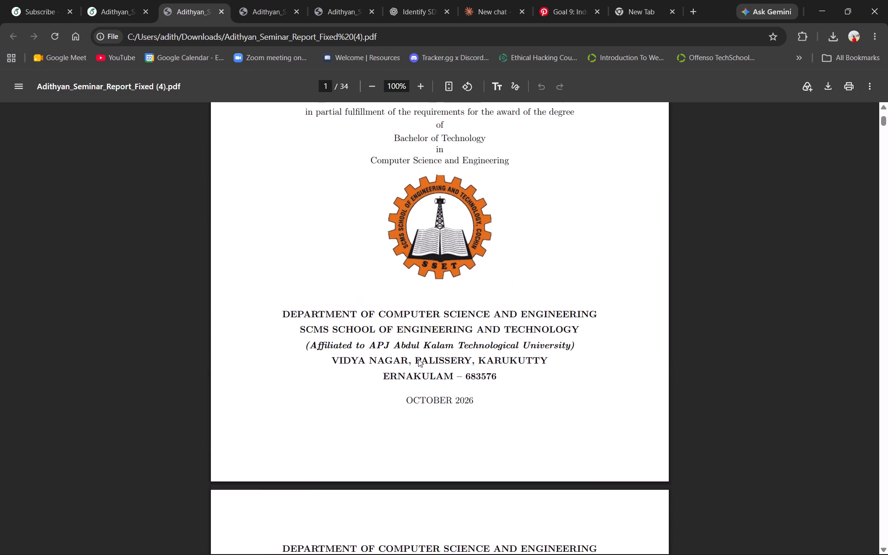
pyautogui.scroll(2, 418, 359)
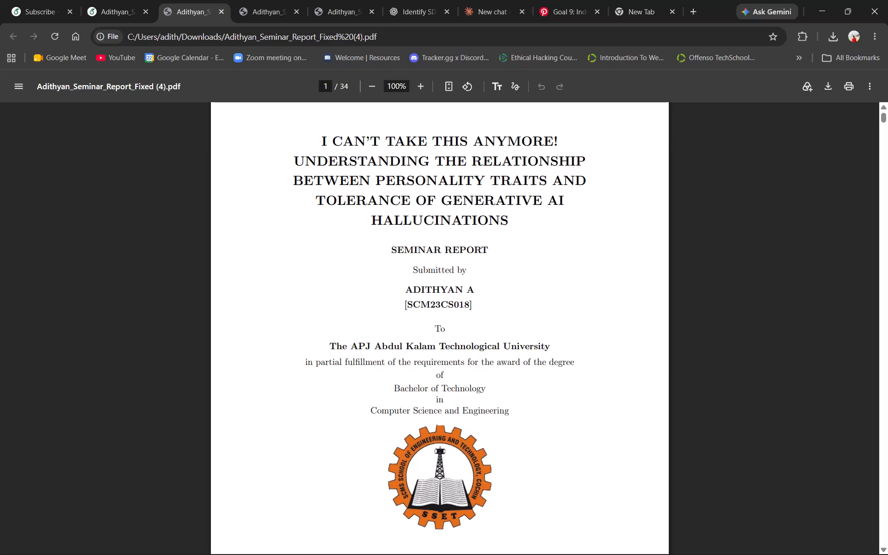
pyautogui.scroll(-4, 370, 202)
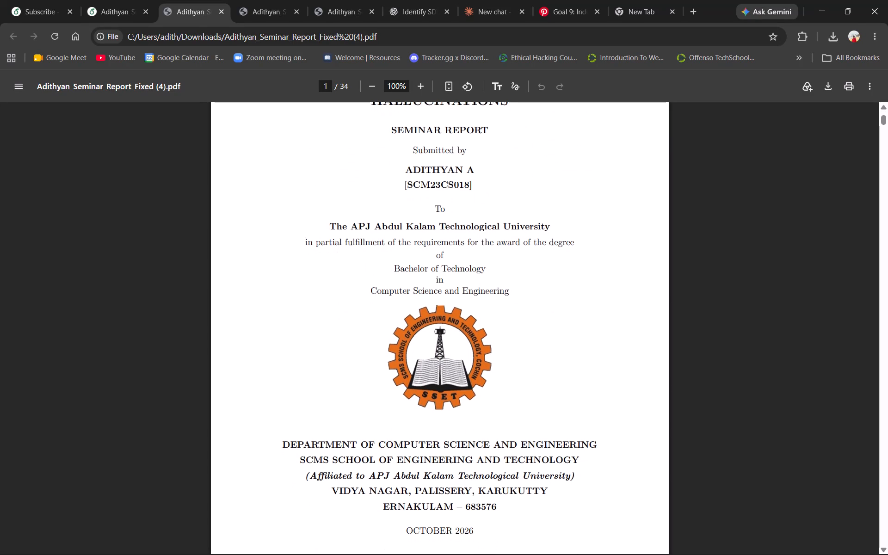
pyautogui.scroll(-8, 370, 202)
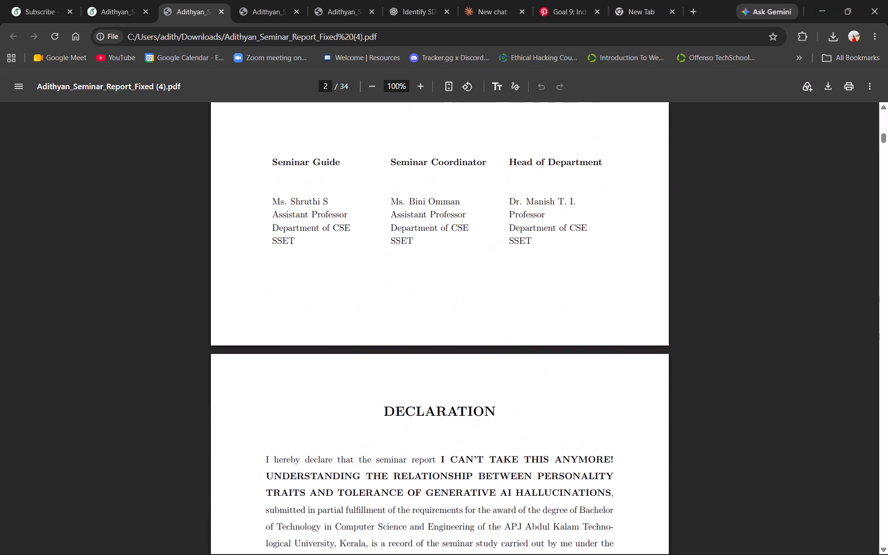
pyautogui.scroll(-12, 370, 202)
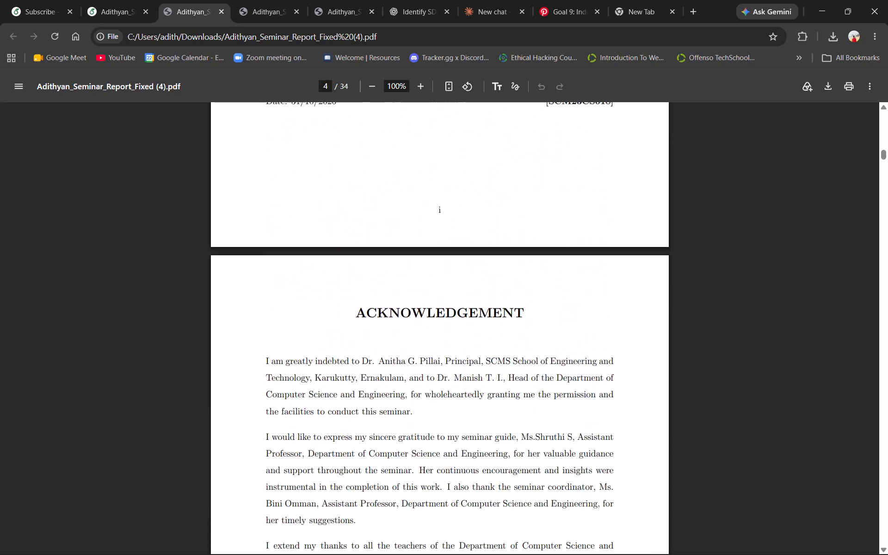
pyautogui.scroll(-7, 370, 202)
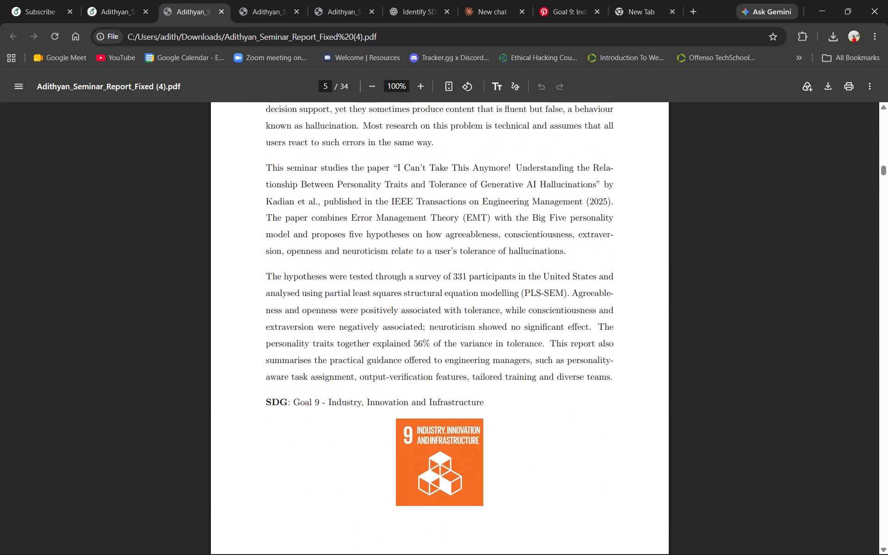
# Check the table of contents, list of figures and list of tables in the downloaded report.
pyautogui.scroll(-3, 370, 202)
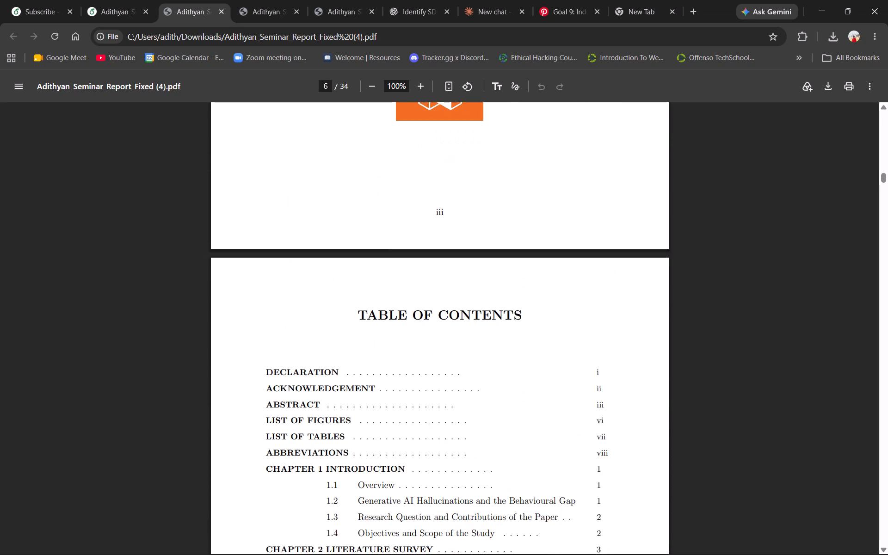
pyautogui.scroll(-5, 370, 202)
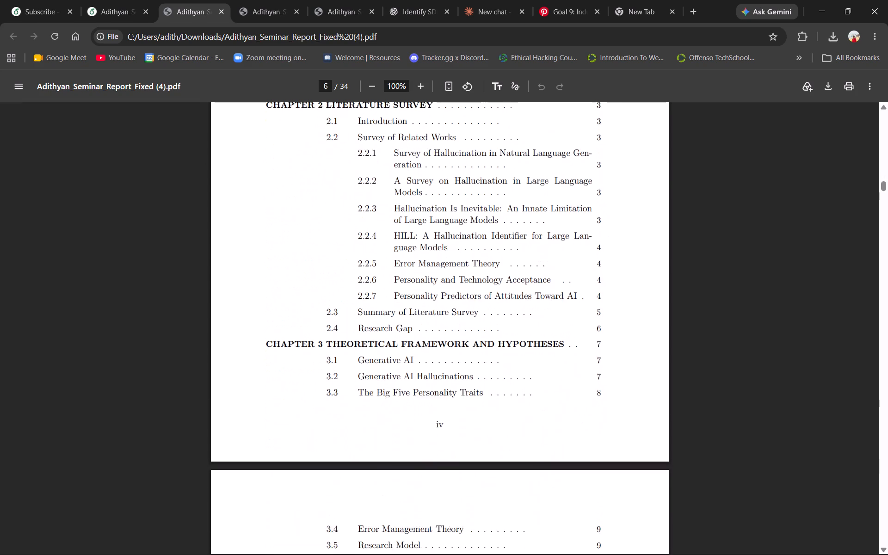
pyautogui.scroll(-13, 370, 202)
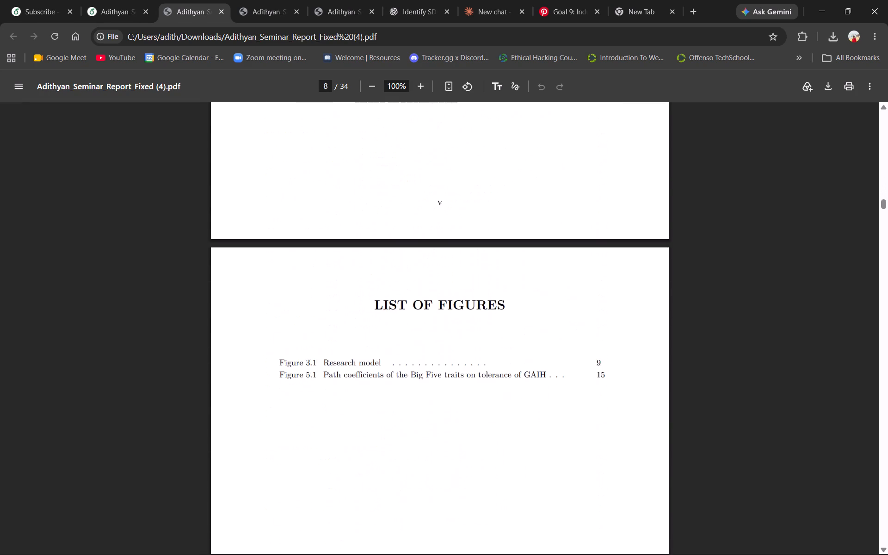
pyautogui.scroll(-8, 370, 202)
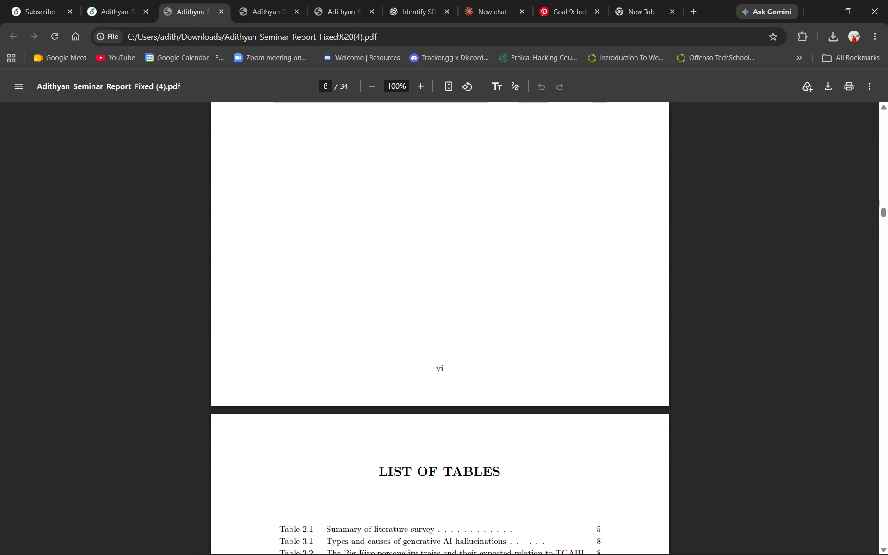
pyautogui.scroll(-7, 370, 197)
# Skim the report's body chapters from the Chapter 1 Introduction through to the Conclusion text.
pyautogui.scroll(-10, 370, 197)
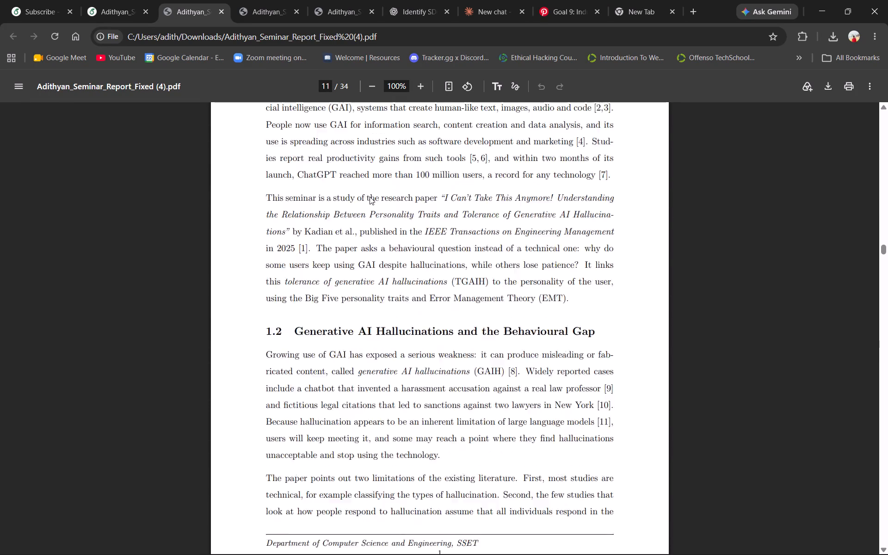
pyautogui.scroll(-1, 370, 197)
pyautogui.scroll(11, 370, 197)
pyautogui.scroll(-3, 370, 197)
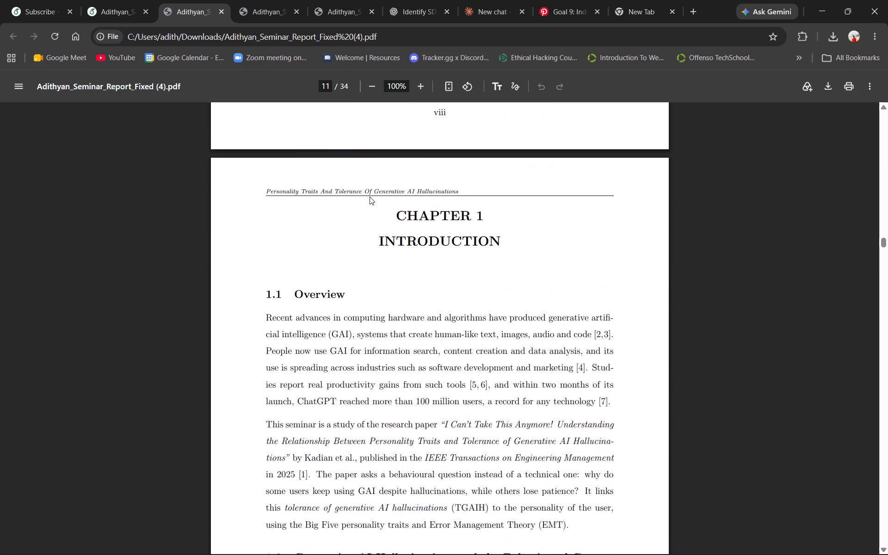
pyautogui.scroll(-11, 370, 197)
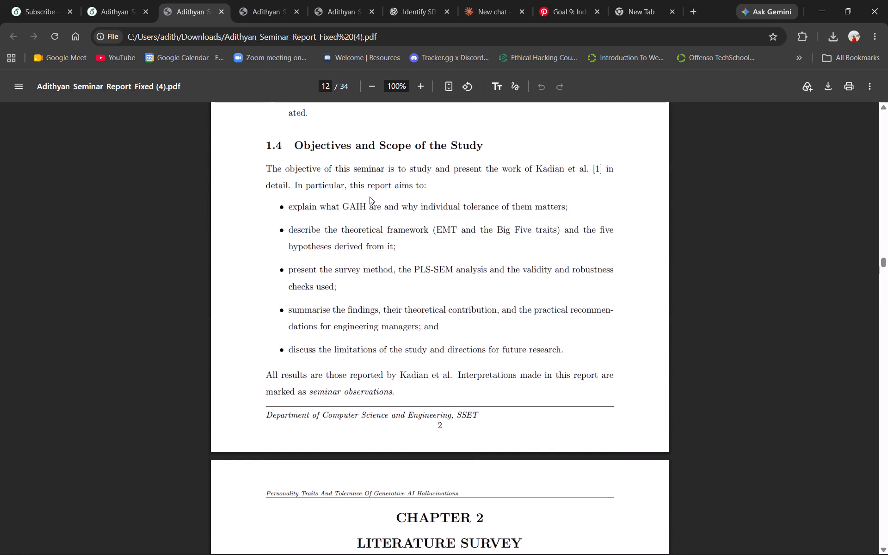
pyautogui.scroll(-18, 370, 197)
pyautogui.scroll(-7, 370, 197)
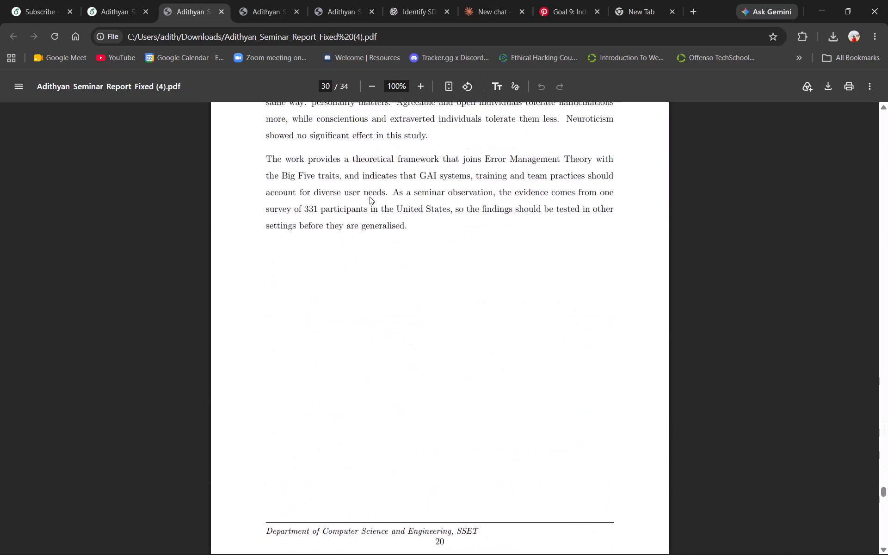
# Go back over the recommended-actions table and sections 6.3 Limitations and 6.4 Future Scope.
pyautogui.scroll(14, 370, 197)
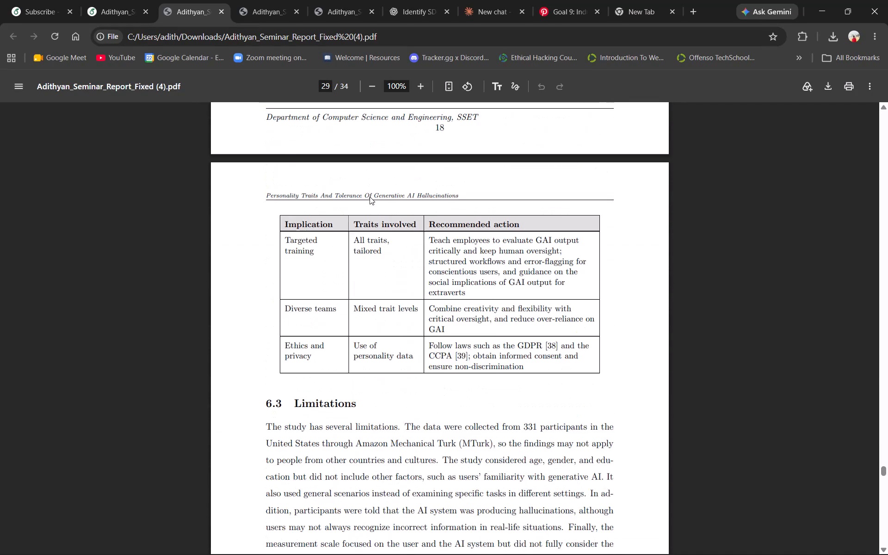
pyautogui.scroll(-12, 370, 197)
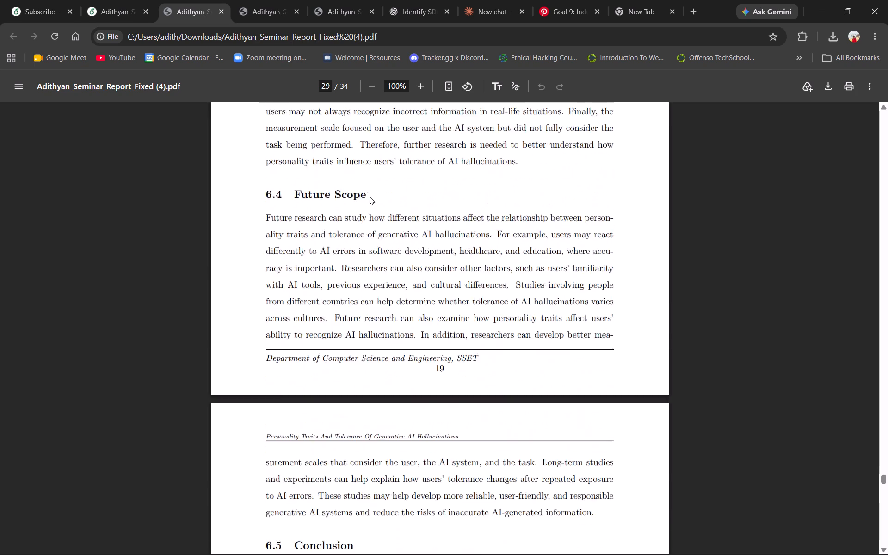
# Examine the reference list through its last entry, and look back over the entries on report page 22.
pyautogui.scroll(-1, 370, 197)
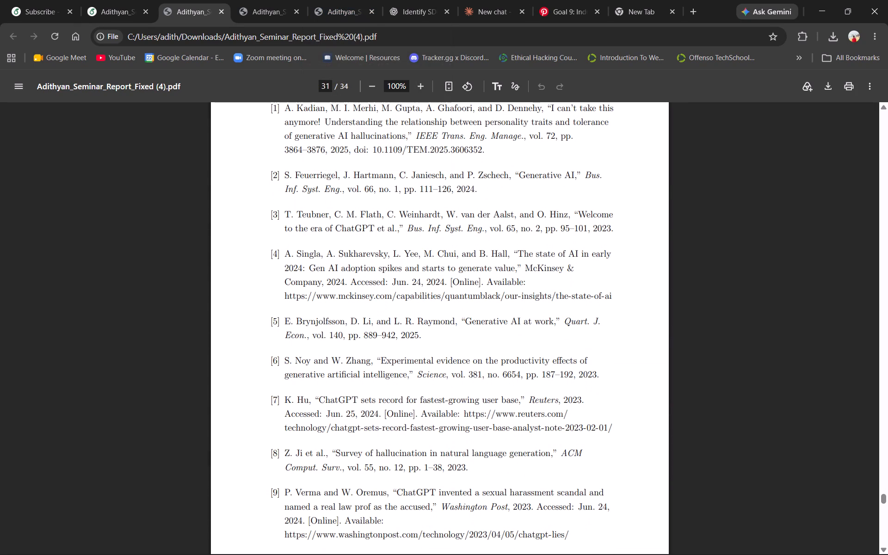
pyautogui.scroll(-7, 456, 386)
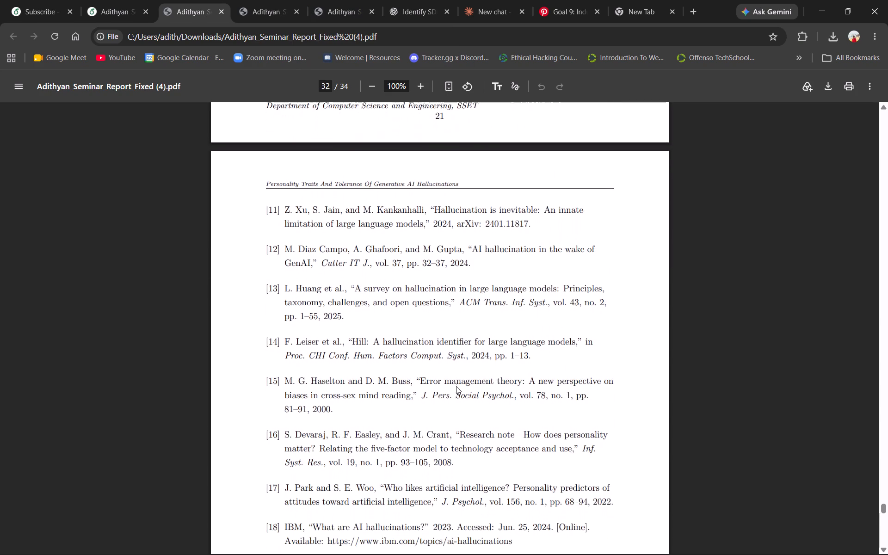
pyautogui.scroll(-10, 456, 386)
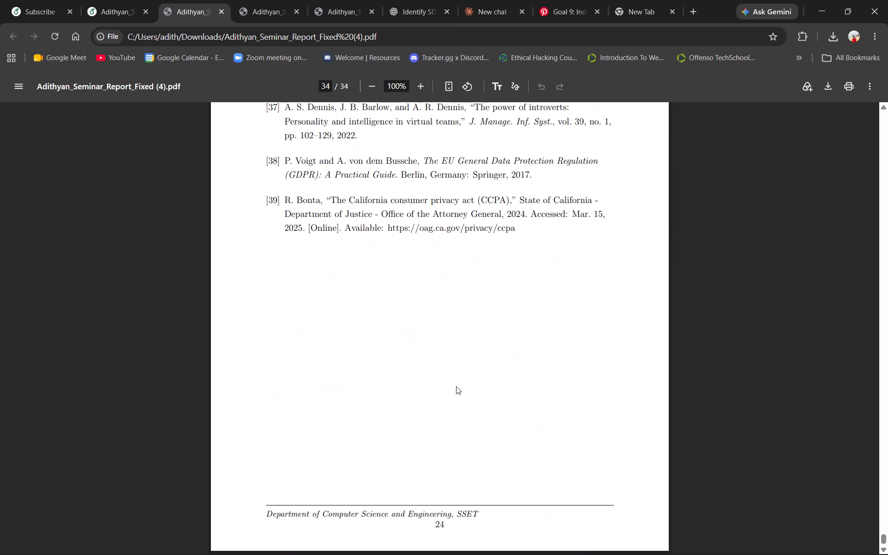
pyautogui.scroll(5, 456, 386)
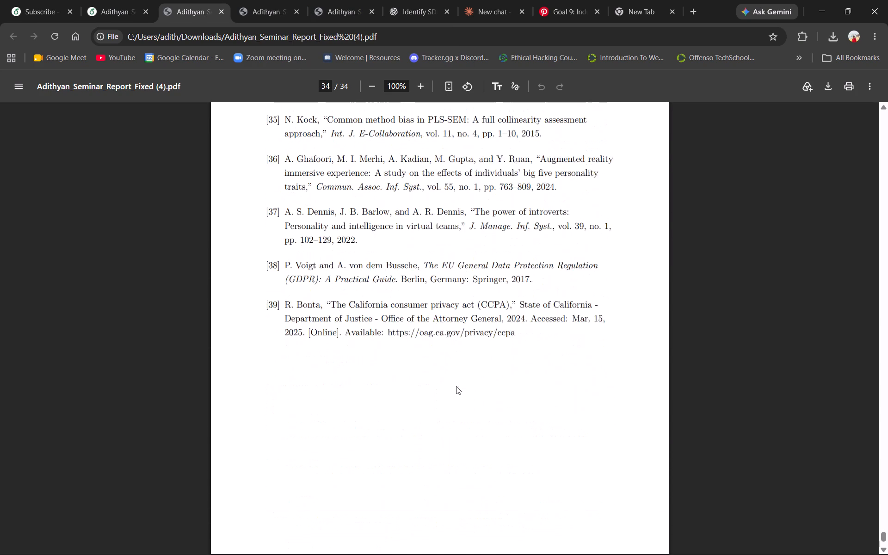
pyautogui.scroll(14, 456, 386)
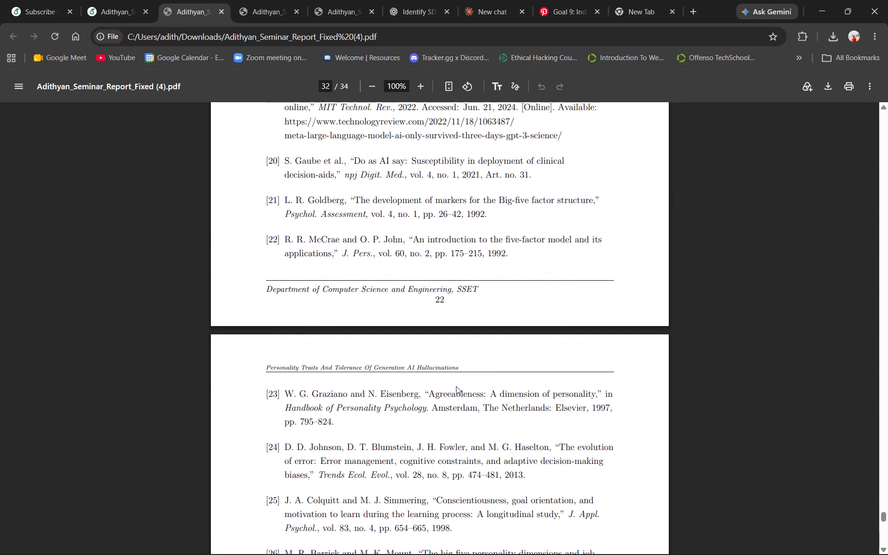
pyautogui.scroll(5, 456, 386)
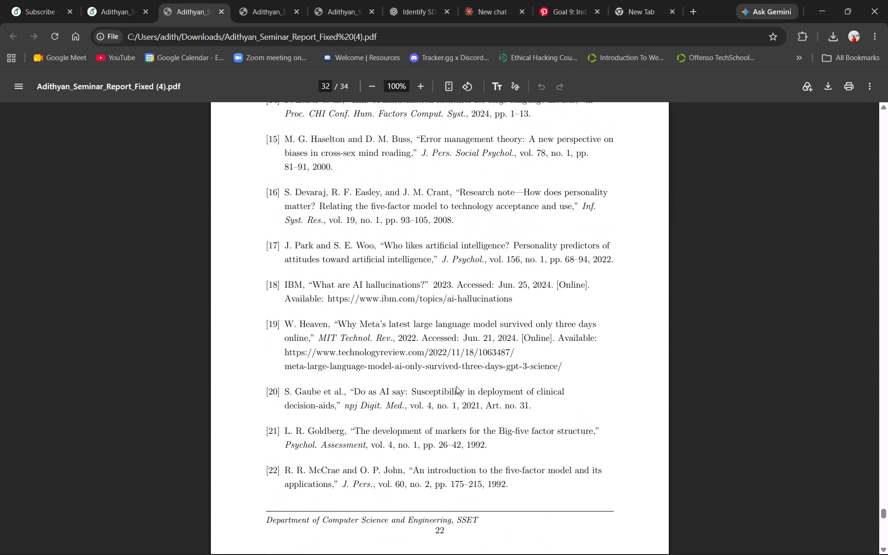
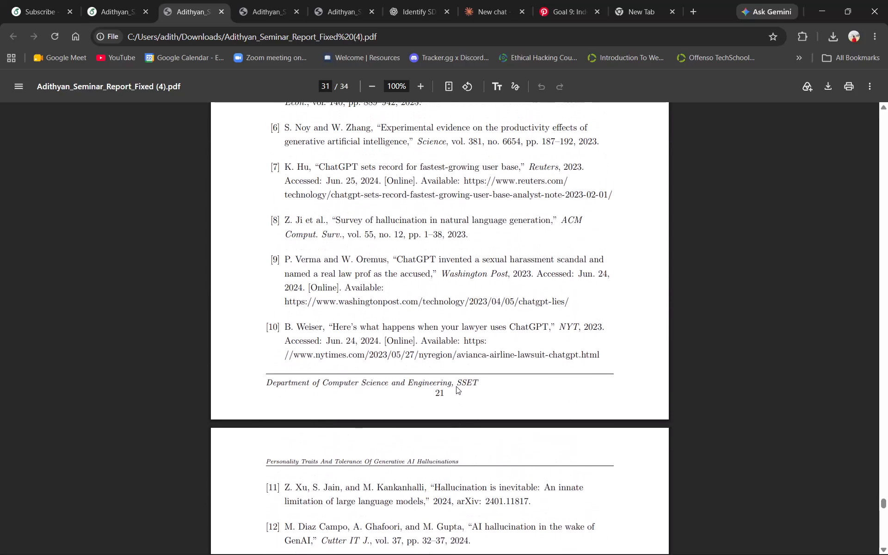
# Look back through the downloaded report from the reference list to the table of contents.
pyautogui.scroll(13, 456, 386)
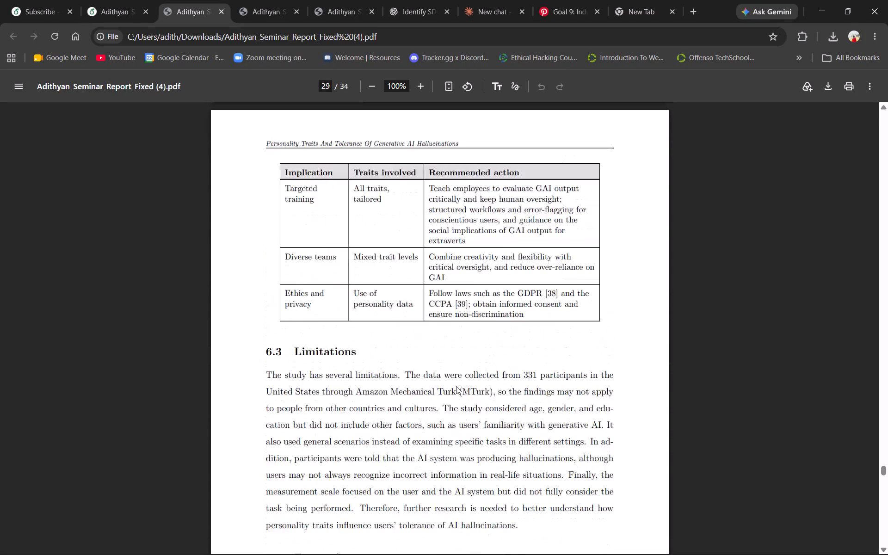
pyautogui.scroll(12, 456, 386)
pyautogui.scroll(14, 456, 386)
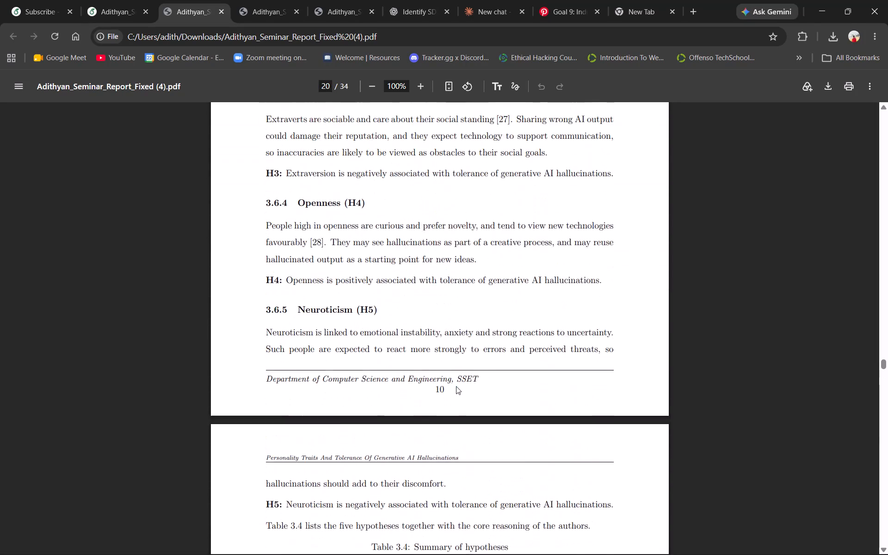
pyautogui.scroll(16, 456, 386)
pyautogui.scroll(18, 456, 386)
pyautogui.scroll(20, 456, 386)
pyautogui.scroll(1, 456, 386)
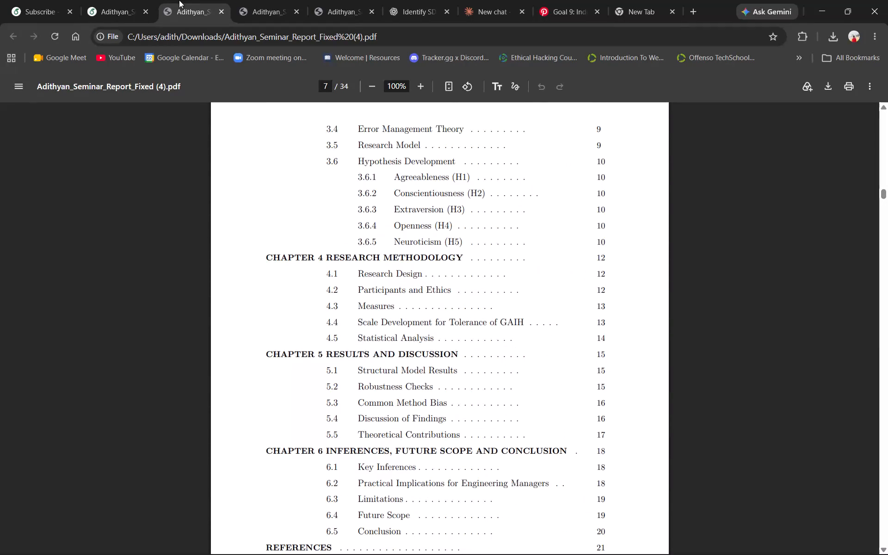
# Switch back to the seminar report project in Overleaf.
pyautogui.click(123, 0)
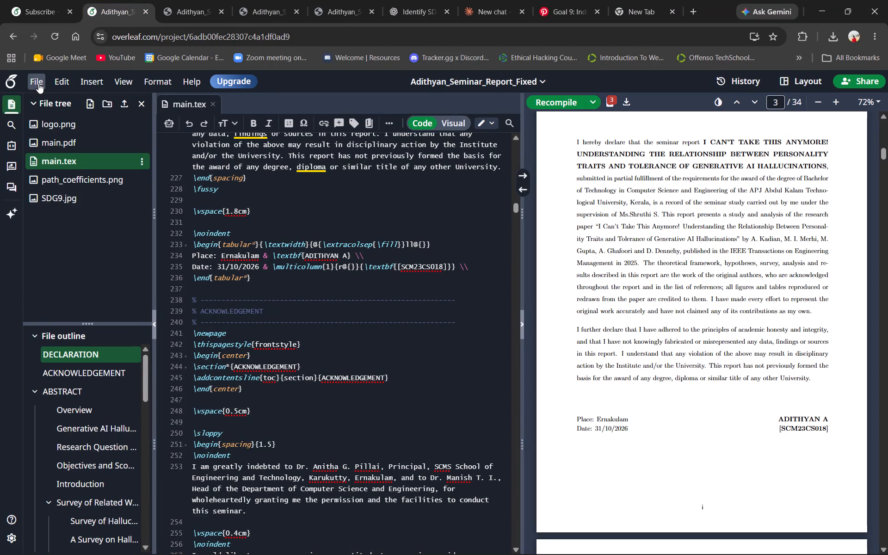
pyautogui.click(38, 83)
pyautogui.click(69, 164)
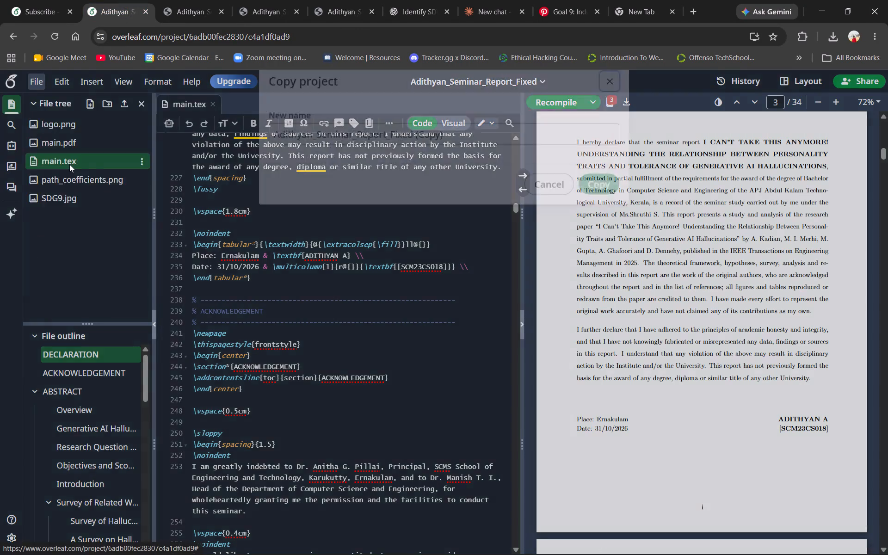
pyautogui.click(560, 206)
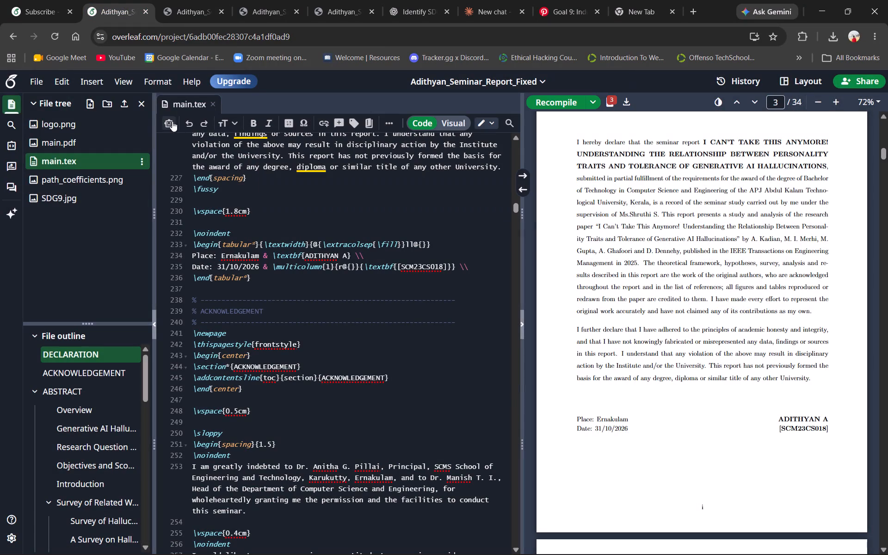
# Download the seminar report project's files from Overleaf.
pyautogui.click(39, 83)
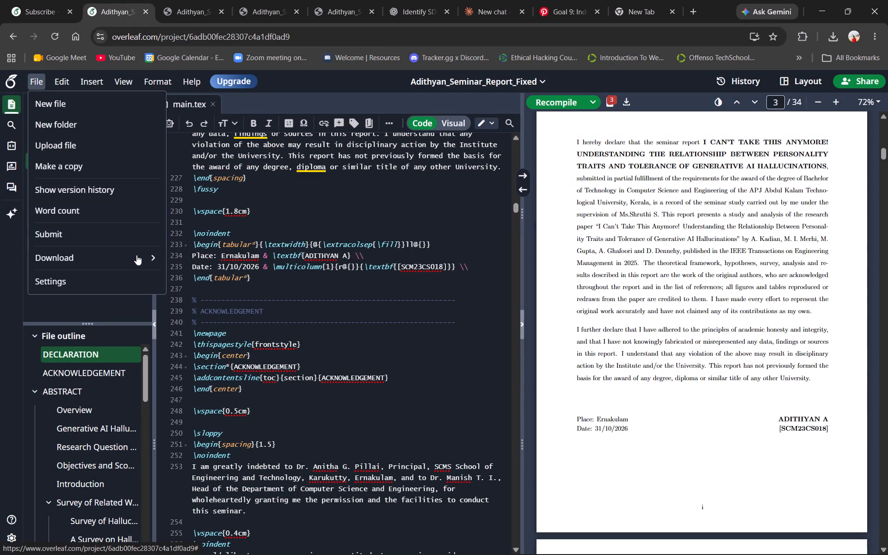
pyautogui.click(180, 258)
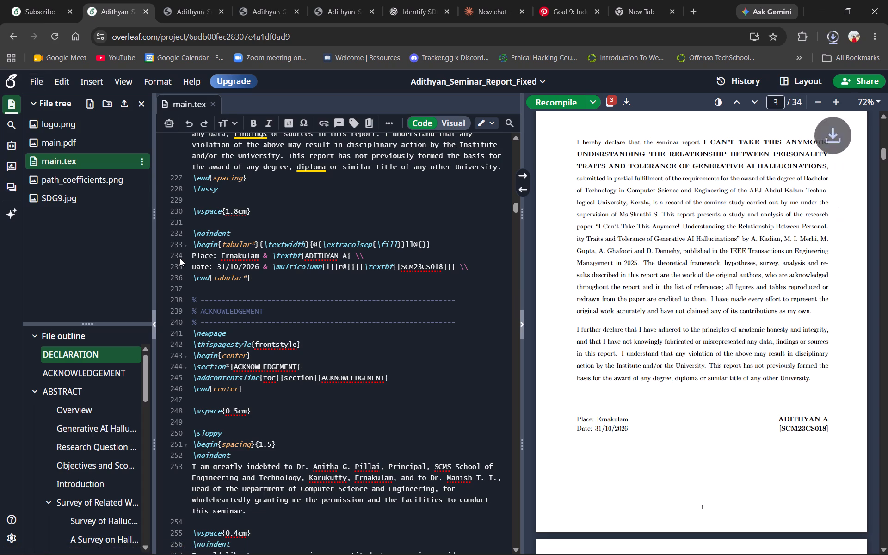
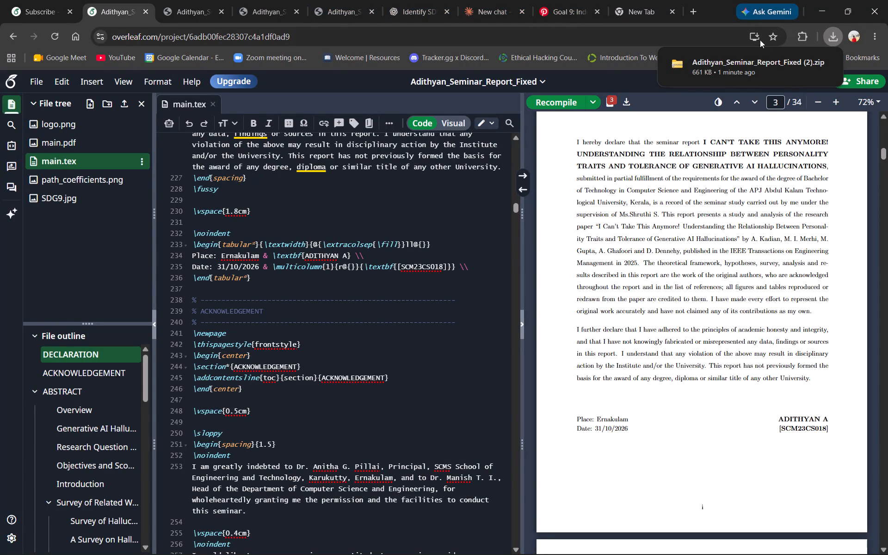
# Open the downloaded seminar report PDF, copy (4), from the browser's recent downloads.
pyautogui.click(831, 34)
pyautogui.click(831, 34)
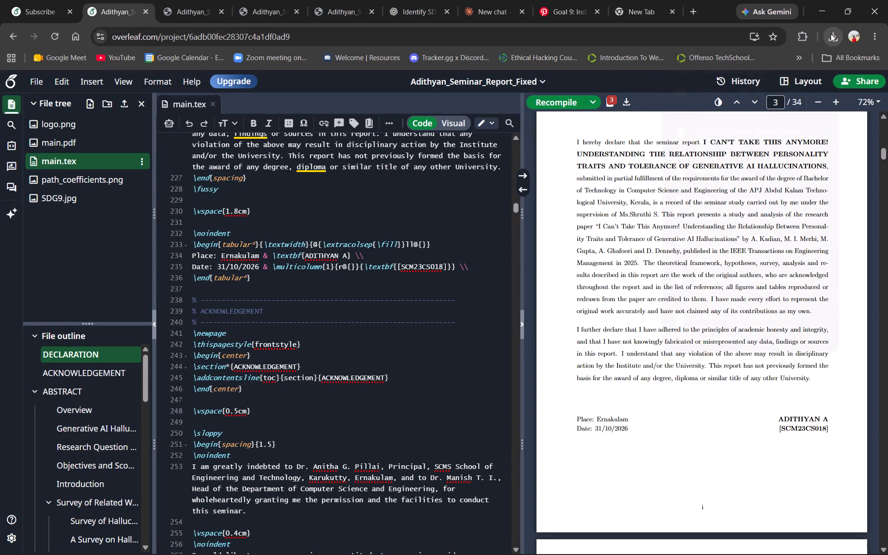
pyautogui.click(728, 142)
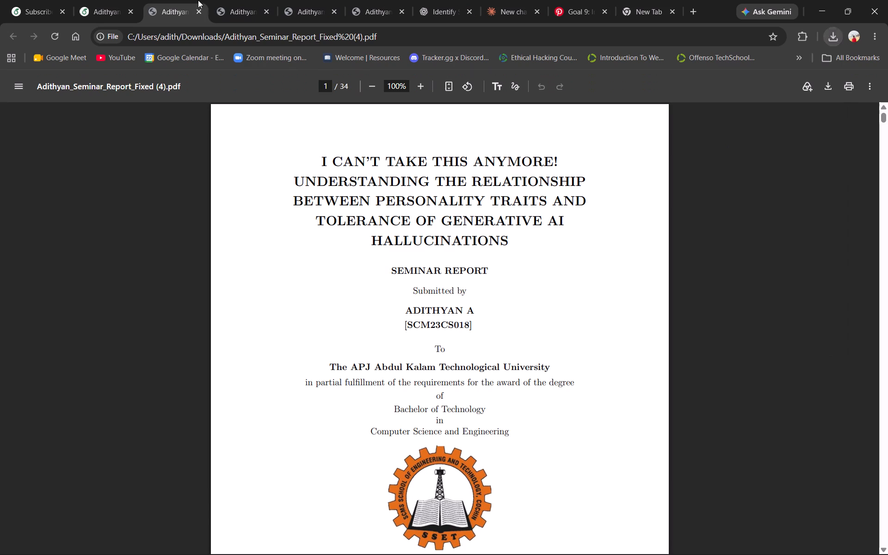
# Close all other browser tabs, including Overleaf, the chats, Pinterest and older report copies, keeping only the report PDF copy (4).
pyautogui.click(62, 10)
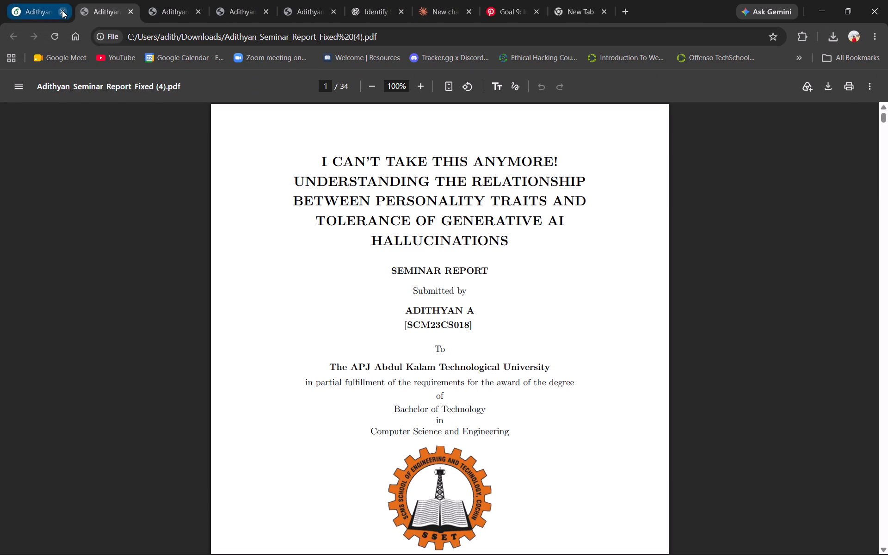
pyautogui.click(62, 10)
pyautogui.click(127, 12)
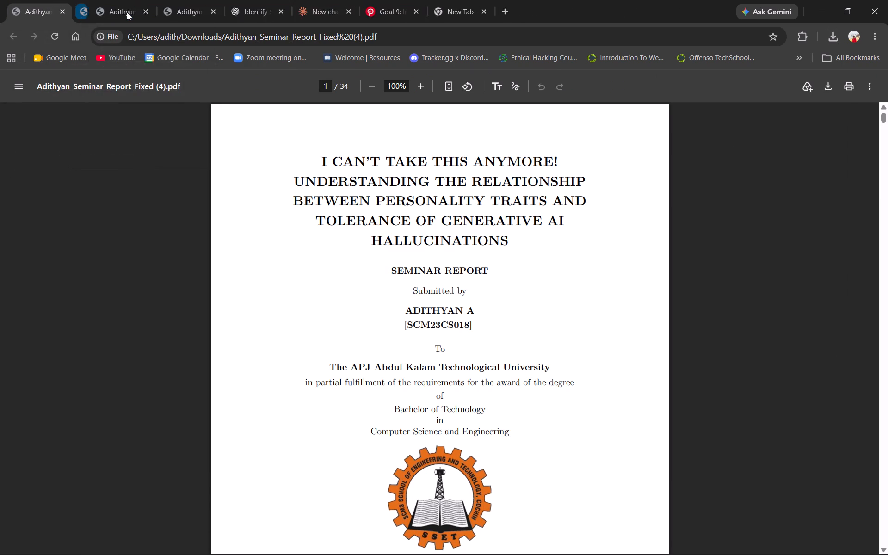
pyautogui.click(127, 12)
pyautogui.click(127, 12)
pyautogui.click(127, 12)
pyautogui.click(127, 12)
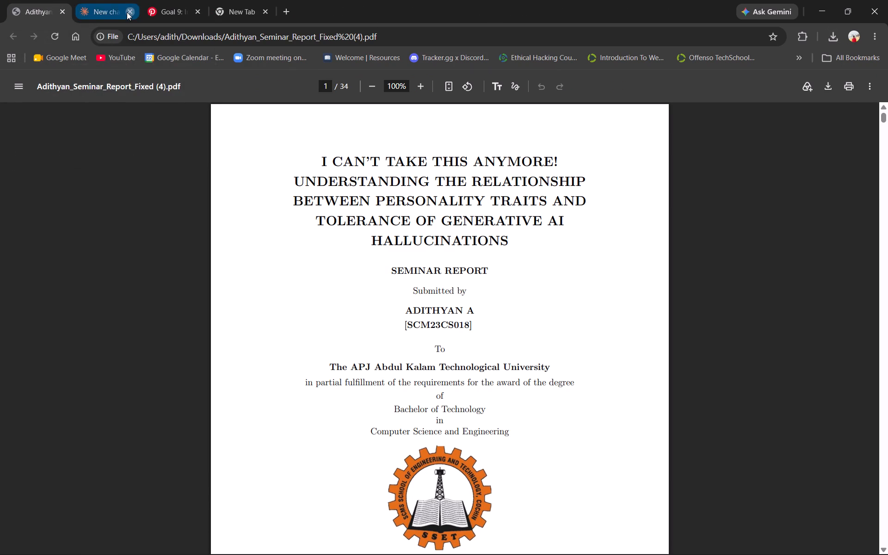
pyautogui.click(127, 12)
pyautogui.click(127, 12)
# Look through the report PDF from the title page to the references, and go back to the bonafide certificate.
pyautogui.scroll(-5, 344, 281)
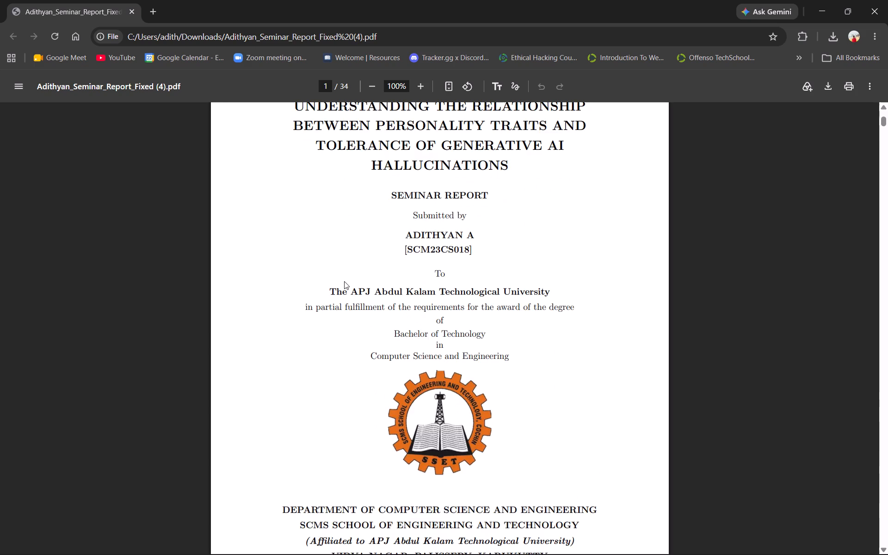
pyautogui.scroll(-10, 344, 281)
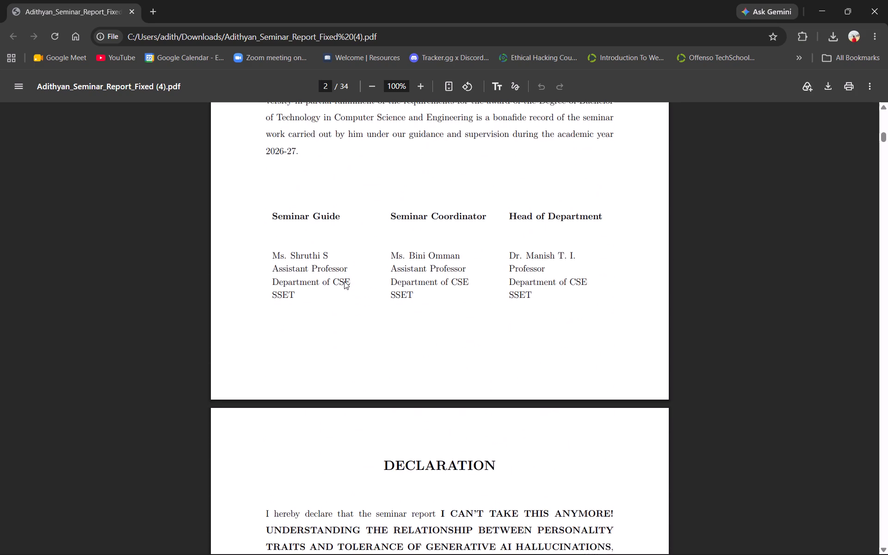
pyautogui.scroll(-15, 344, 281)
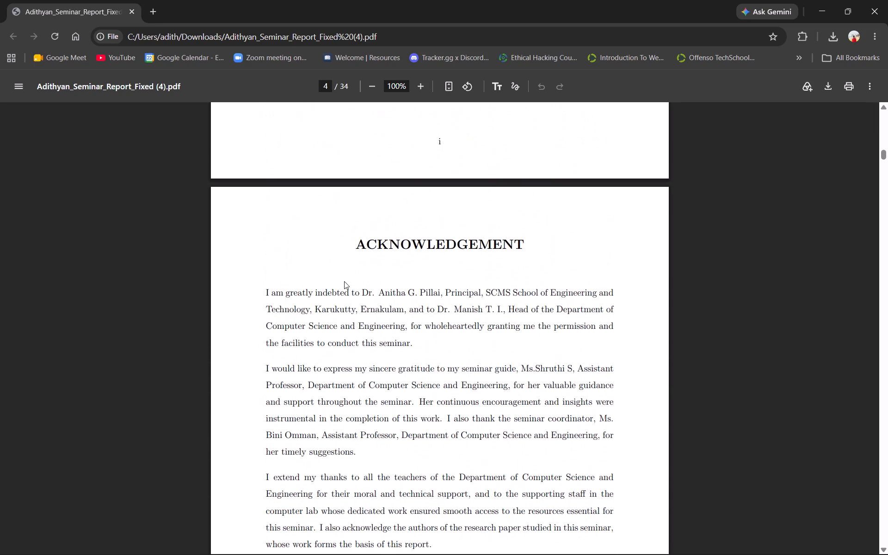
pyautogui.scroll(-17, 344, 281)
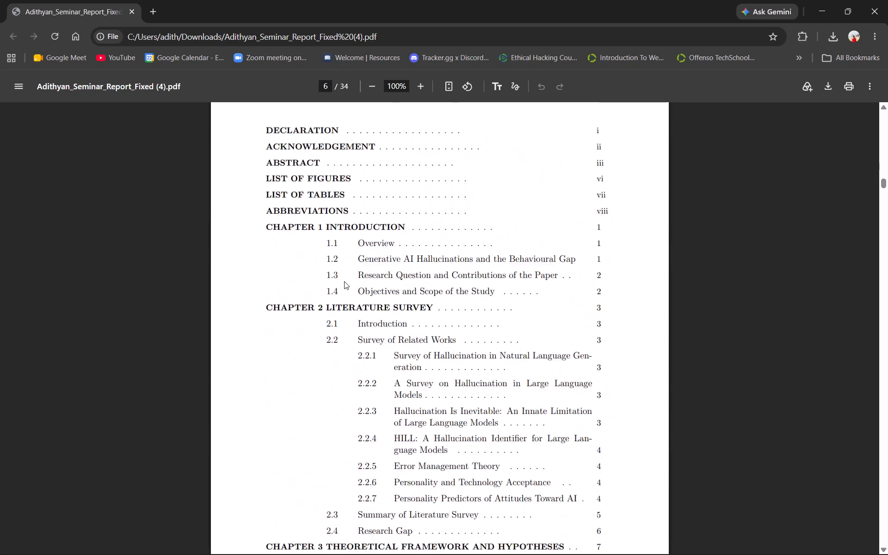
pyautogui.scroll(-16, 344, 281)
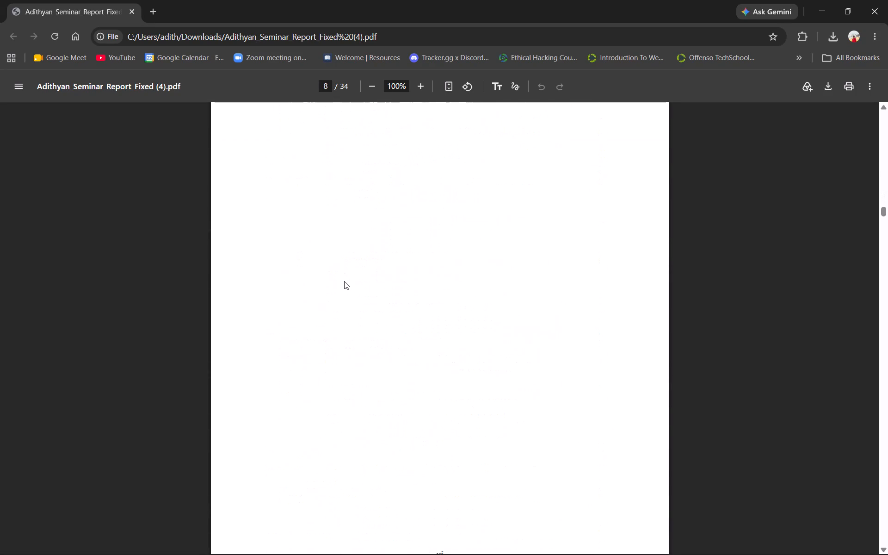
pyautogui.scroll(-20, 344, 281)
pyautogui.scroll(-7, 344, 281)
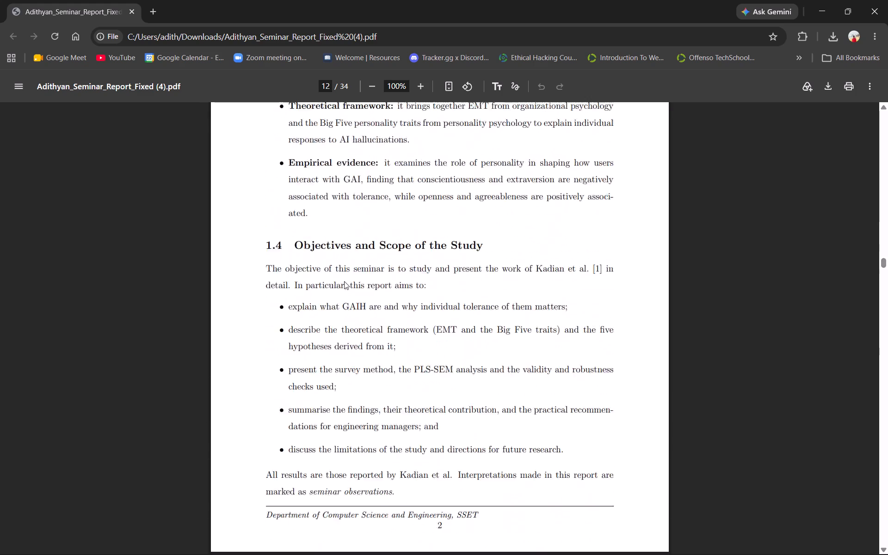
pyautogui.scroll(-17, 344, 281)
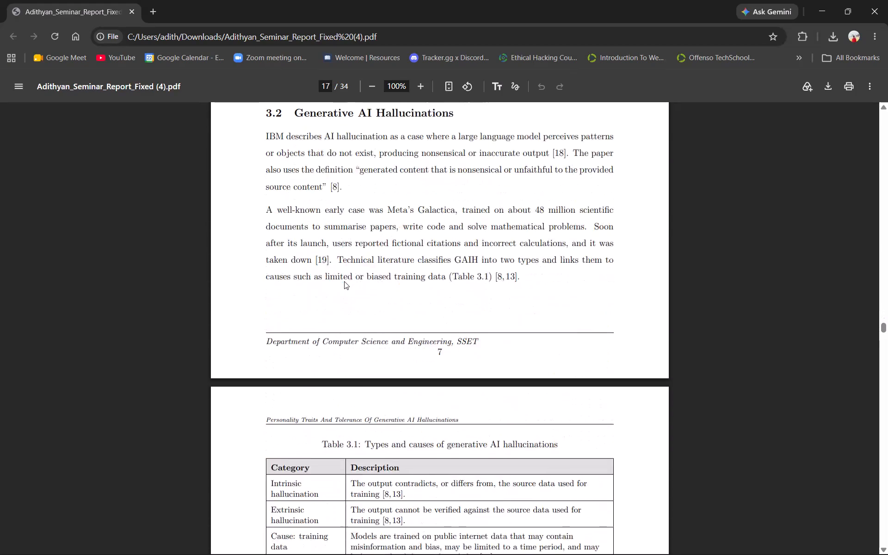
pyautogui.scroll(-15, 344, 281)
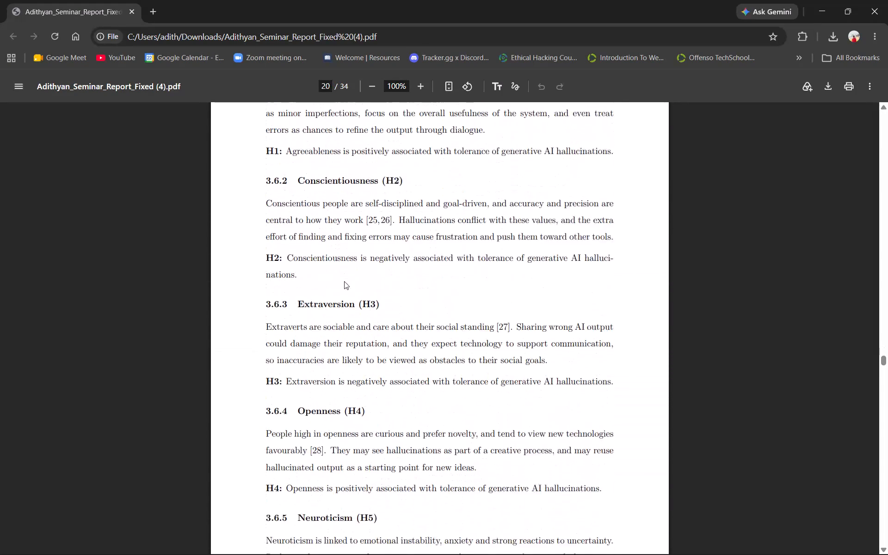
pyautogui.scroll(-10, 344, 281)
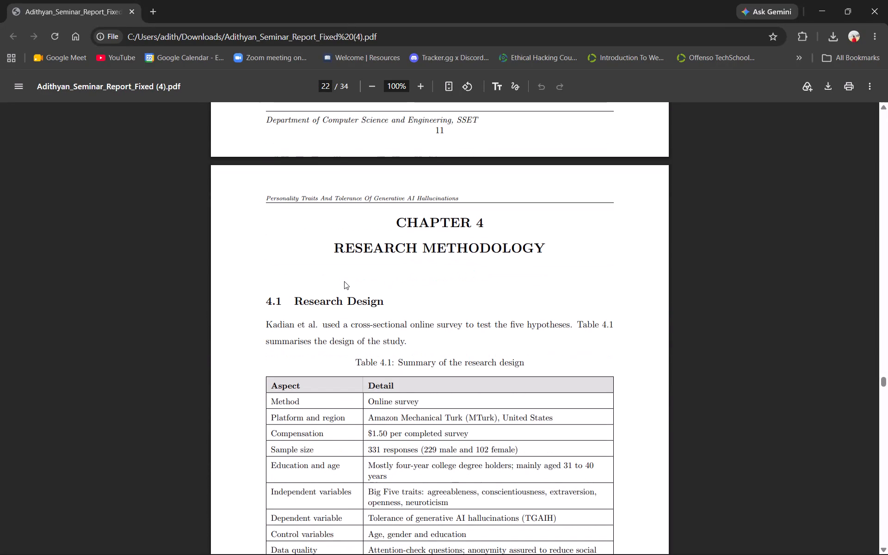
pyautogui.scroll(-14, 344, 281)
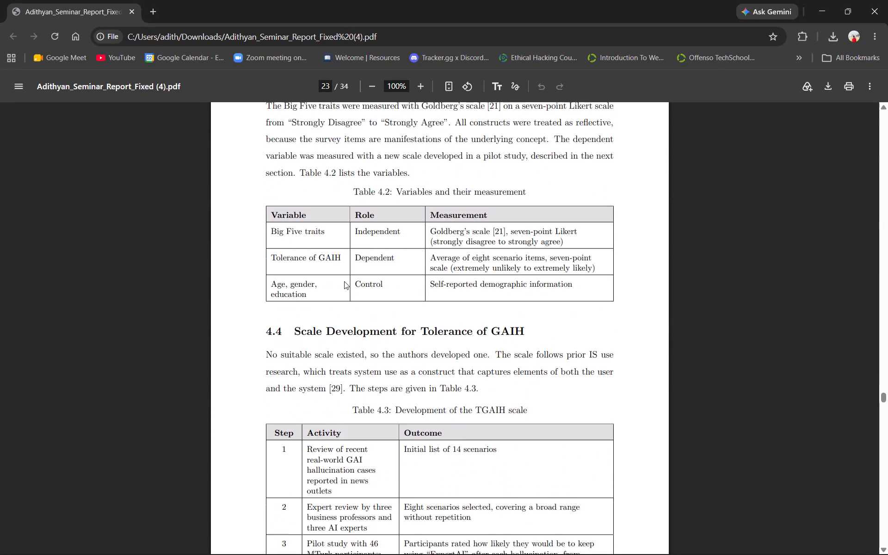
pyautogui.scroll(-10, 344, 281)
pyautogui.scroll(-11, 344, 281)
pyautogui.scroll(-10, 344, 281)
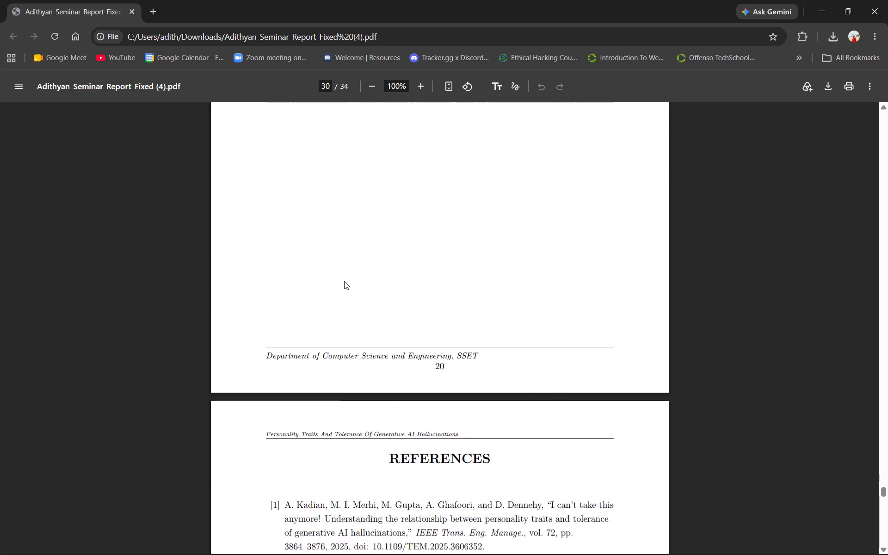
pyautogui.scroll(-9, 344, 281)
pyautogui.scroll(20, 344, 281)
pyautogui.scroll(20, 344, 281)
pyautogui.scroll(7, 344, 281)
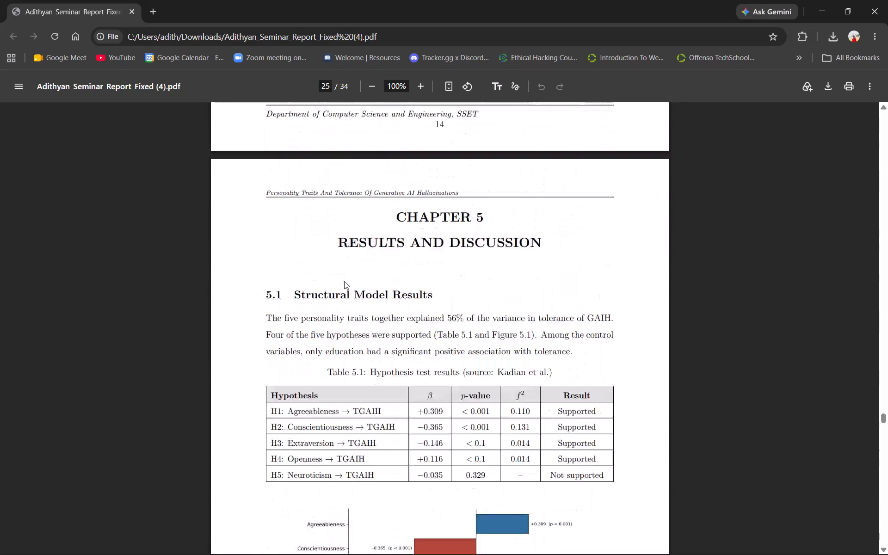
pyautogui.scroll(20, 344, 281)
pyautogui.scroll(20, 344, 281)
pyautogui.scroll(6, 344, 281)
pyautogui.scroll(15, 344, 281)
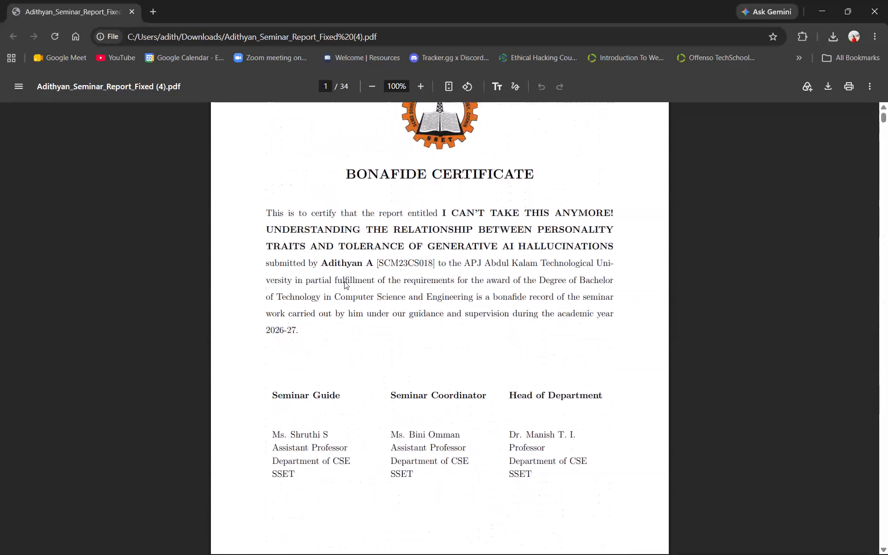
pyautogui.scroll(6, 344, 281)
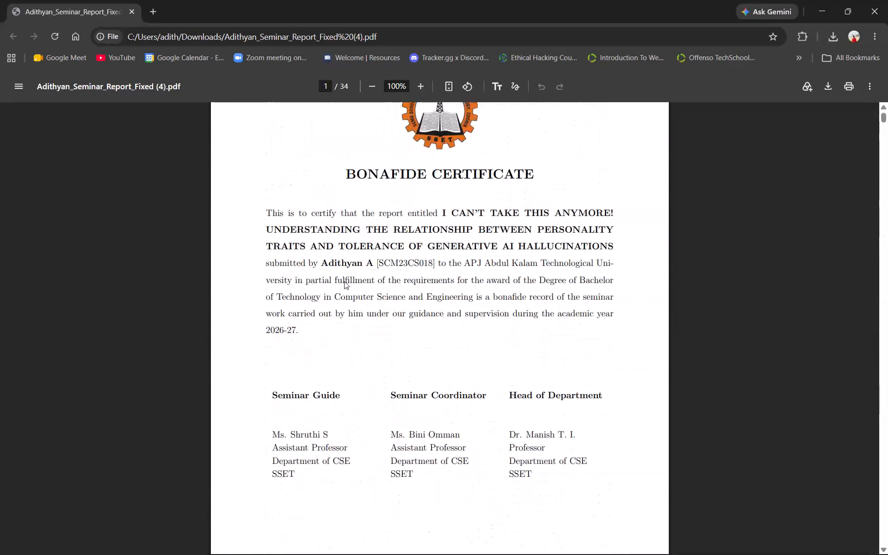
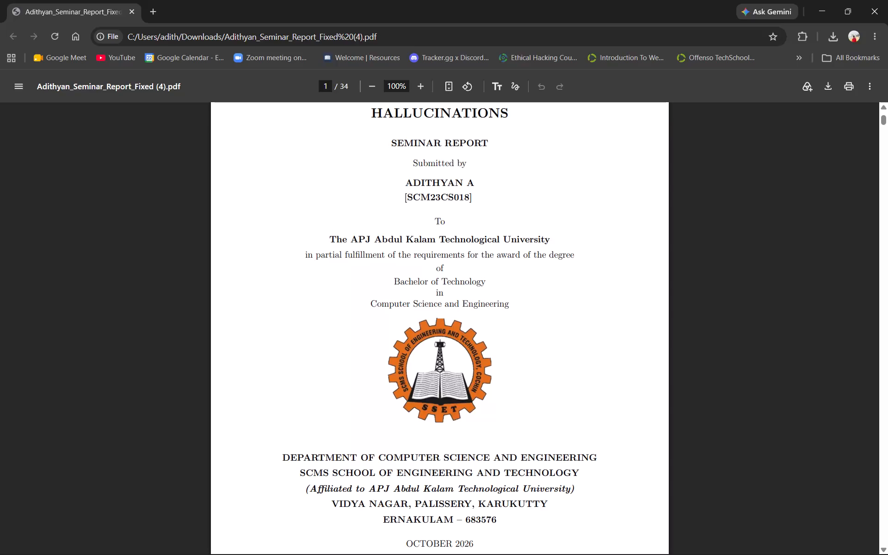
# Return to the top of the report PDF and examine the title page's title, submission details, degree lines and college emblem.
pyautogui.scroll(4, 451, 348)
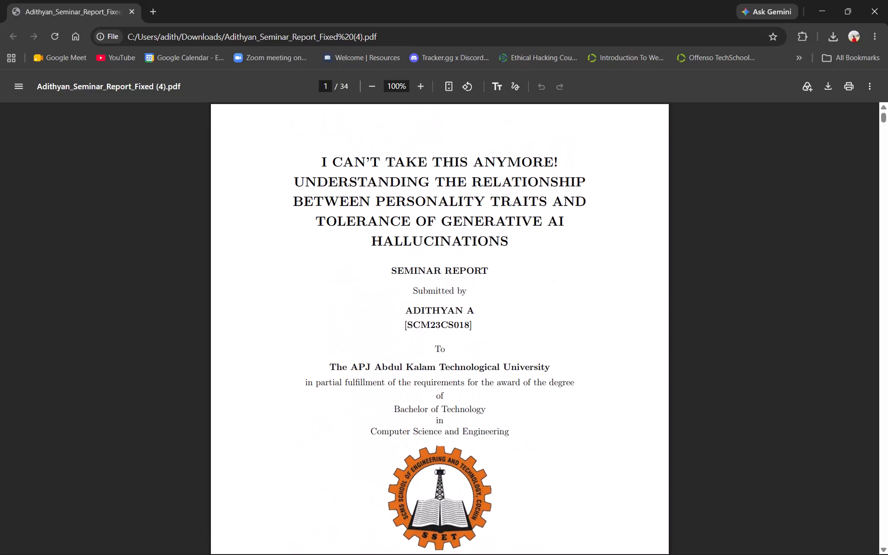
pyautogui.scroll(1, 451, 348)
pyautogui.moveTo(436, 347); pyautogui.dragTo(448, 352)
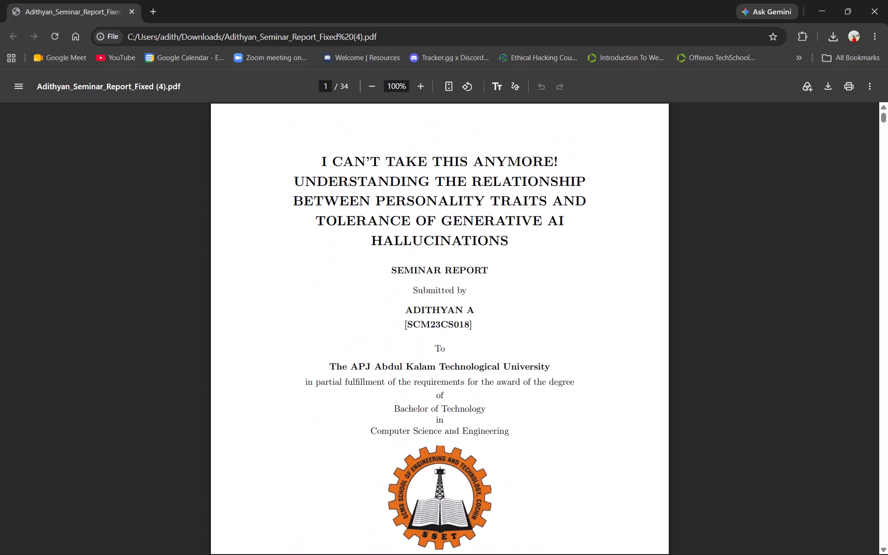
pyautogui.moveTo(448, 352); pyautogui.dragTo(482, 425)
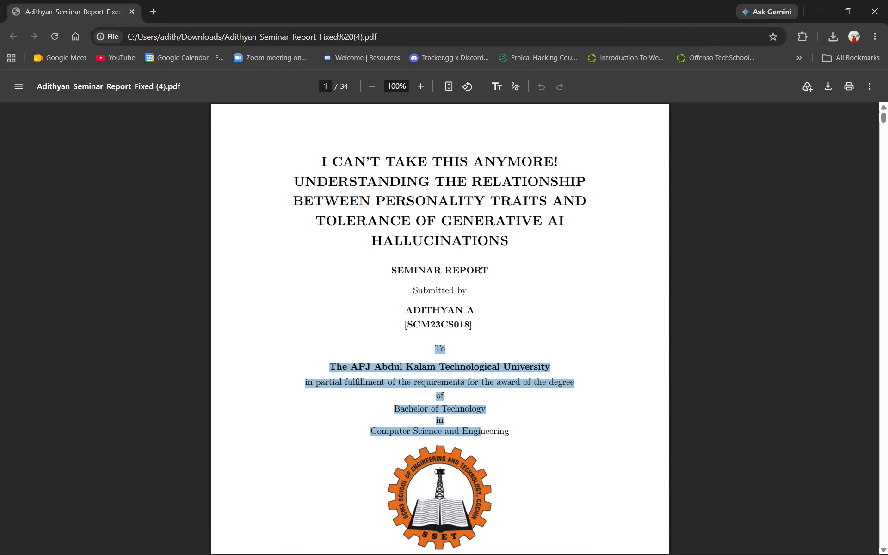
pyautogui.moveTo(482, 425); pyautogui.dragTo(471, 504)
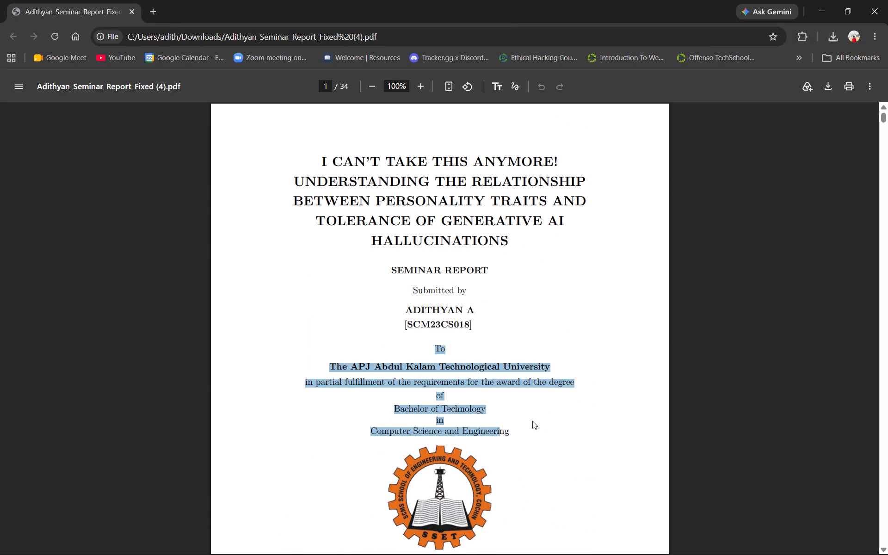
pyautogui.click(534, 419)
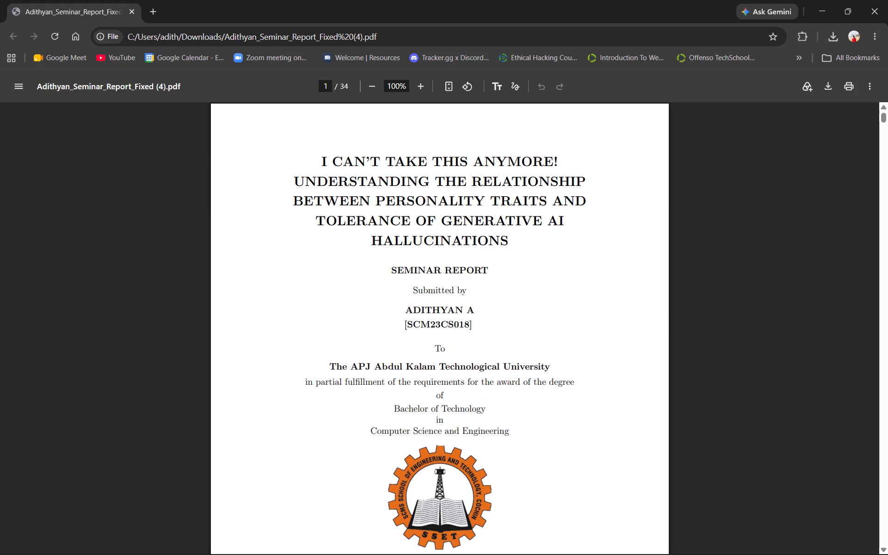
pyautogui.scroll(-1, 423, 377)
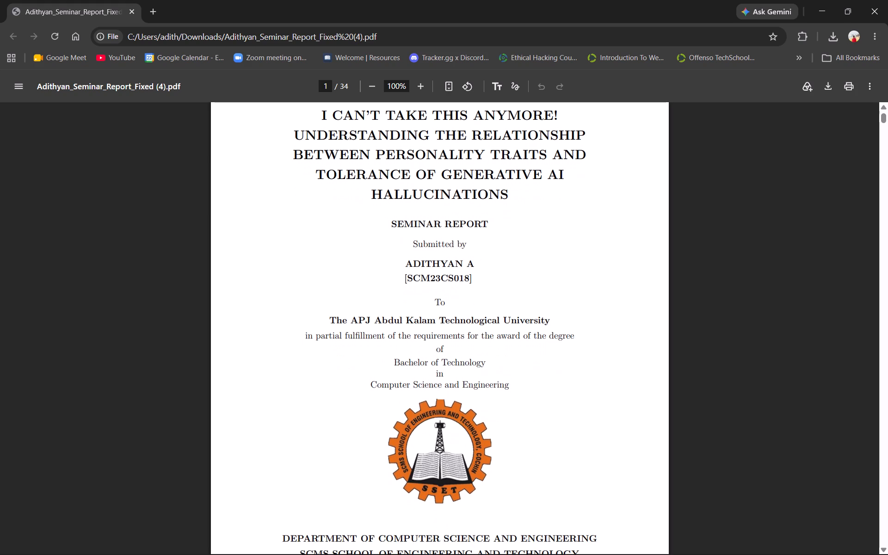
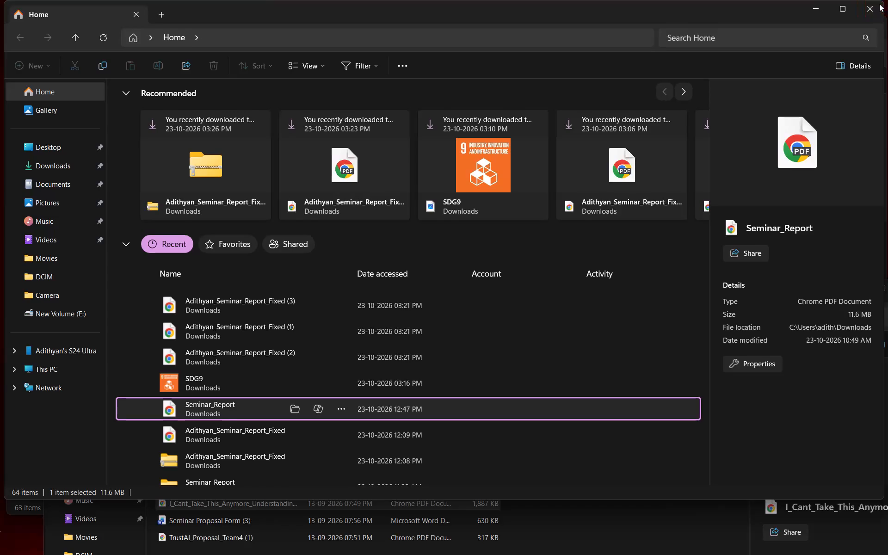
# Close all open File Explorer windows, including the Home and Documents windows, to clear the desktop.
pyautogui.click(873, 12)
pyautogui.click(867, 20)
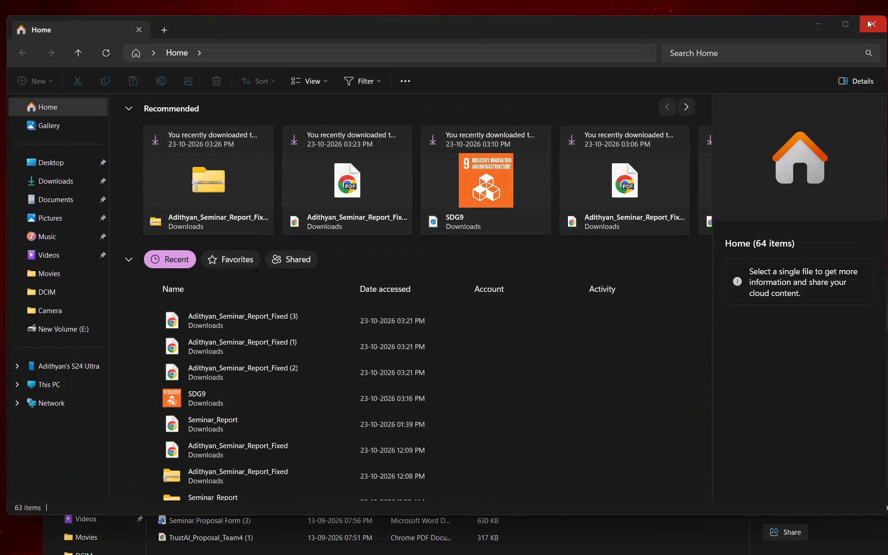
pyautogui.moveTo(749, 300); pyautogui.dragTo(585, 240)
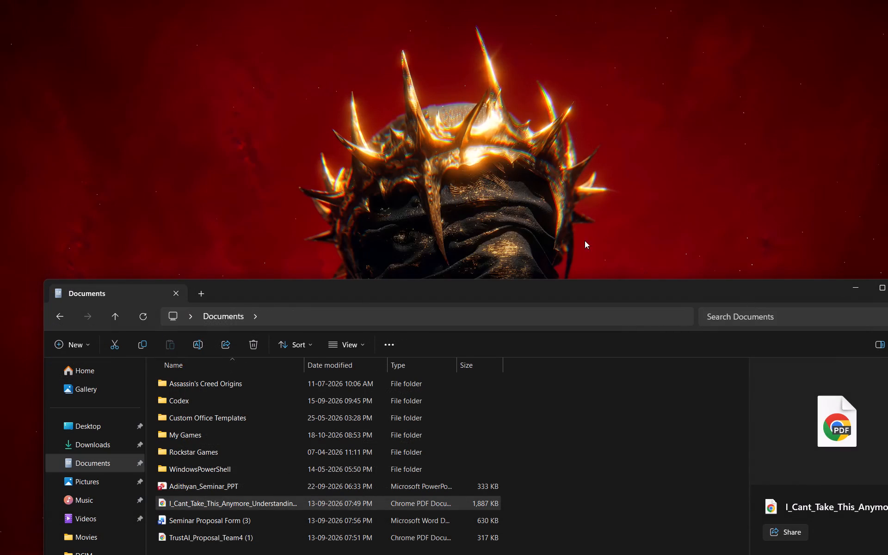
pyautogui.moveTo(585, 240); pyautogui.dragTo(505, 87)
pyautogui.moveTo(538, 291); pyautogui.dragTo(493, 0)
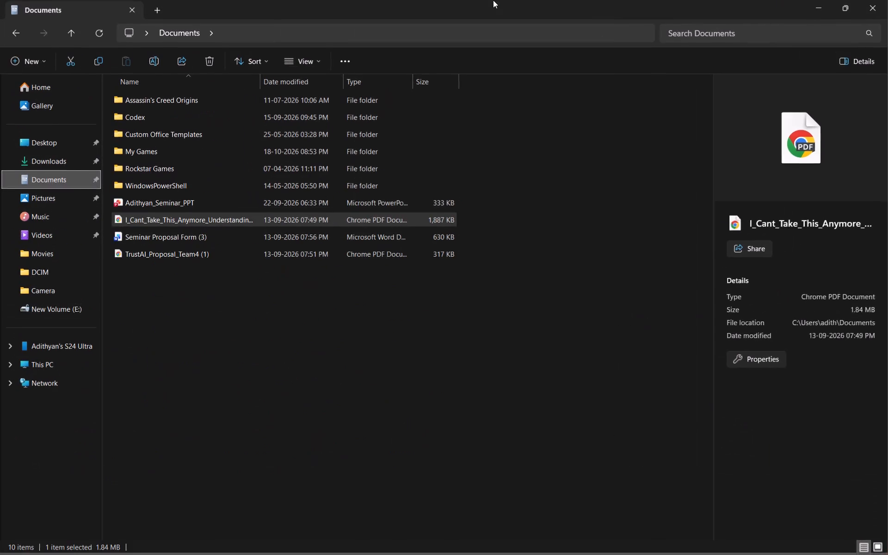
pyautogui.click(887, 0)
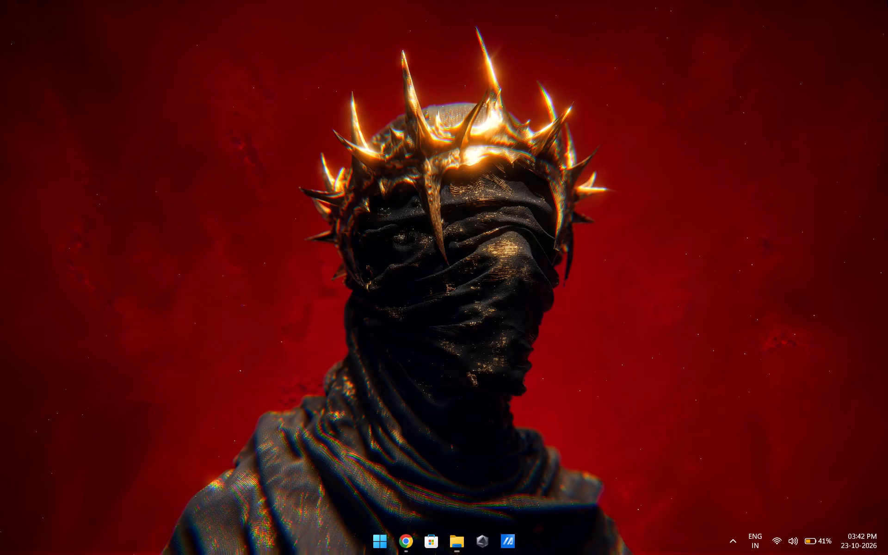
# Switch to Chrome and close the window showing the downloaded seminar report PDF.
pyautogui.hotkey('alt', 'Tab')
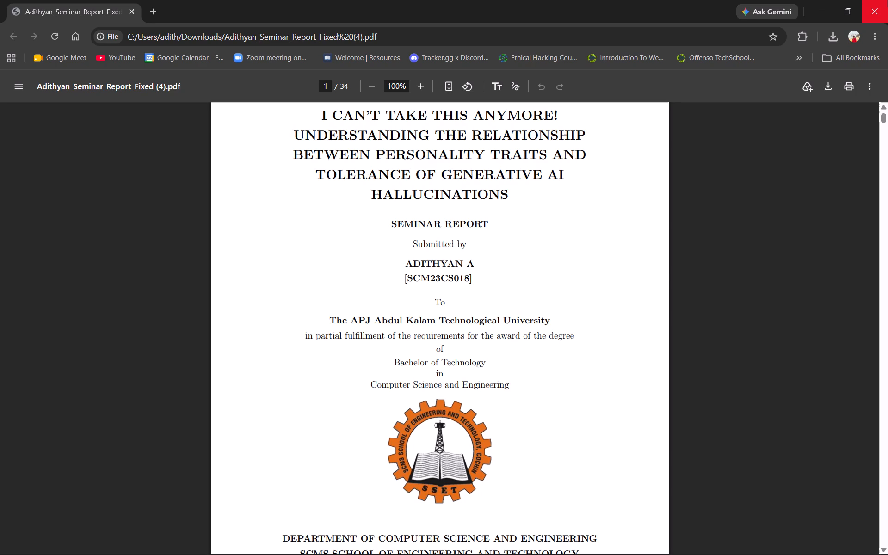
pyautogui.click(887, 0)
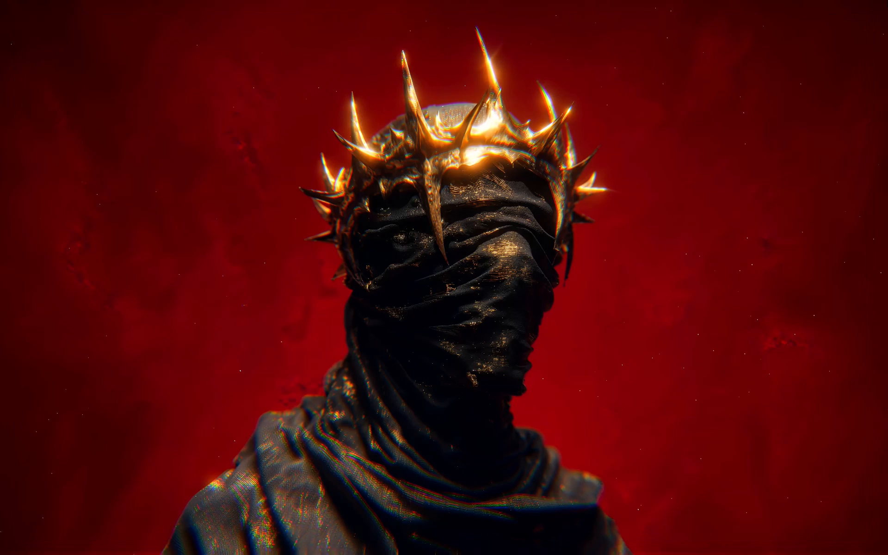
# Shut down Windows from the empty desktop, accepting the preselected choice.
pyautogui.hotkey('alt', 'F4')
pyautogui.press('Return')
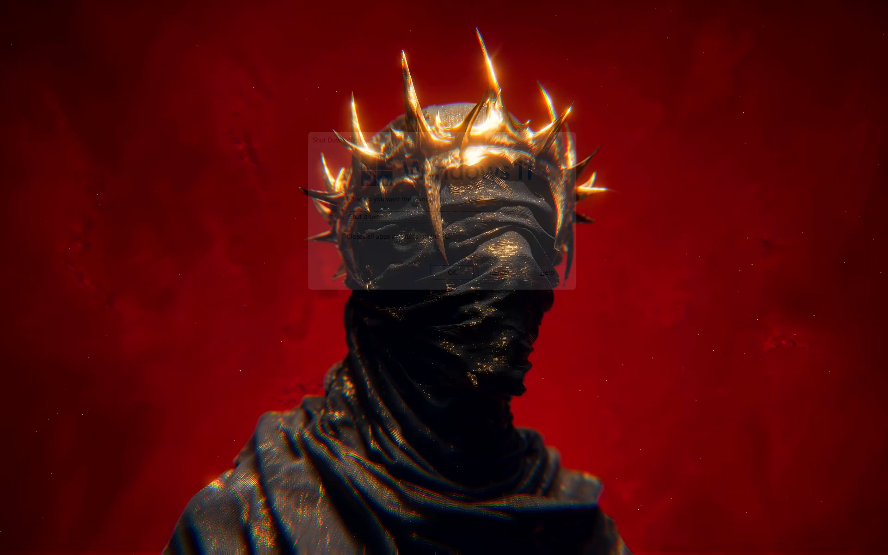